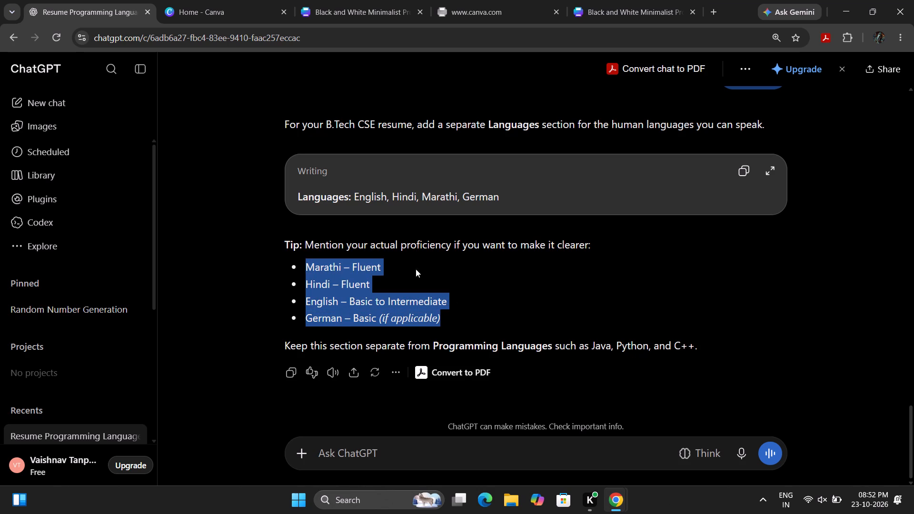
pyautogui.rightClick(430, 269)
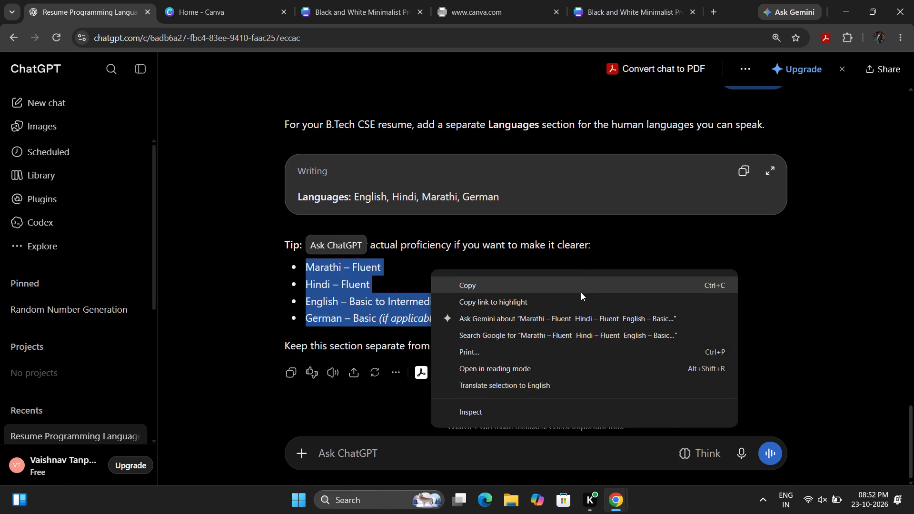
pyautogui.click(581, 292)
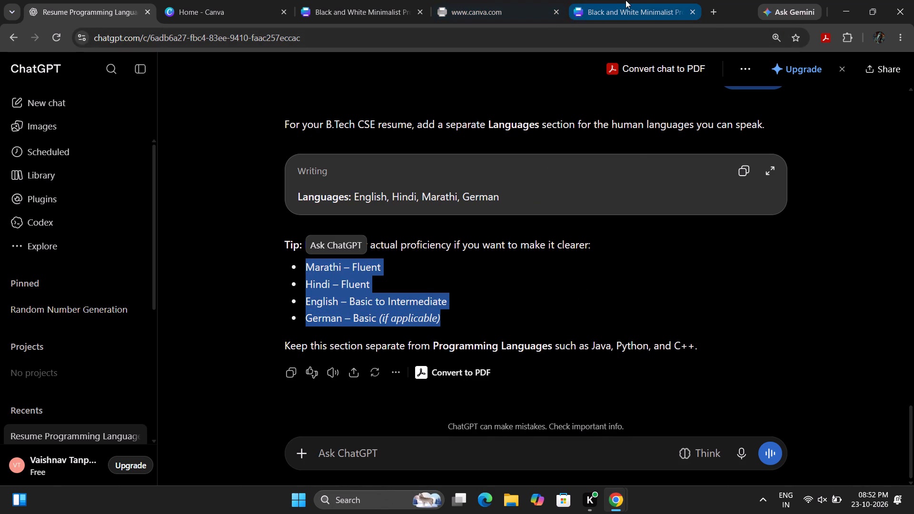
# Return to the Canva resume, duplicate the Web Technologies text block and place the copy just below the Tools section, aligned with the other sections.
pyautogui.click(626, 0)
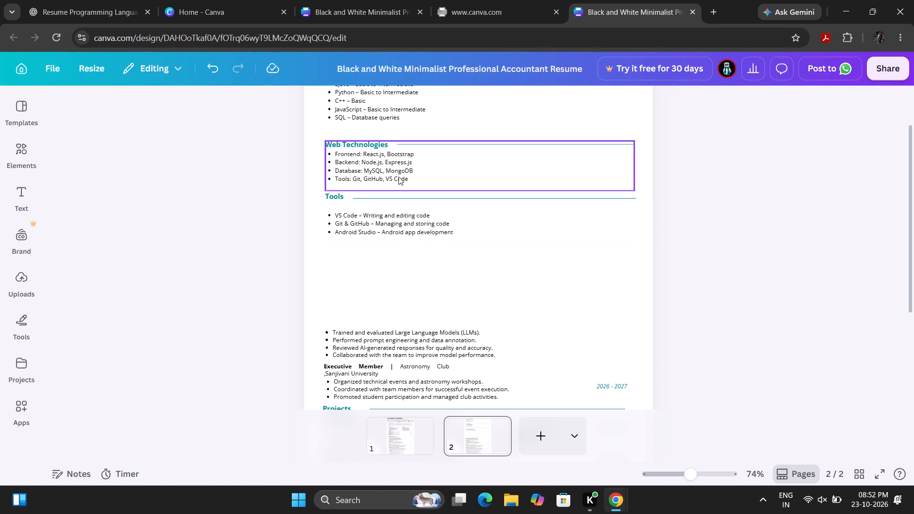
pyautogui.rightClick(399, 175)
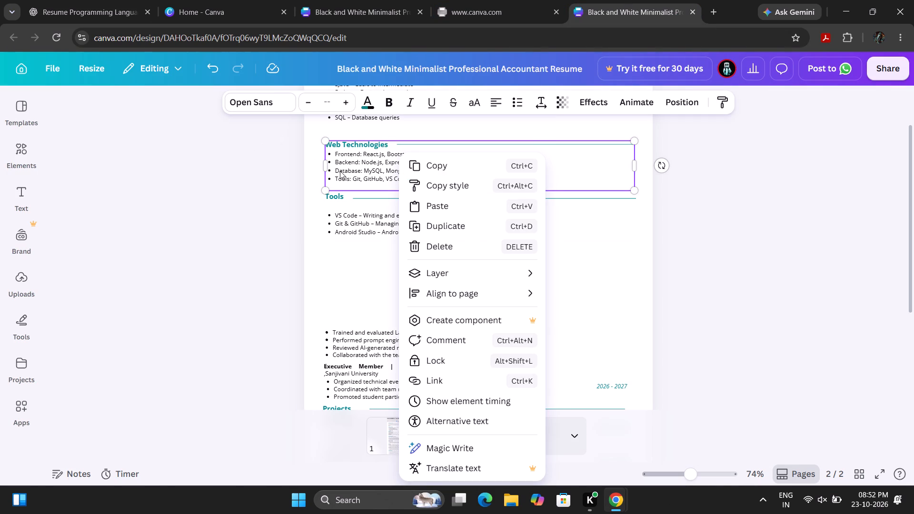
pyautogui.scroll(2, 340, 171)
pyautogui.click(455, 160)
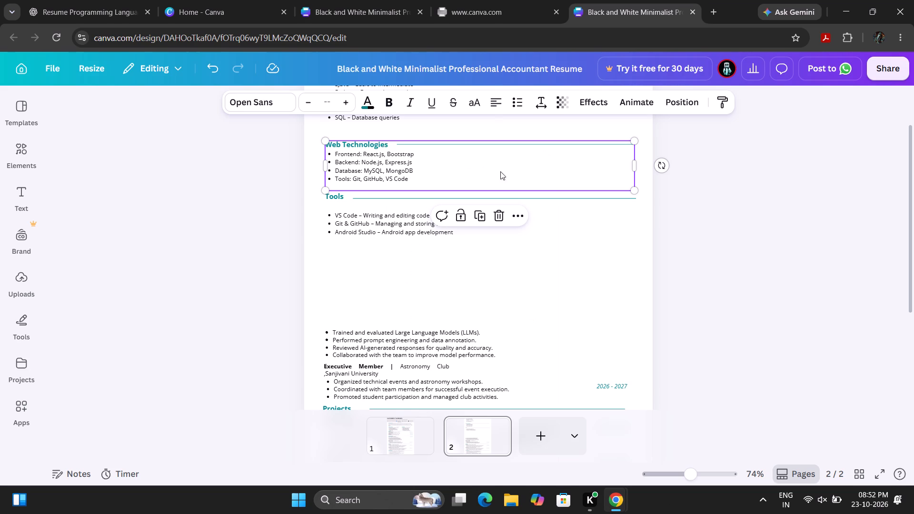
pyautogui.rightClick(450, 162)
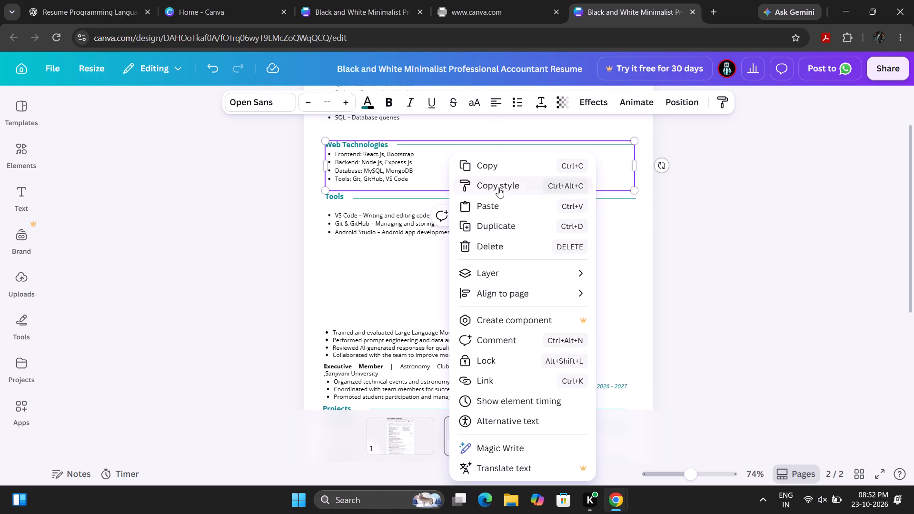
pyautogui.click(500, 221)
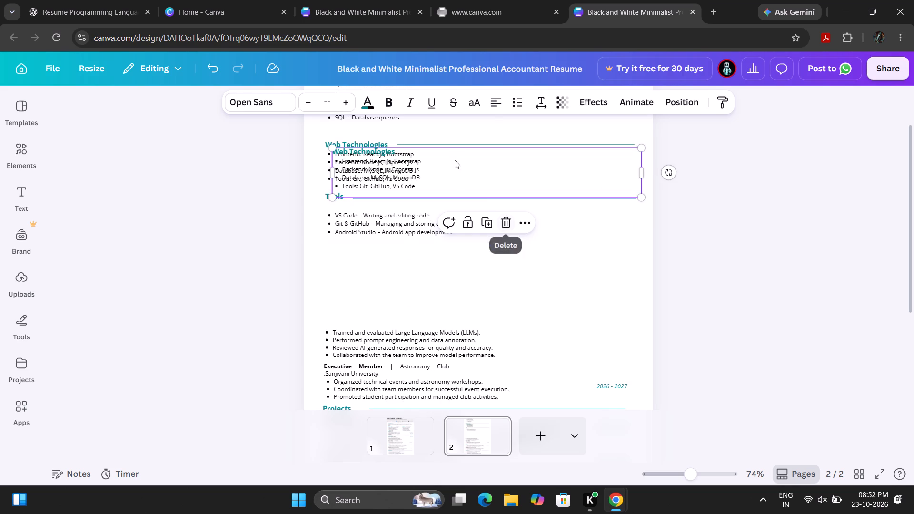
pyautogui.moveTo(449, 148); pyautogui.dragTo(449, 176)
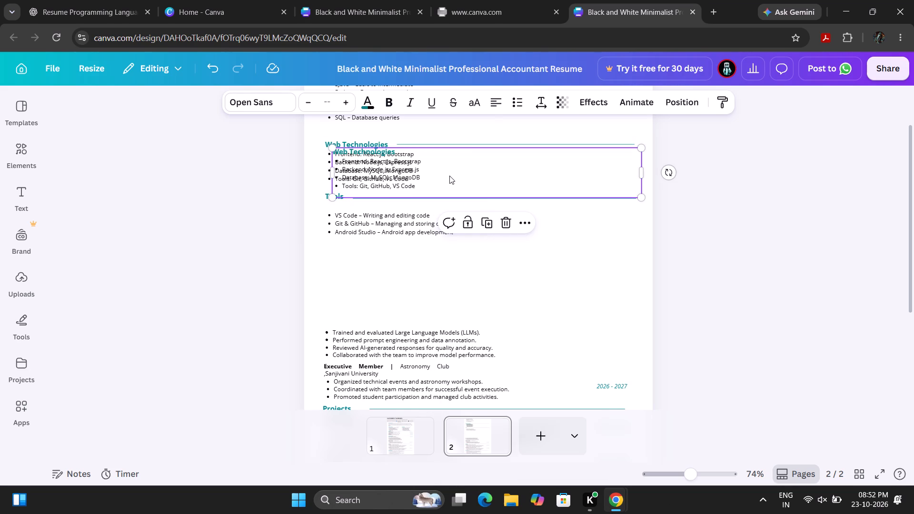
pyautogui.moveTo(450, 162); pyautogui.dragTo(444, 242)
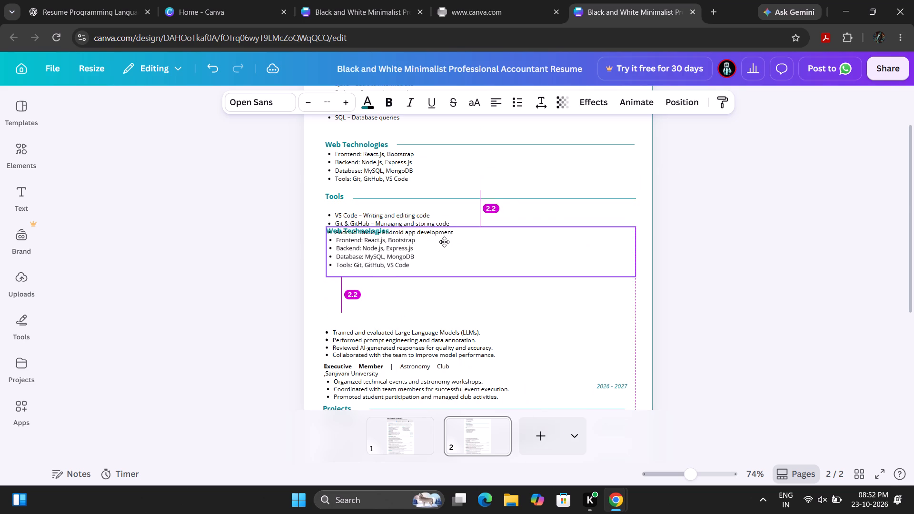
pyautogui.moveTo(444, 242); pyautogui.dragTo(442, 248)
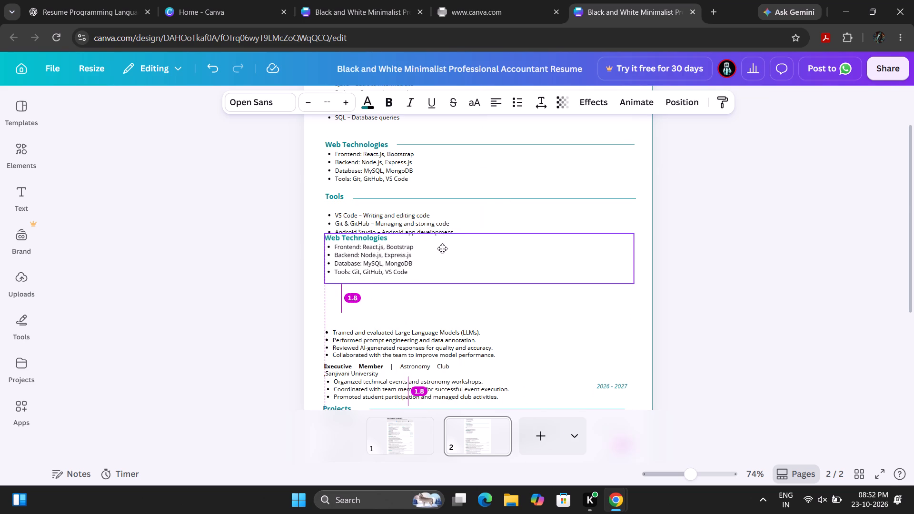
pyautogui.moveTo(442, 248); pyautogui.dragTo(443, 263)
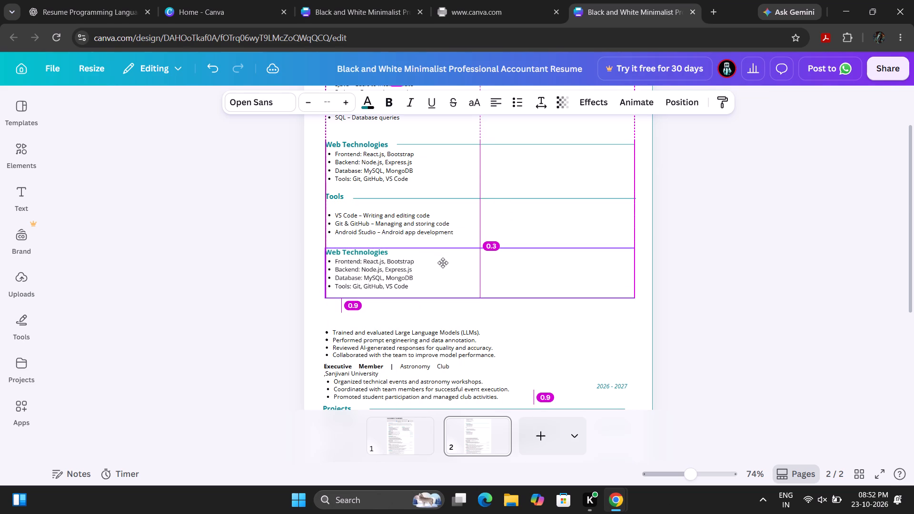
pyautogui.moveTo(443, 263); pyautogui.dragTo(444, 258)
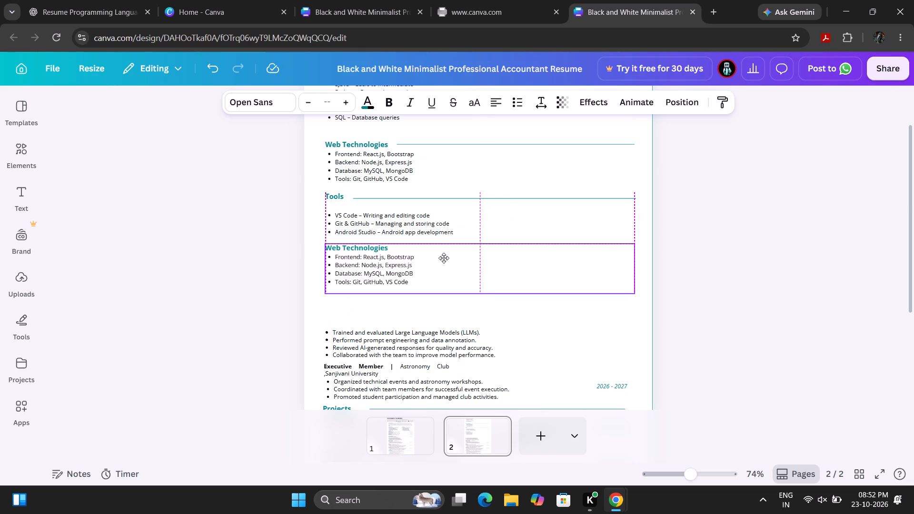
pyautogui.moveTo(444, 258); pyautogui.dragTo(444, 260)
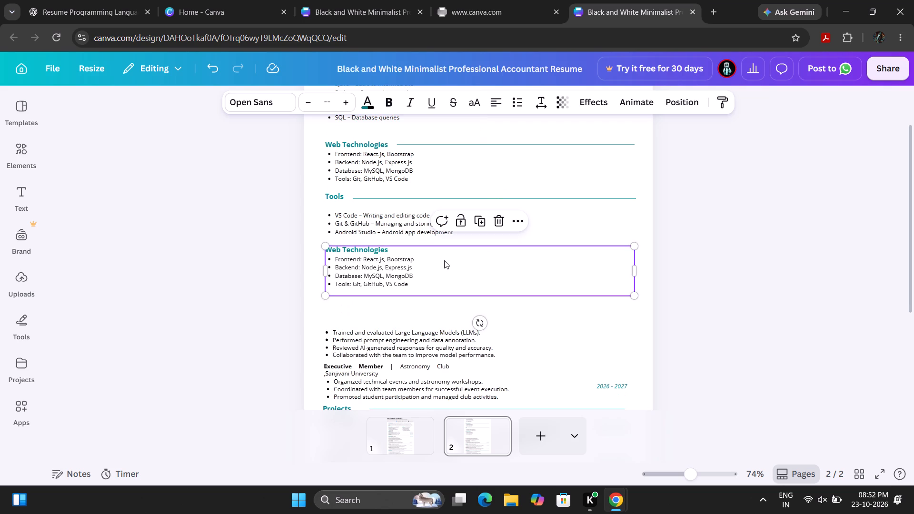
pyautogui.click(566, 315)
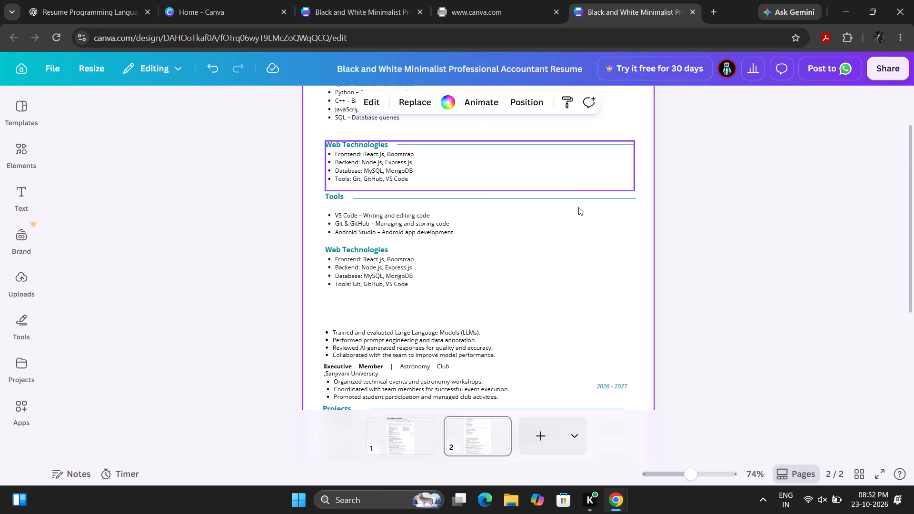
# Move the Programming Lang. text block down so that it sits just above the Web Technologies section.
pyautogui.scroll(2, 343, 213)
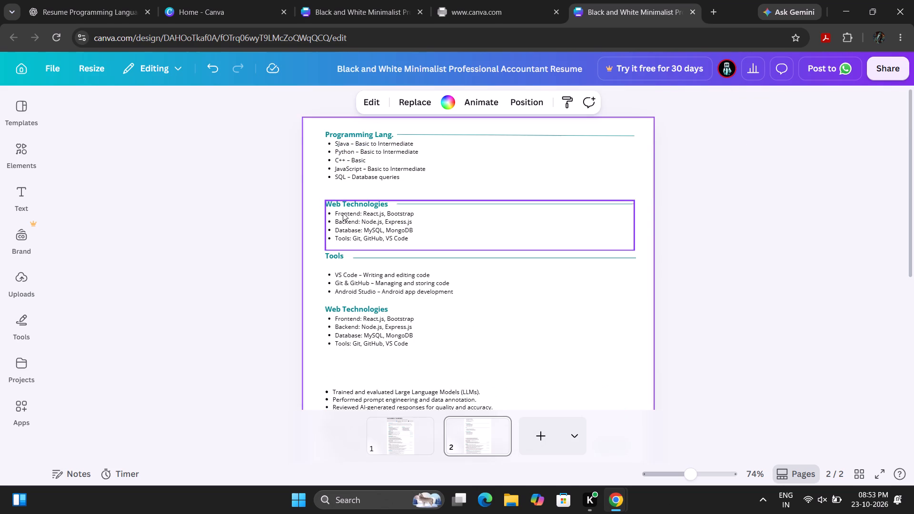
pyautogui.moveTo(425, 169); pyautogui.dragTo(426, 172)
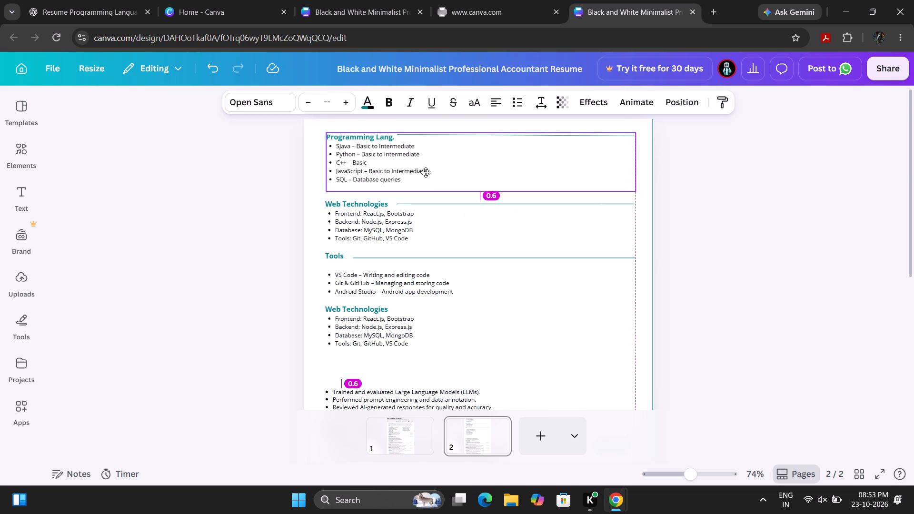
pyautogui.moveTo(426, 172); pyautogui.dragTo(424, 175)
pyautogui.click(850, 264)
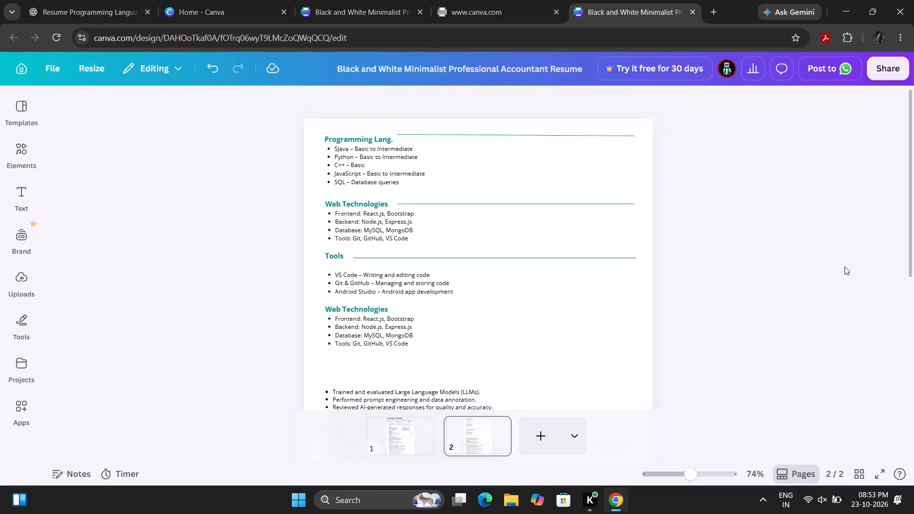
pyautogui.moveTo(529, 181); pyautogui.dragTo(529, 185)
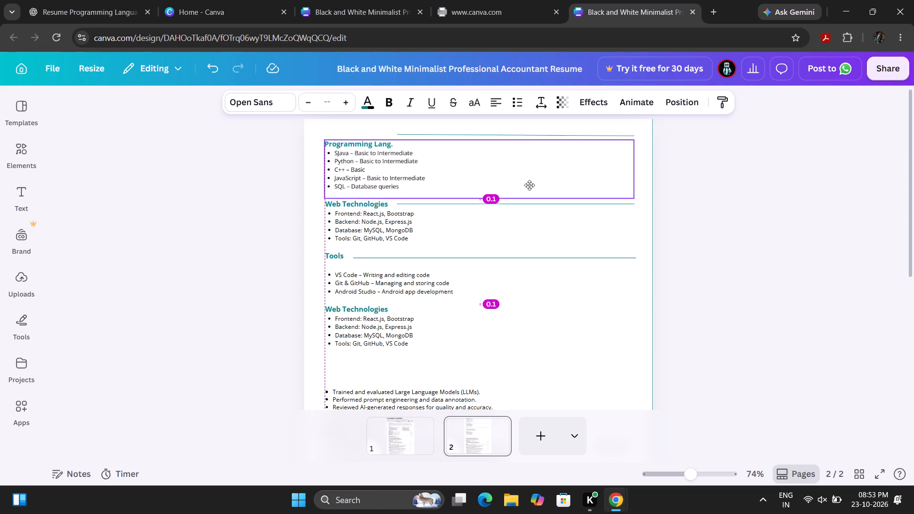
pyautogui.moveTo(529, 185); pyautogui.dragTo(529, 187)
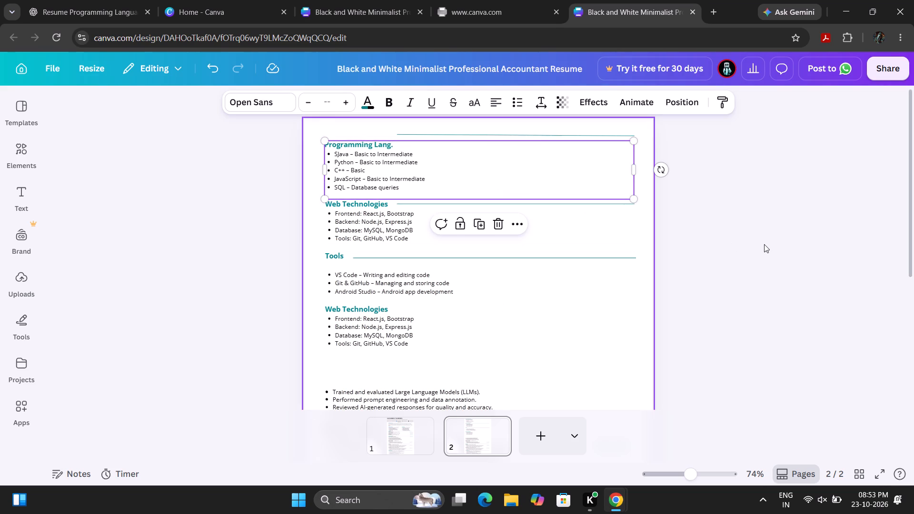
pyautogui.click(764, 244)
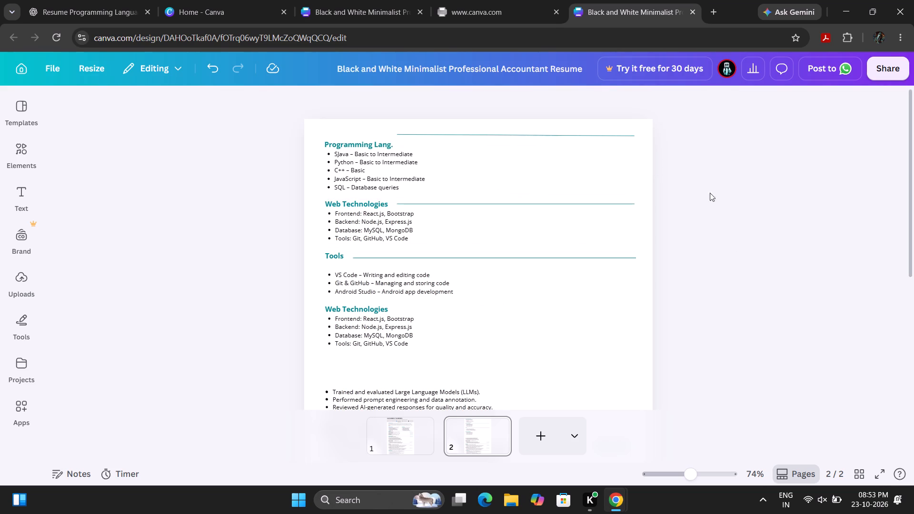
# Move the topmost divider line down level with the Programming Lang. heading.
pyautogui.moveTo(526, 137); pyautogui.dragTo(526, 139)
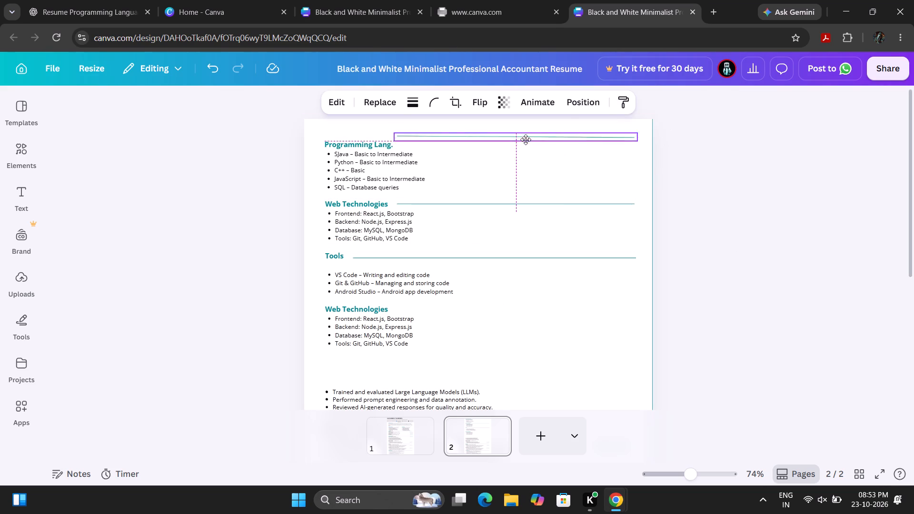
pyautogui.moveTo(526, 139); pyautogui.dragTo(526, 148)
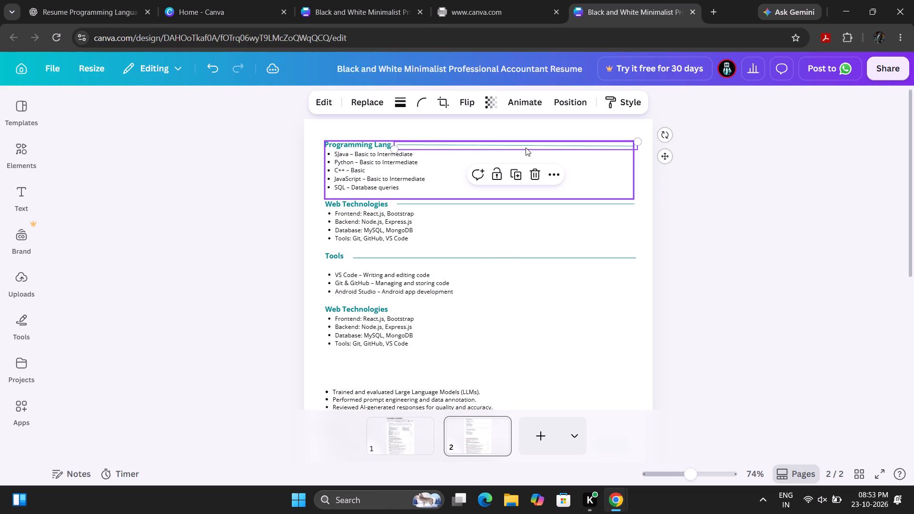
pyautogui.click(727, 181)
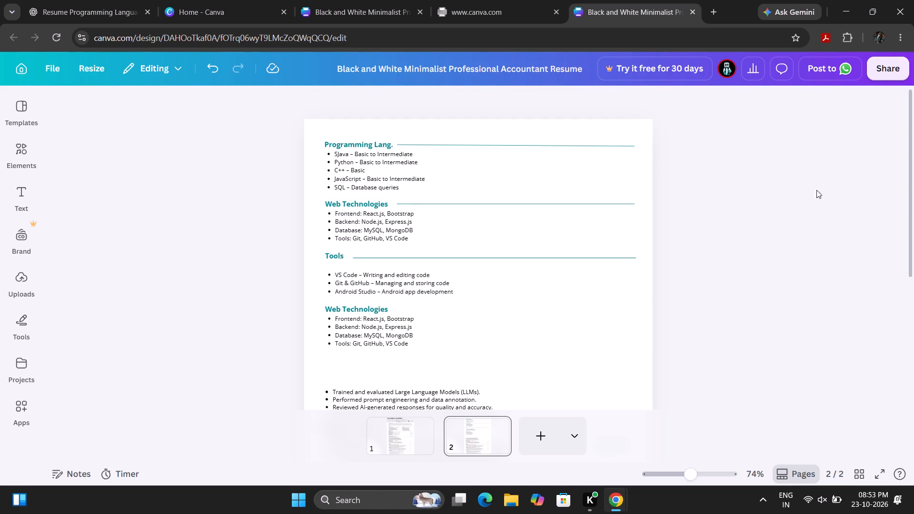
# Adjust the Tools text block and raise its divider line slightly so that the Tools heading sits level with the line.
pyautogui.scroll(-1, 909, 217)
pyautogui.scroll(1, 908, 217)
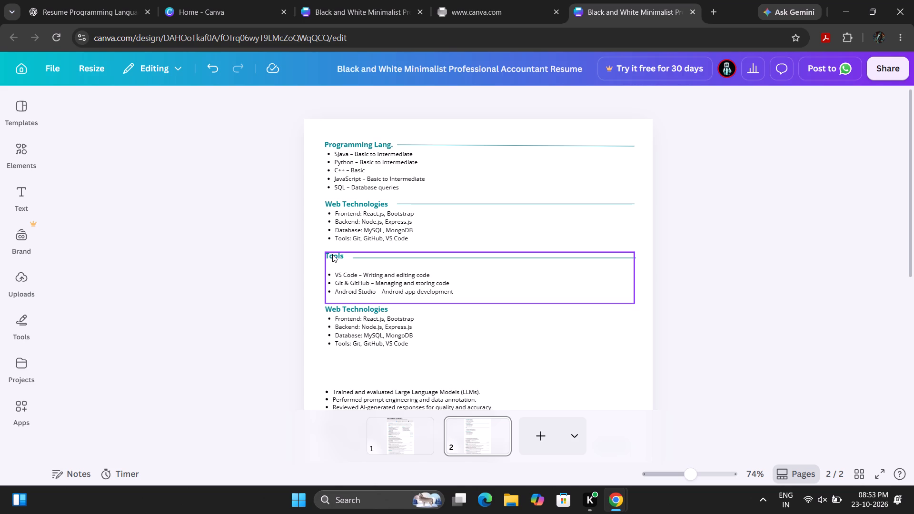
pyautogui.click(380, 267)
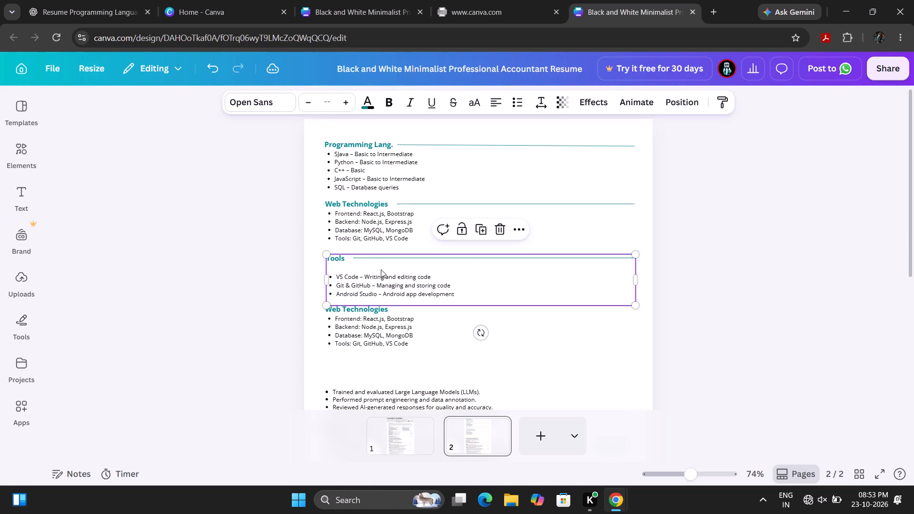
pyautogui.click(766, 308)
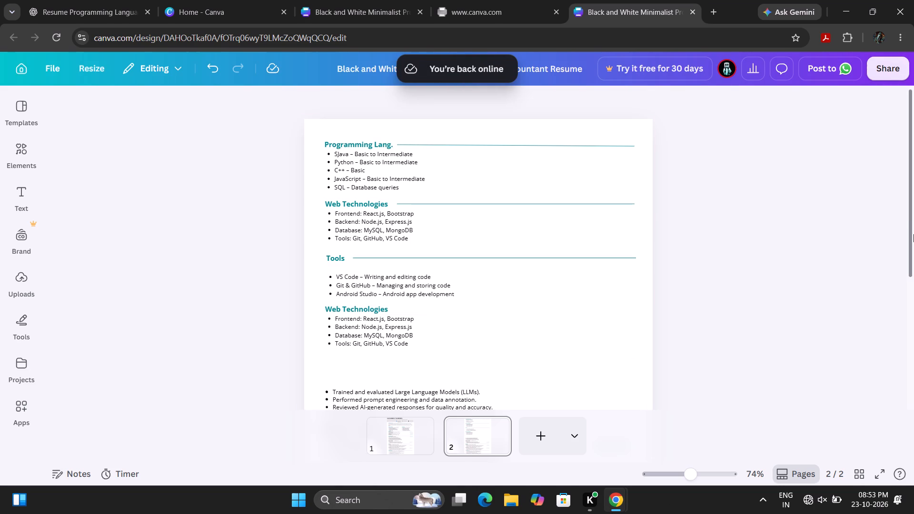
pyautogui.click(453, 278)
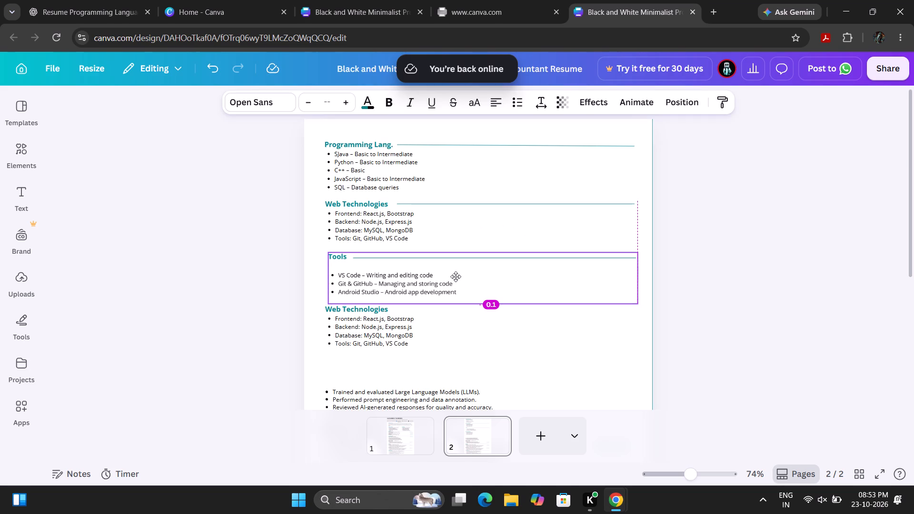
pyautogui.click(708, 284)
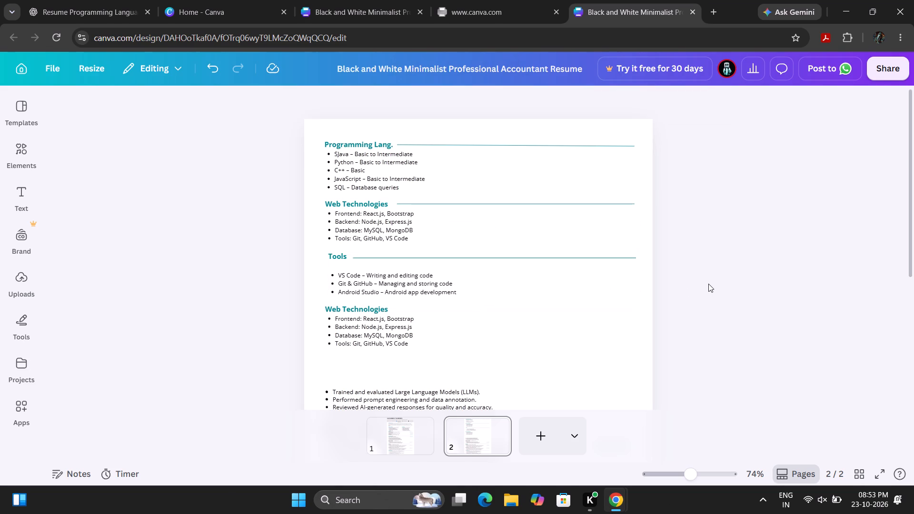
pyautogui.moveTo(517, 270); pyautogui.dragTo(517, 278)
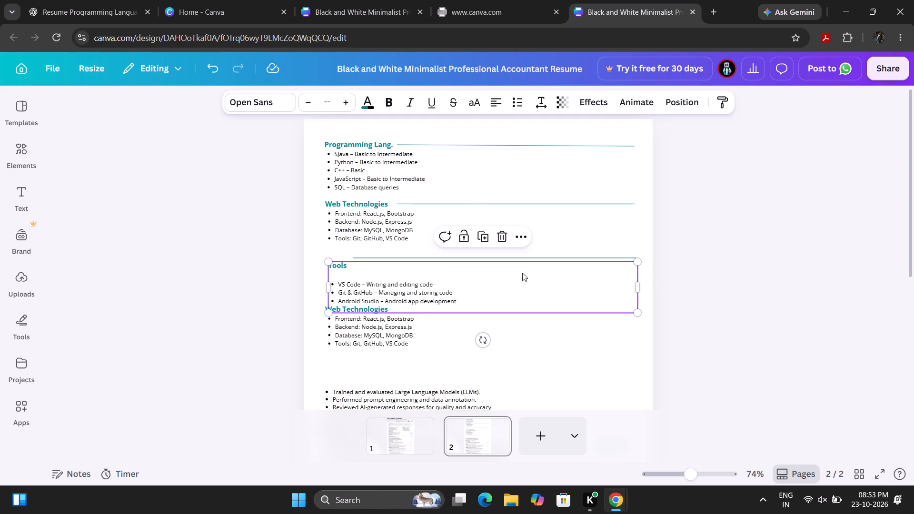
pyautogui.click(528, 254)
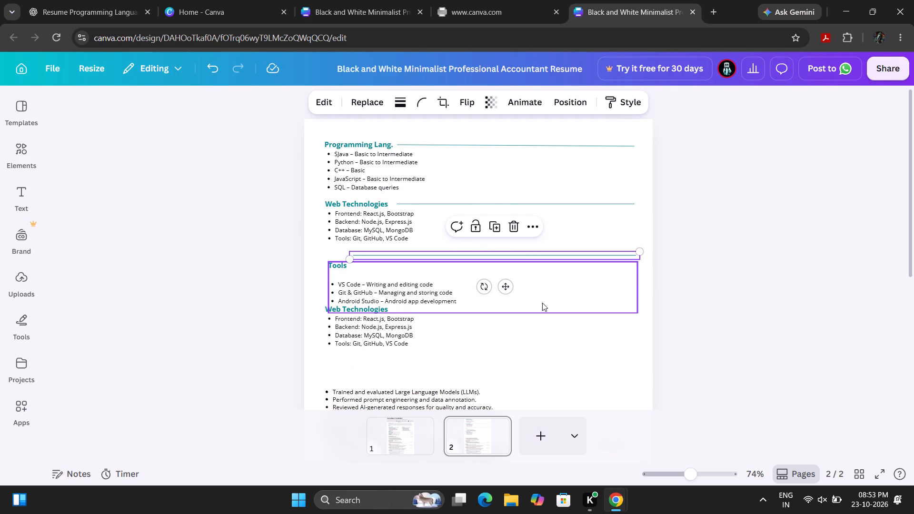
pyautogui.moveTo(543, 297); pyautogui.dragTo(543, 287)
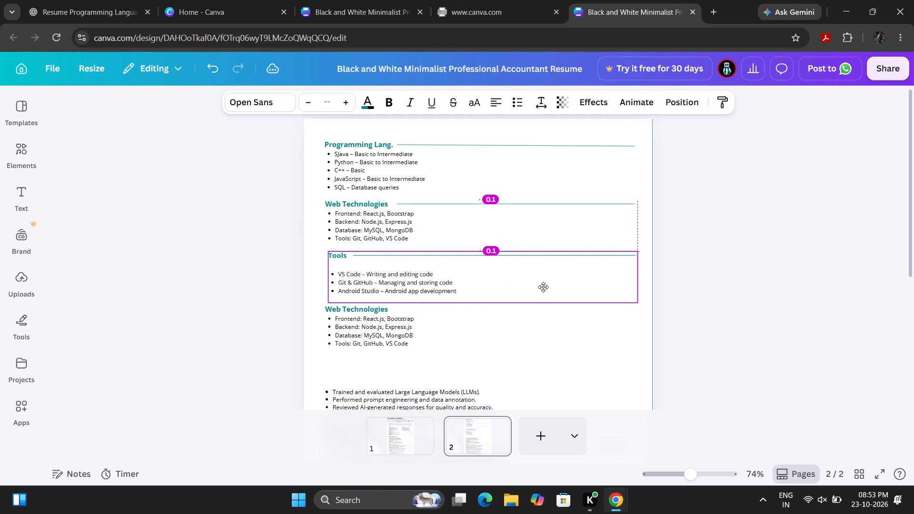
pyautogui.moveTo(543, 287); pyautogui.dragTo(544, 287)
pyautogui.click(782, 291)
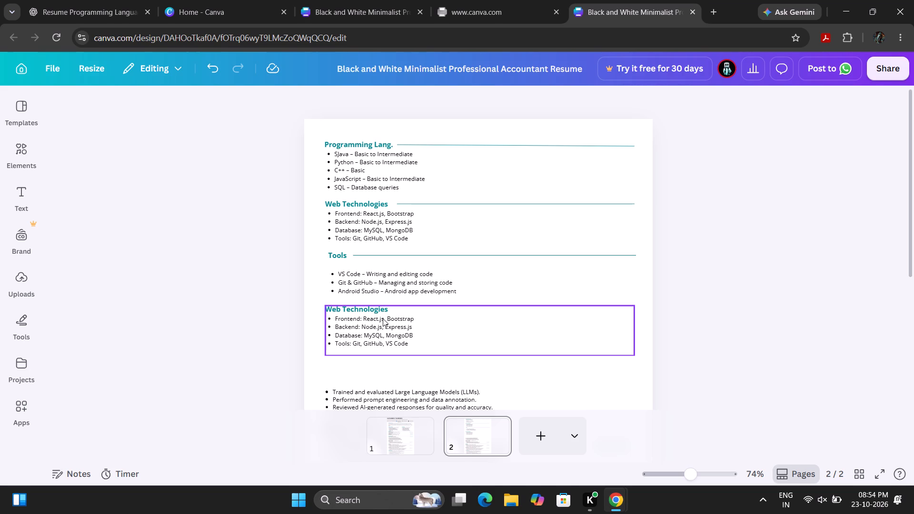
# Move the divider line from beside the Projects heading up beside the lower Web Technologies heading, level with it.
pyautogui.scroll(-2, 537, 353)
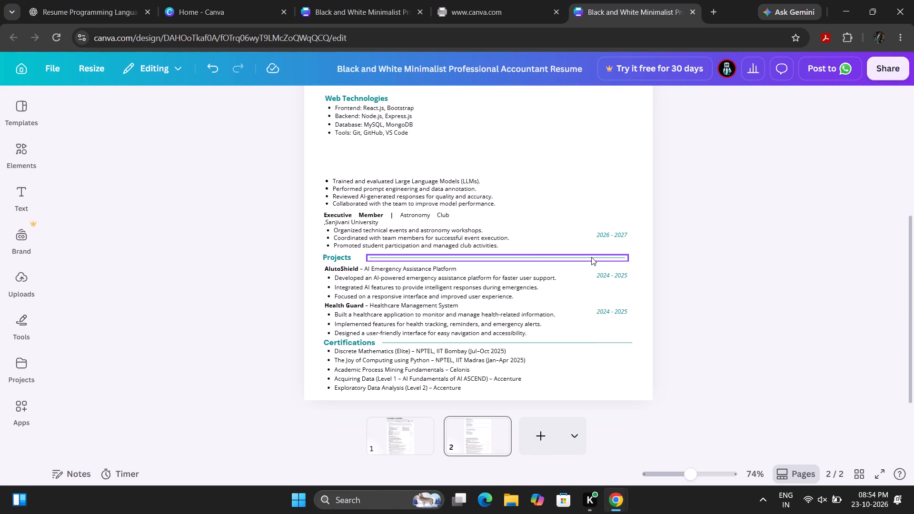
pyautogui.moveTo(591, 257); pyautogui.dragTo(584, 183)
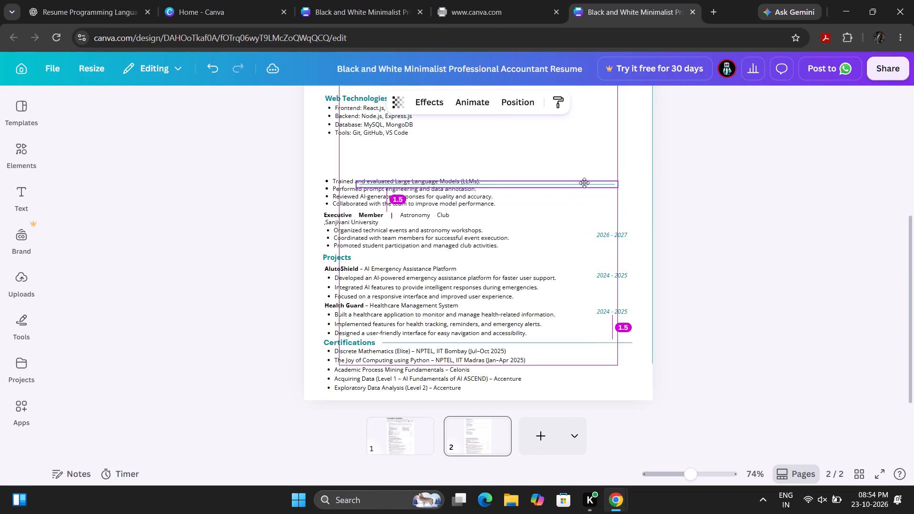
pyautogui.moveTo(584, 183); pyautogui.dragTo(589, 194)
pyautogui.scroll(2, 589, 187)
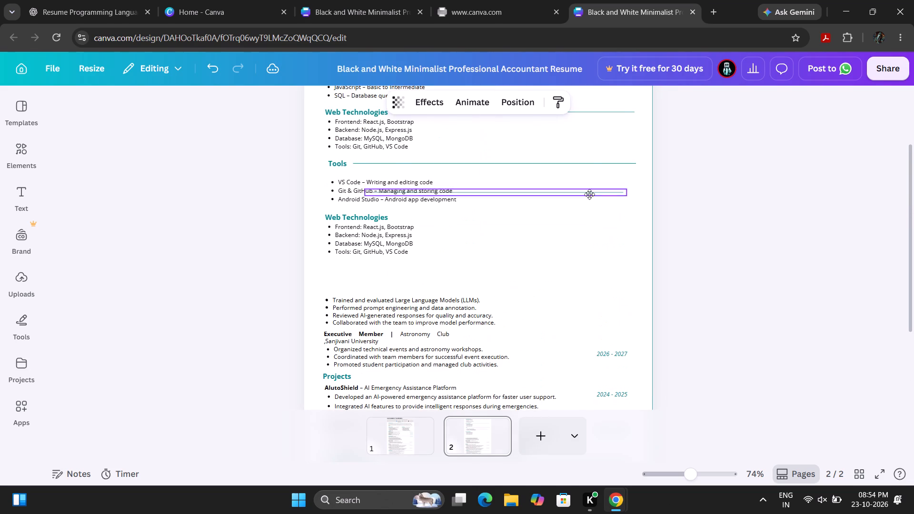
pyautogui.moveTo(589, 194); pyautogui.dragTo(612, 217)
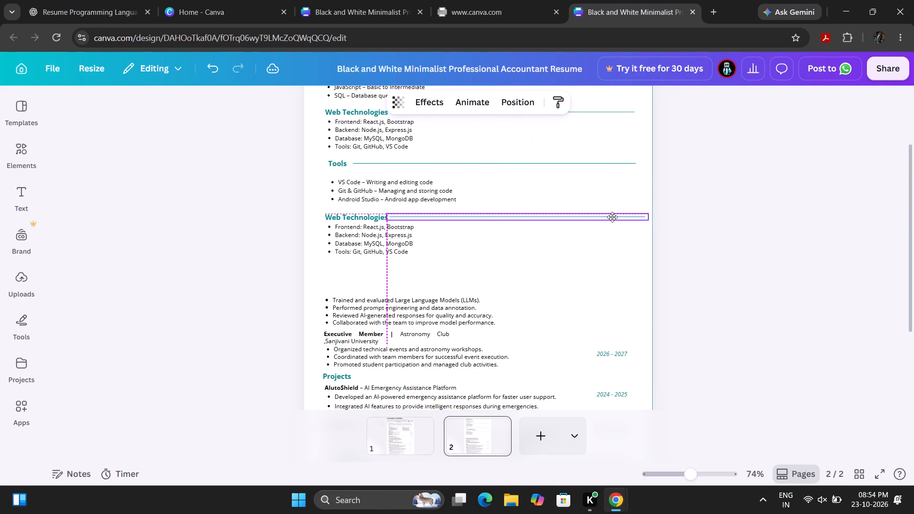
pyautogui.moveTo(612, 217); pyautogui.dragTo(619, 217)
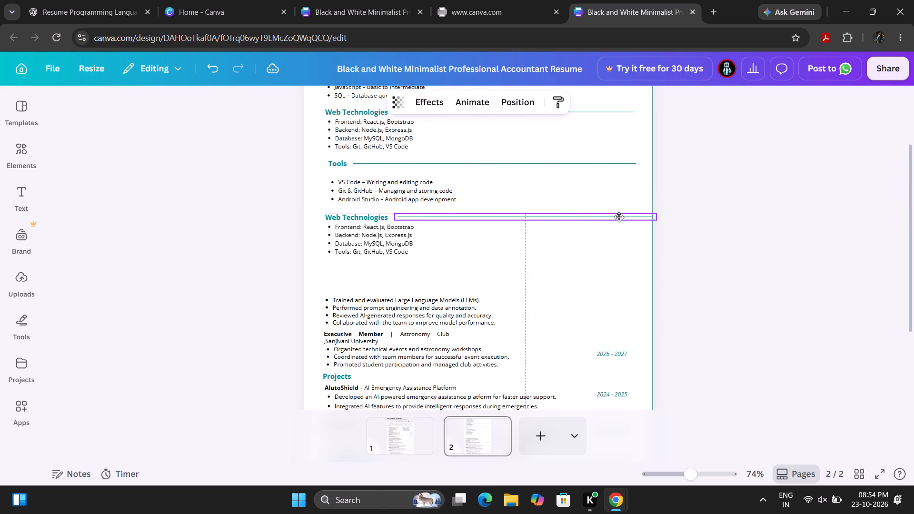
pyautogui.moveTo(619, 217); pyautogui.dragTo(618, 216)
pyautogui.click(770, 301)
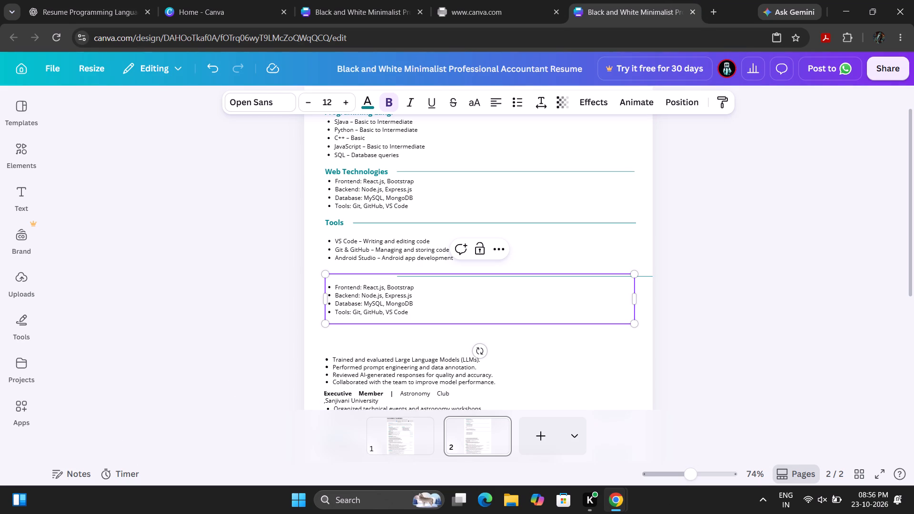
pyautogui.click(351, 278)
pyautogui.doubleClick(351, 278)
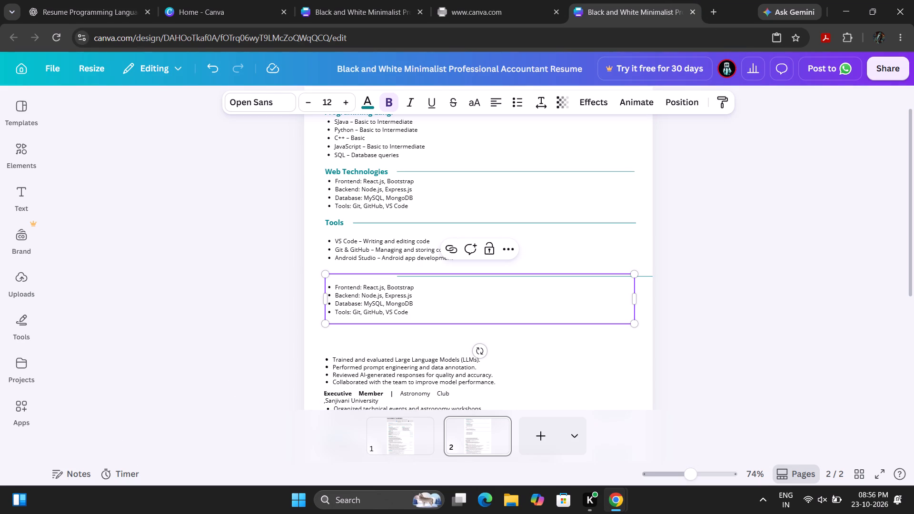
pyautogui.hotkey('ctrl', 'v')
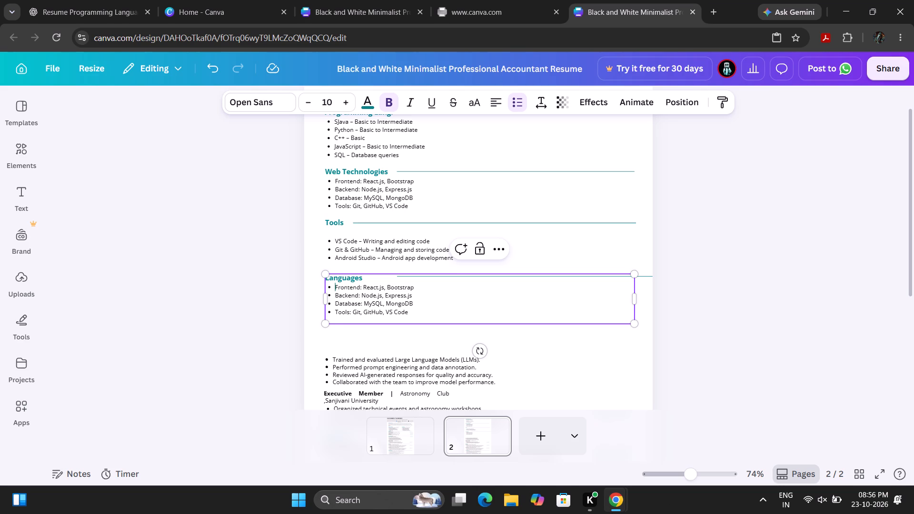
pyautogui.click(676, 293)
# Lengthen the divider line by the Languages heading slightly and move it left beside the heading, ending in line with the Tools divider.
pyautogui.click(637, 277)
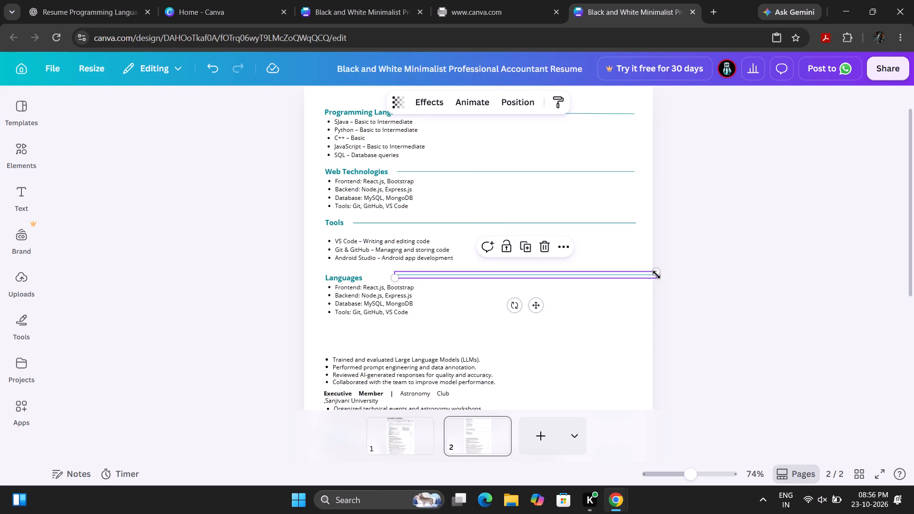
pyautogui.moveTo(656, 275); pyautogui.dragTo(666, 275)
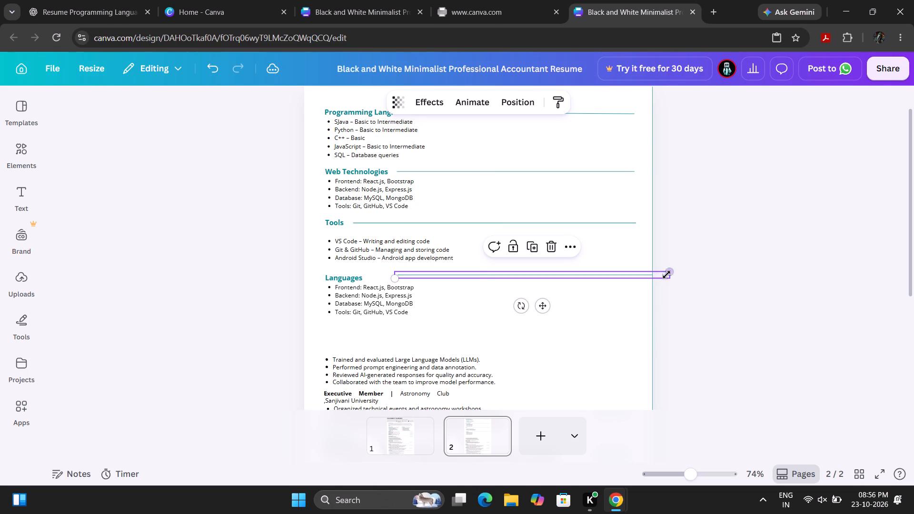
pyautogui.click(544, 308)
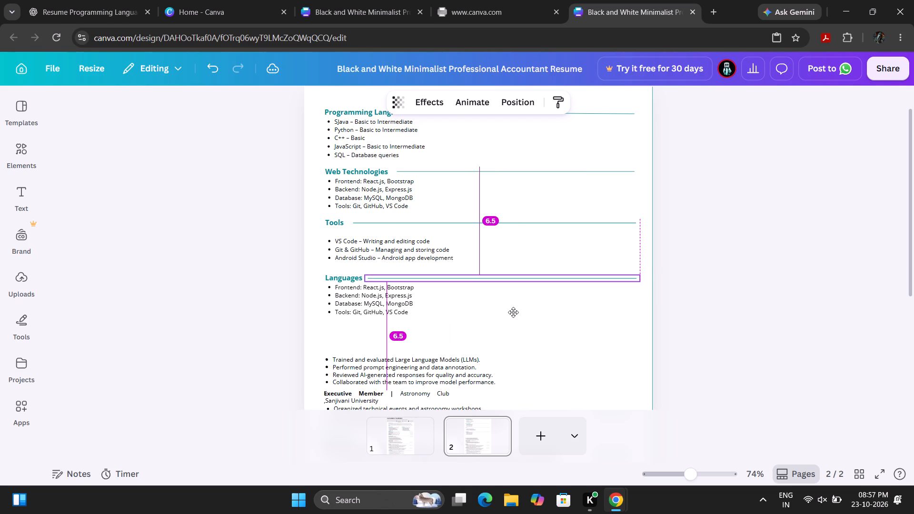
pyautogui.click(722, 285)
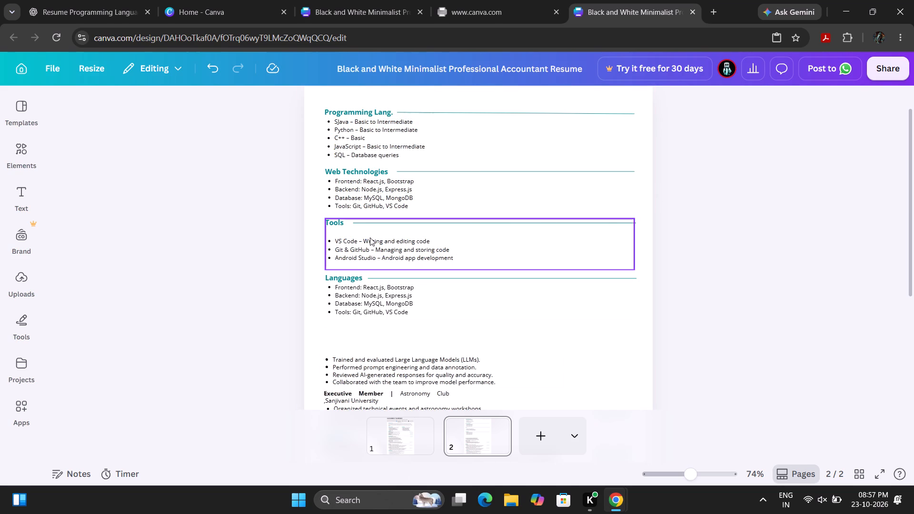
# Remove the empty line between the Tools heading and its three bullets.
pyautogui.doubleClick(421, 318)
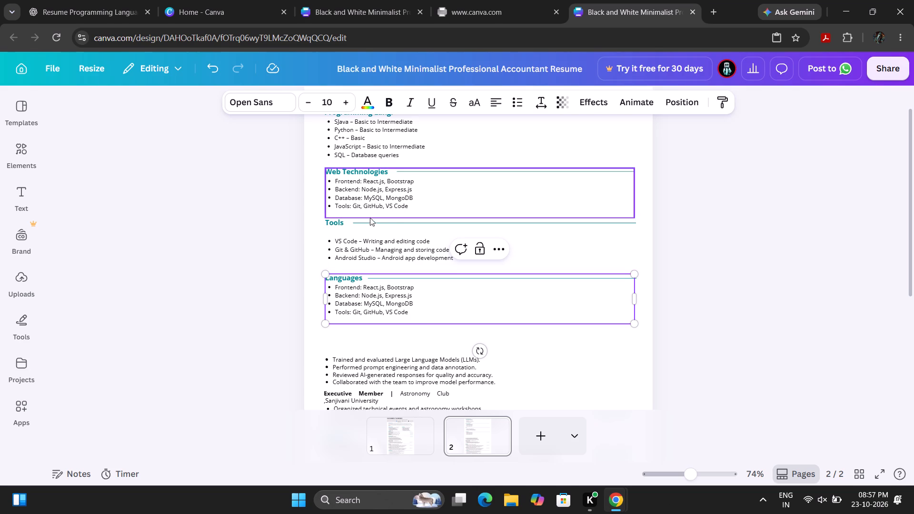
pyautogui.click(350, 258)
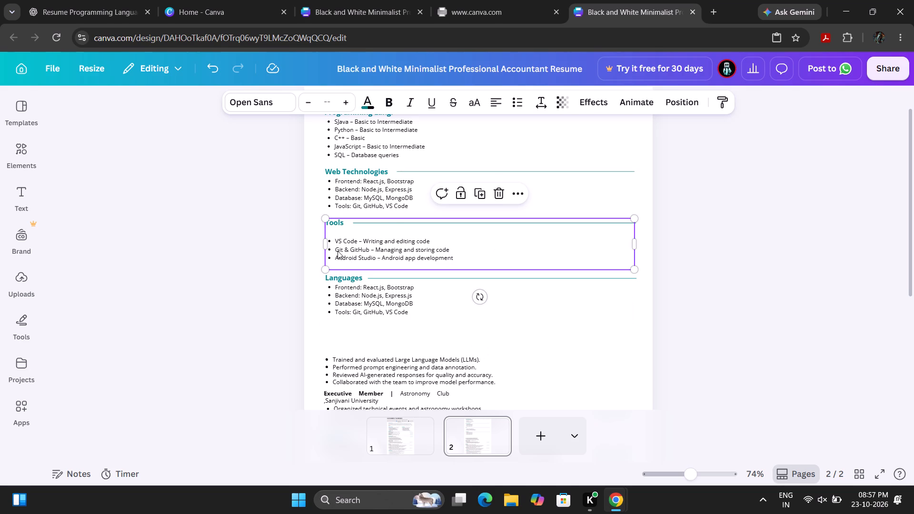
pyautogui.doubleClick(334, 243)
pyautogui.click(328, 238)
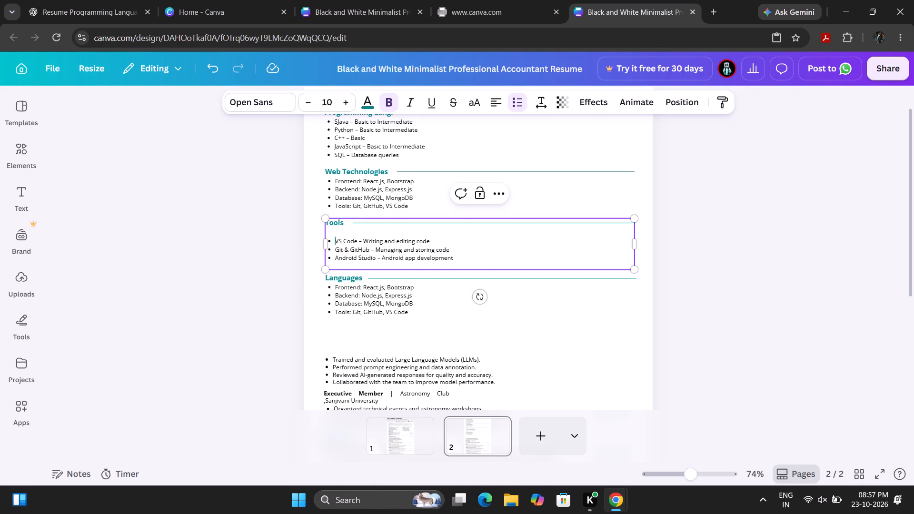
pyautogui.press('Left')
pyautogui.press('Left')
pyautogui.press('Left')
pyautogui.press('Down')
pyautogui.press('Down')
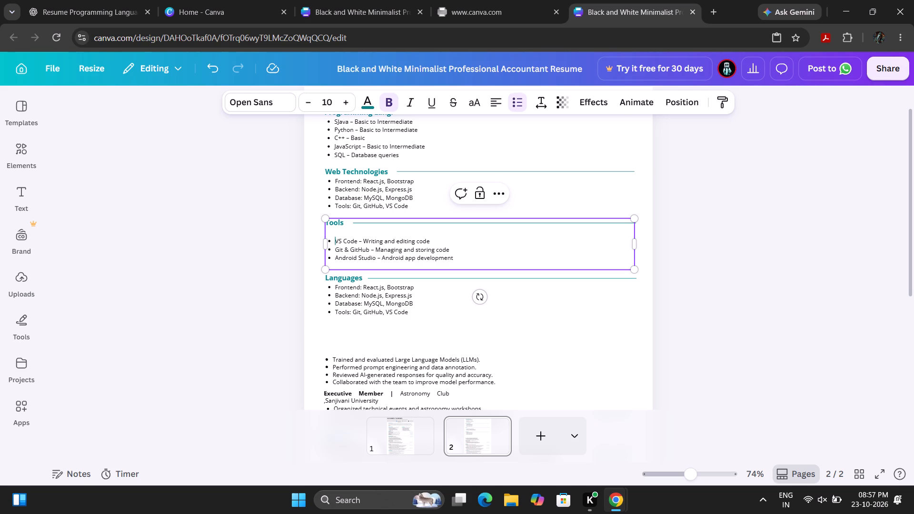
pyautogui.press('Up')
pyautogui.press('BackSpace')
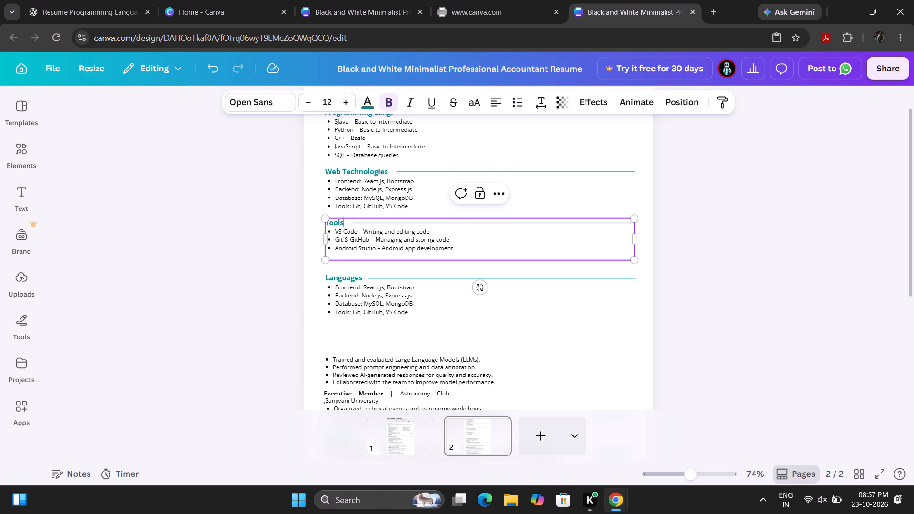
pyautogui.click(541, 339)
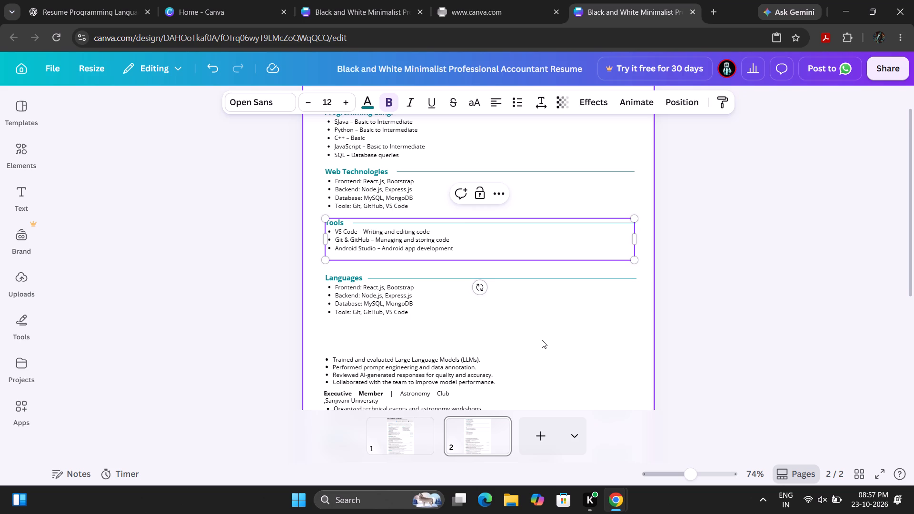
# Move the Languages text block up so it sits just below the last Tools bullet.
pyautogui.moveTo(451, 299); pyautogui.dragTo(451, 298)
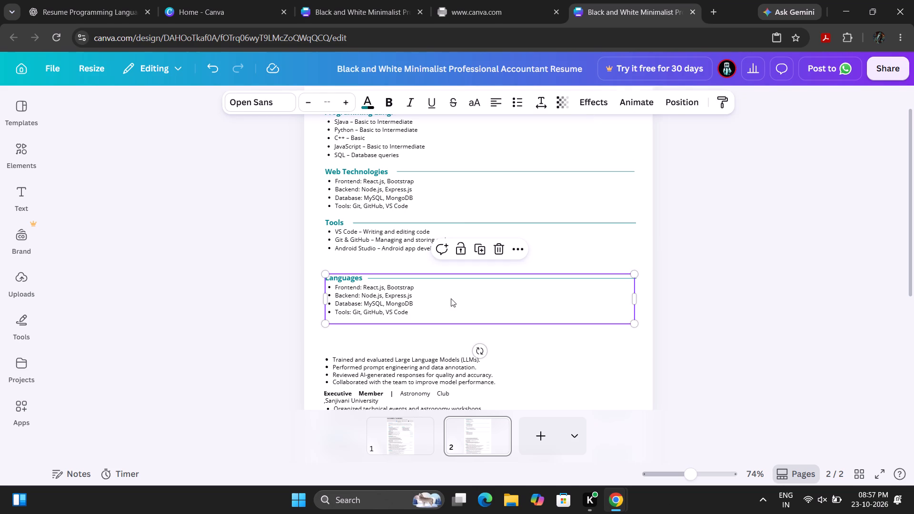
pyautogui.moveTo(451, 298); pyautogui.dragTo(447, 288)
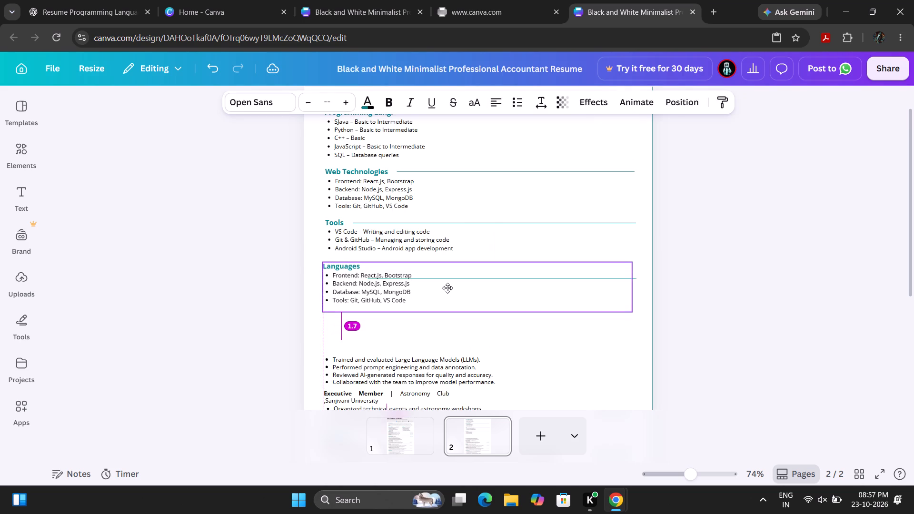
pyautogui.moveTo(447, 288); pyautogui.dragTo(447, 283)
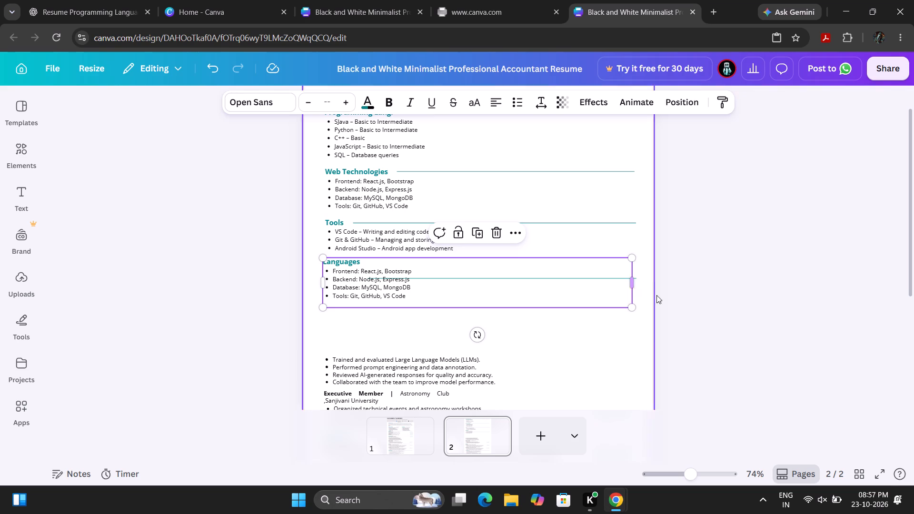
pyautogui.click(725, 300)
# Move the Languages divider line up beside the repositioned Languages heading.
pyautogui.moveTo(639, 280); pyautogui.dragTo(635, 266)
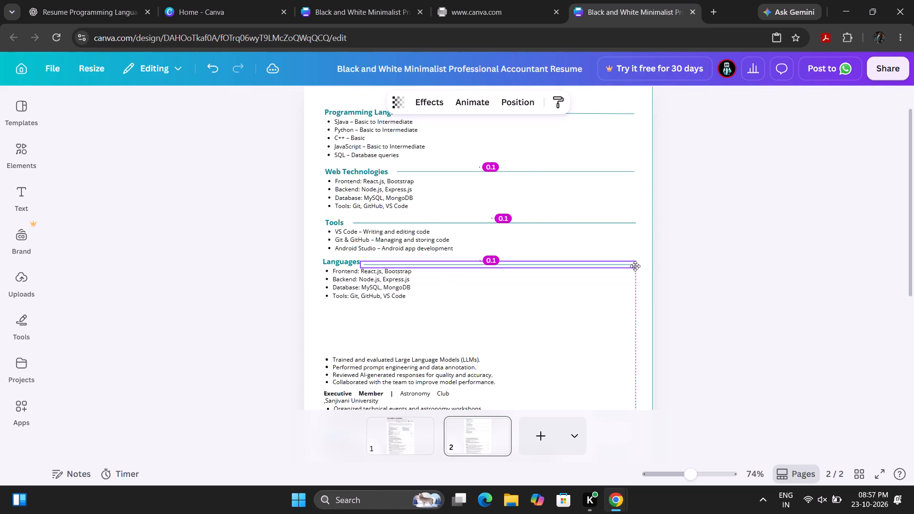
pyautogui.moveTo(635, 266); pyautogui.dragTo(637, 263)
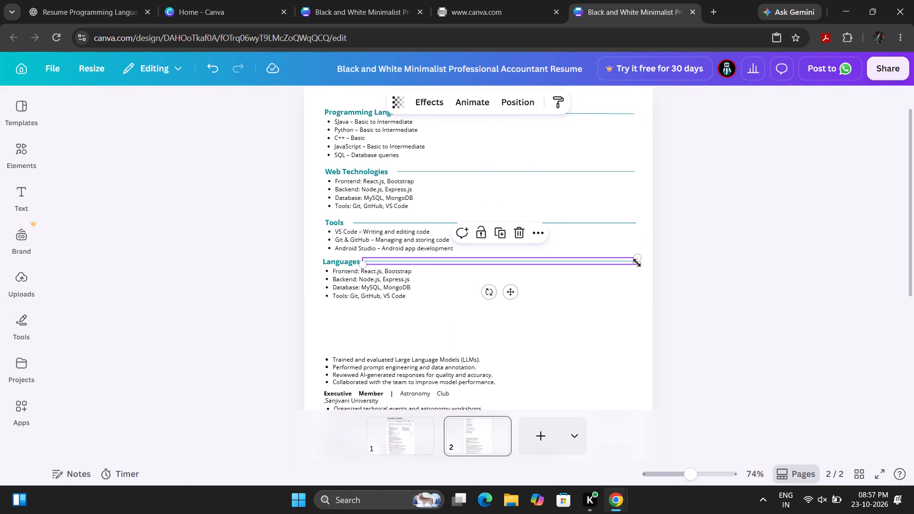
pyautogui.click(797, 255)
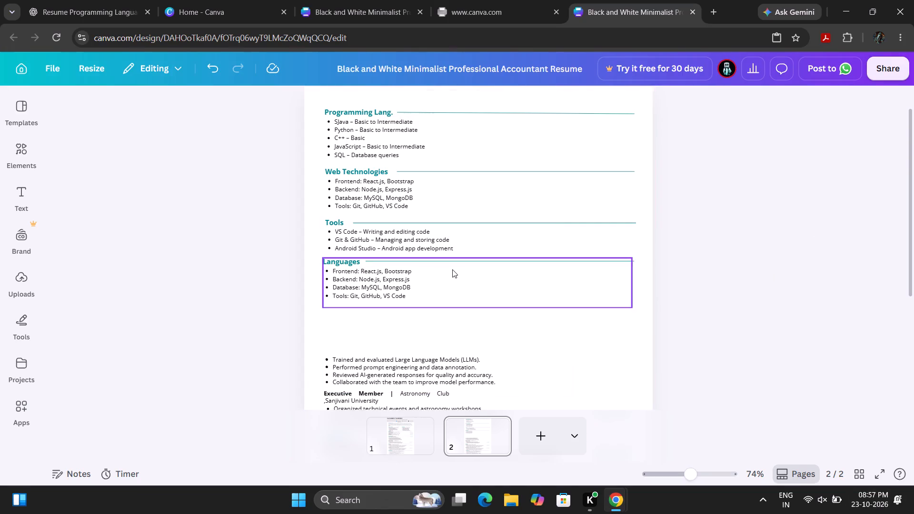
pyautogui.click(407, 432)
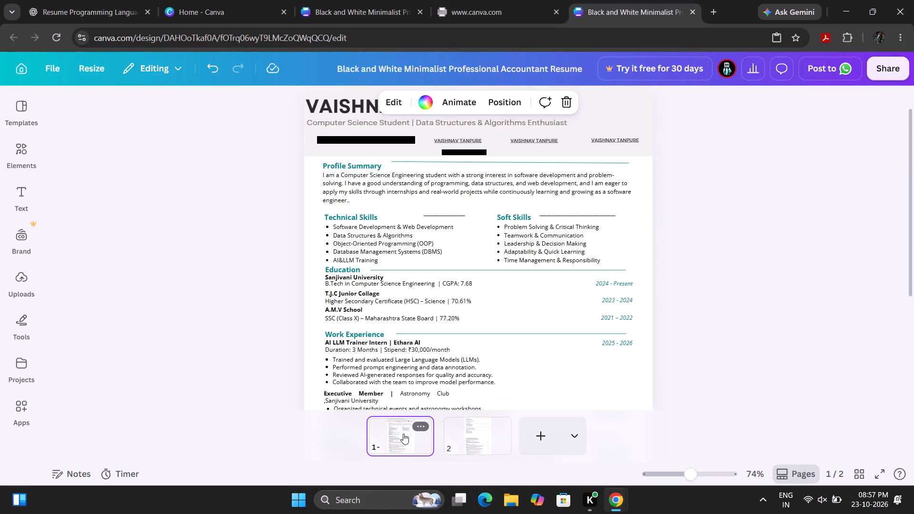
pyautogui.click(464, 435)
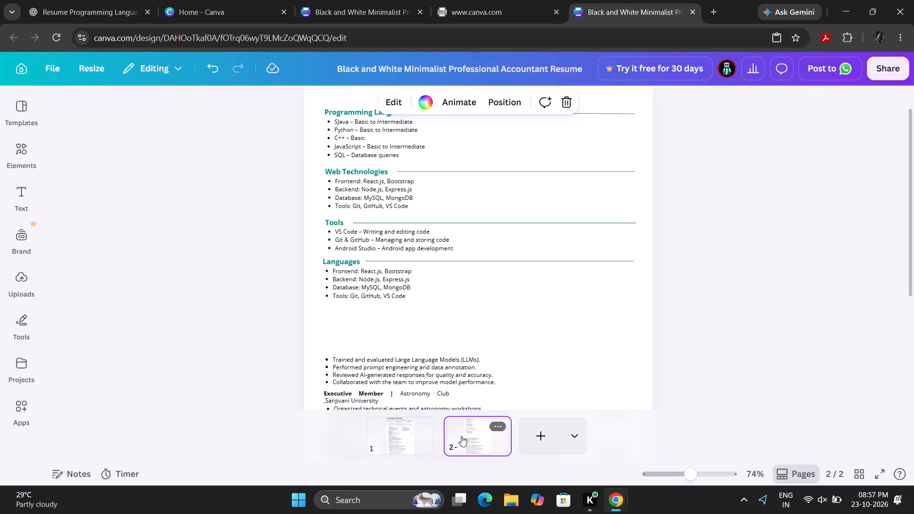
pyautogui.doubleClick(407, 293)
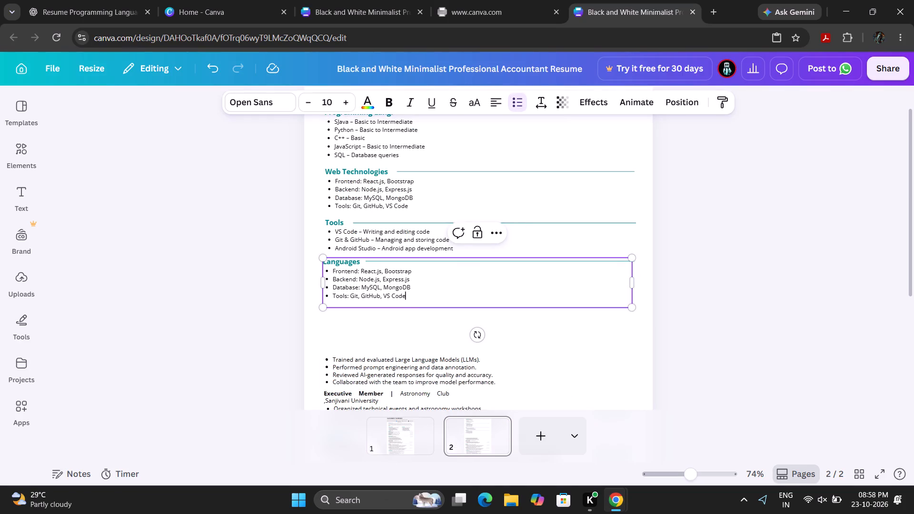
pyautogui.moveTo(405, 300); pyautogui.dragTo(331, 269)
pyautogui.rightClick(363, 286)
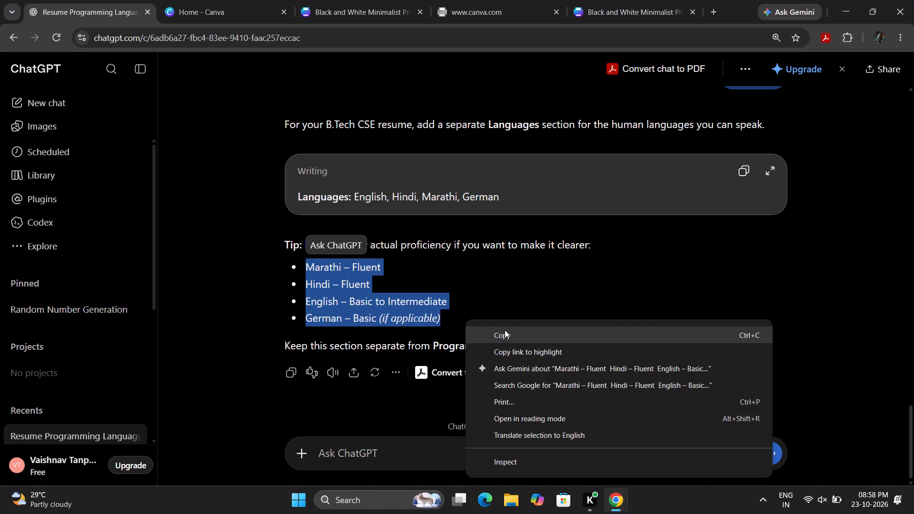
pyautogui.click(505, 330)
pyautogui.click(582, 19)
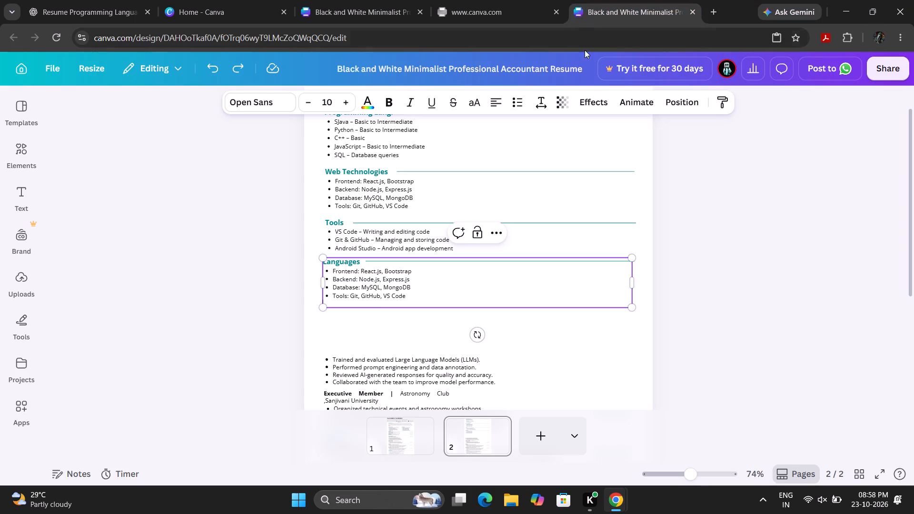
pyautogui.click(412, 298)
pyautogui.moveTo(411, 298); pyautogui.dragTo(410, 298)
pyautogui.moveTo(410, 298); pyautogui.dragTo(350, 272)
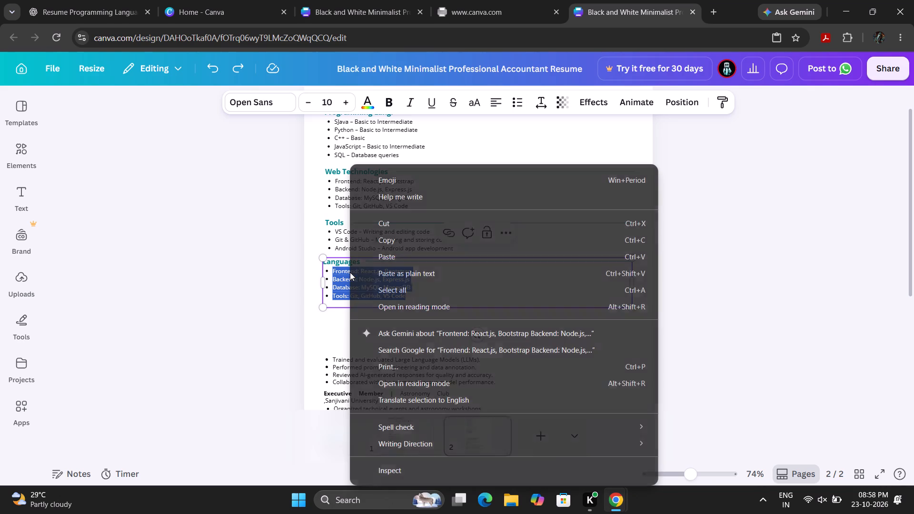
pyautogui.click(394, 250)
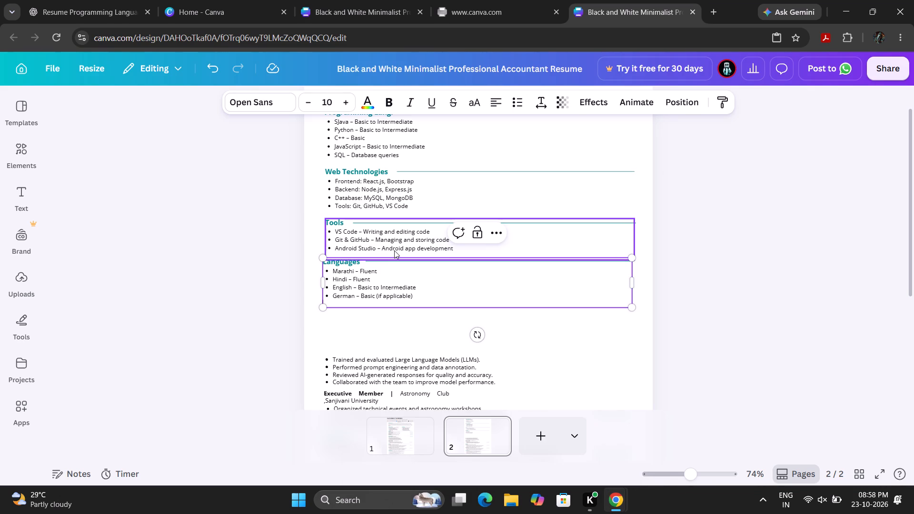
pyautogui.click(910, 332)
# Move the Languages text block down slightly to widen the gap below the Tools section.
pyautogui.scroll(2, 709, 330)
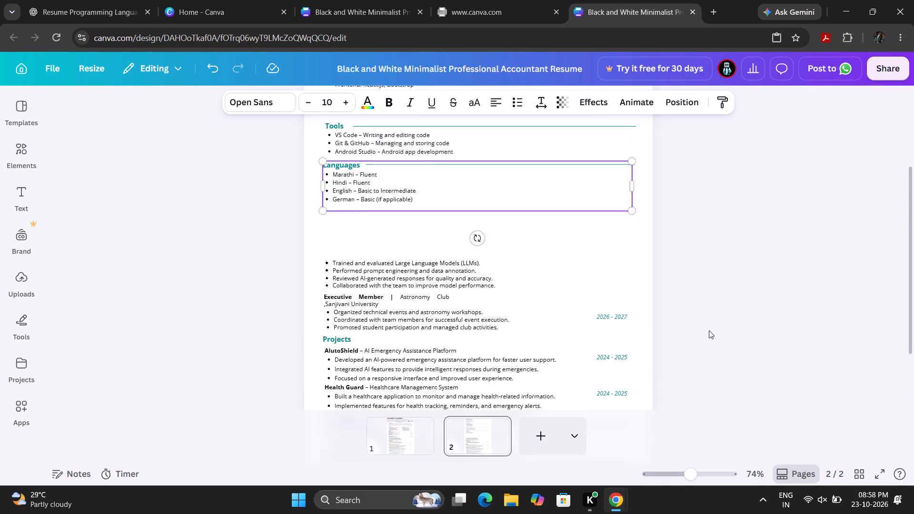
pyautogui.scroll(2, 709, 330)
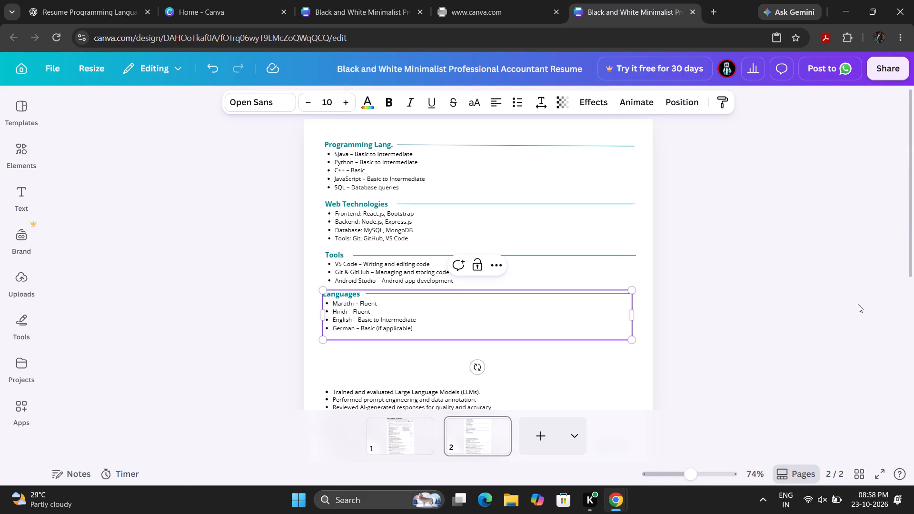
pyautogui.click(858, 304)
pyautogui.scroll(1, 874, 334)
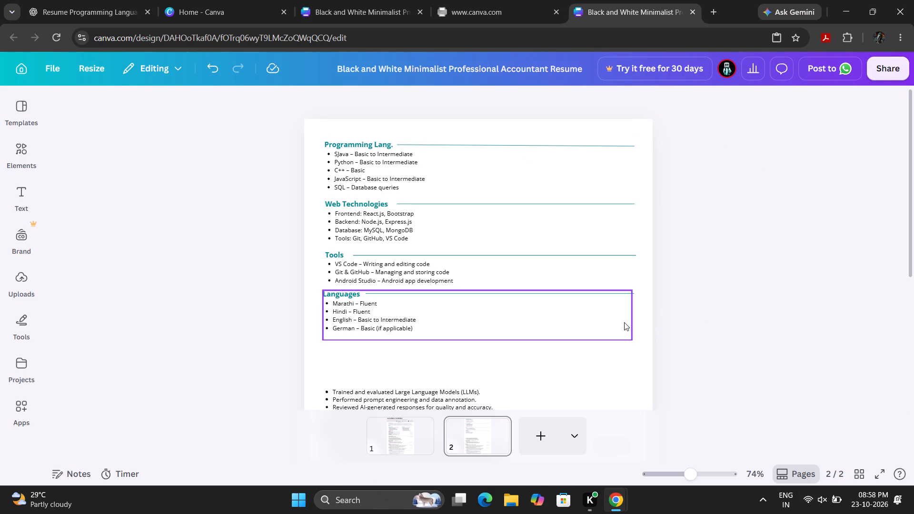
pyautogui.click(612, 316)
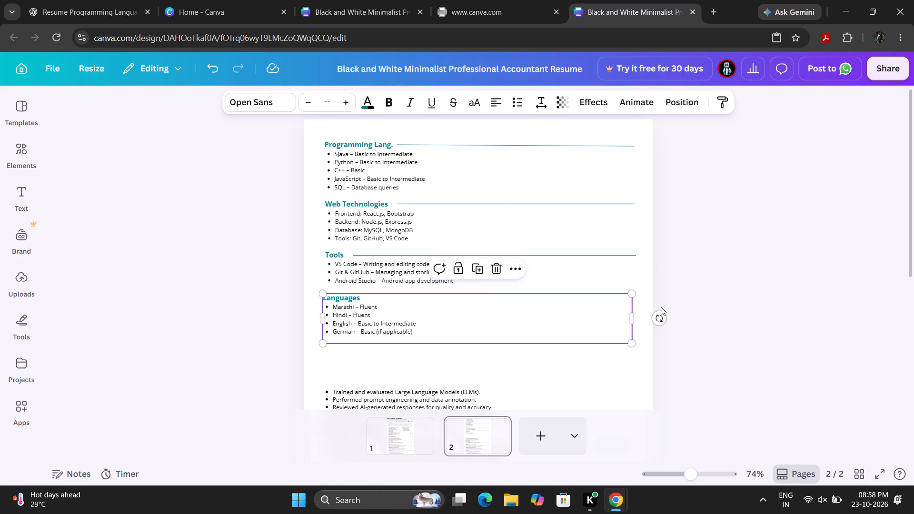
pyautogui.click(753, 287)
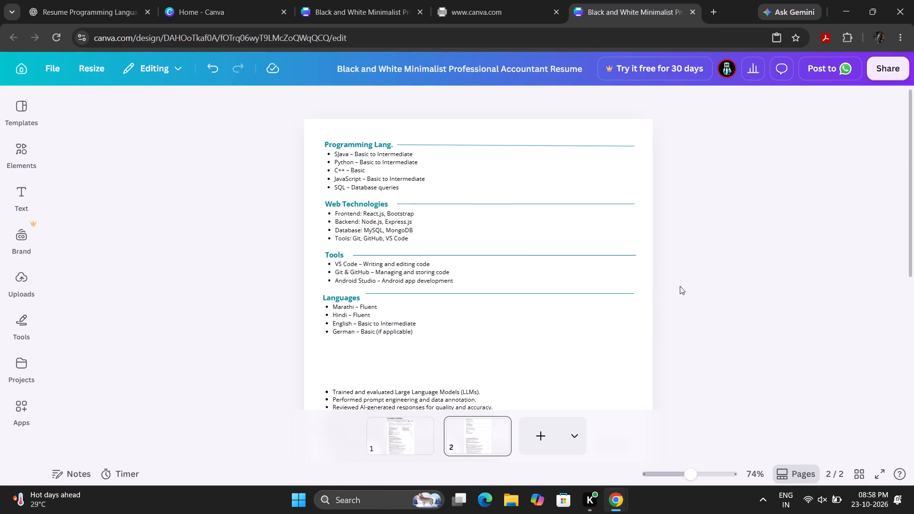
# Move the Languages divider line down slightly to line up with the Languages heading.
pyautogui.moveTo(632, 296); pyautogui.dragTo(632, 299)
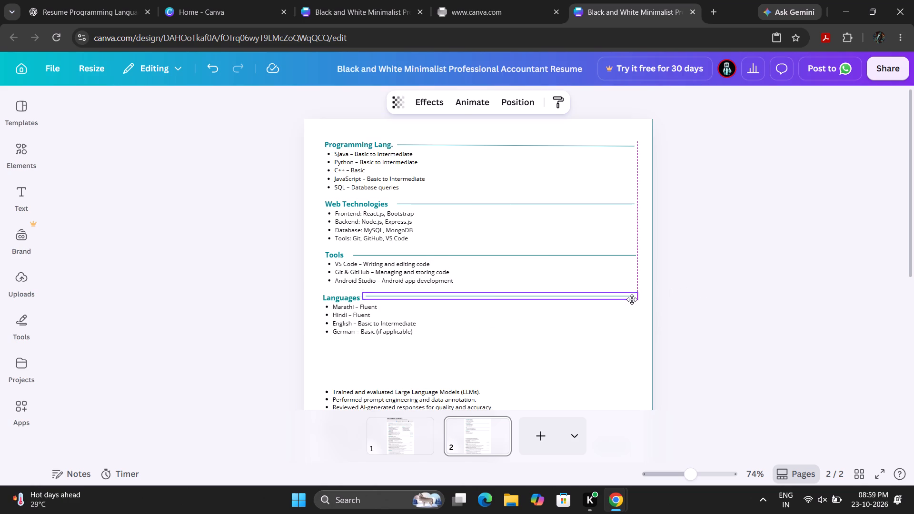
pyautogui.moveTo(632, 299); pyautogui.dragTo(631, 301)
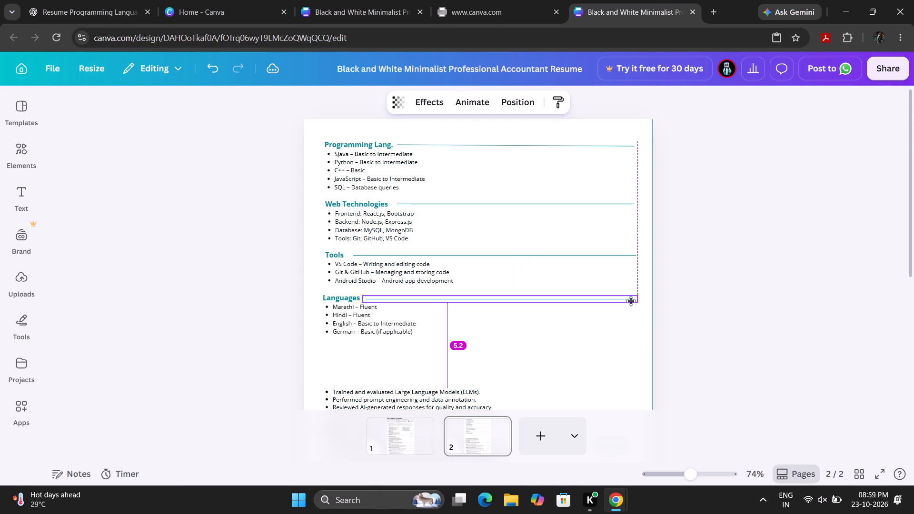
pyautogui.moveTo(631, 301); pyautogui.dragTo(631, 300)
pyautogui.click(791, 275)
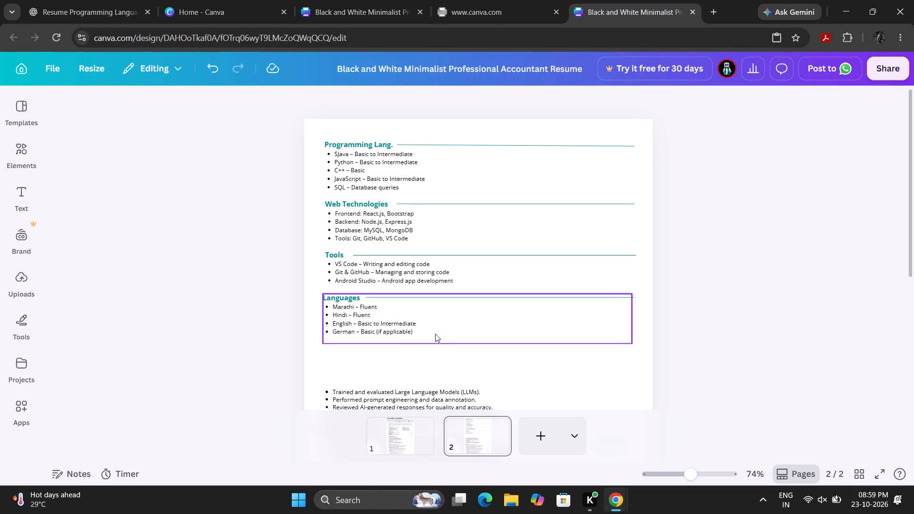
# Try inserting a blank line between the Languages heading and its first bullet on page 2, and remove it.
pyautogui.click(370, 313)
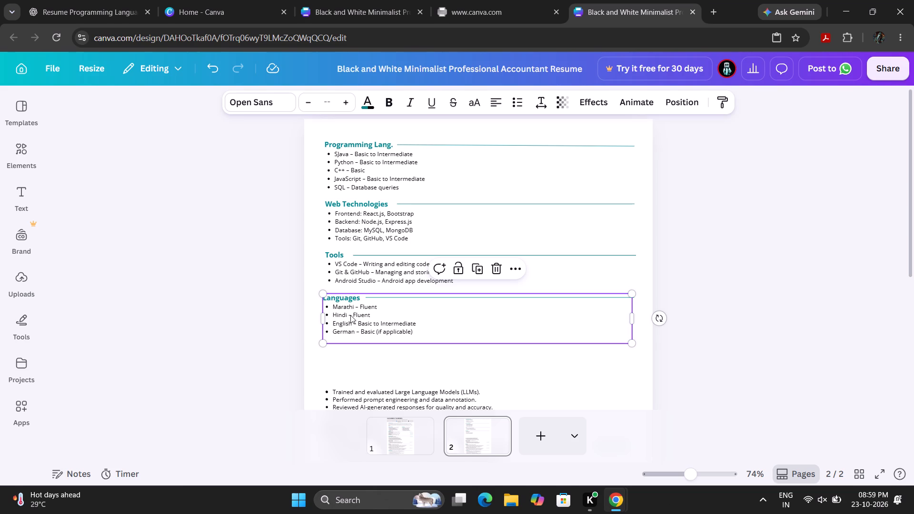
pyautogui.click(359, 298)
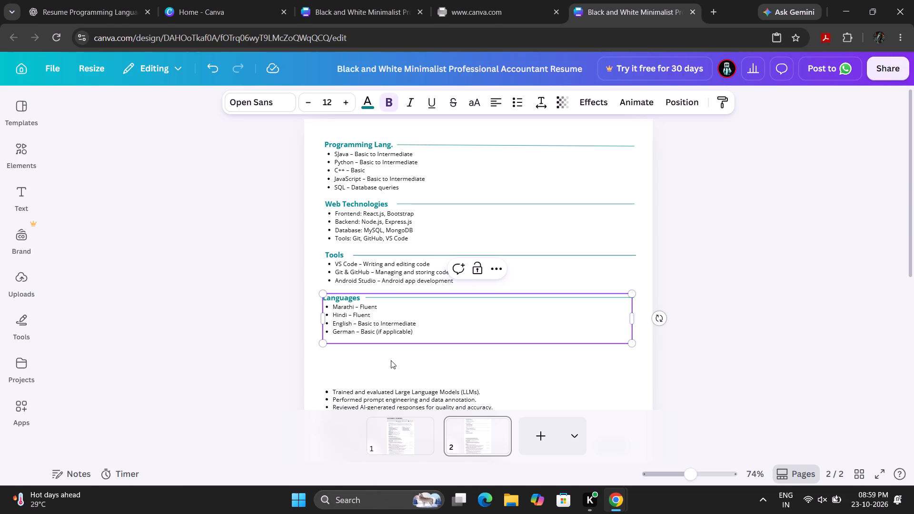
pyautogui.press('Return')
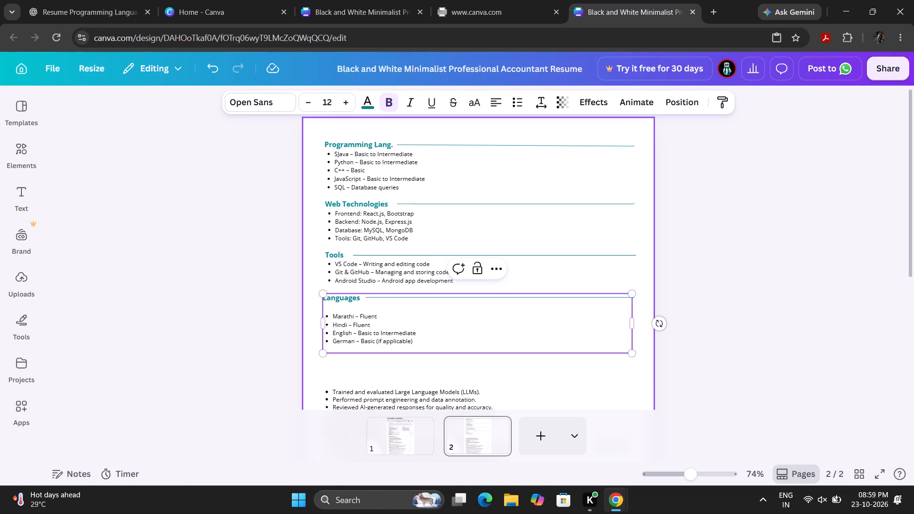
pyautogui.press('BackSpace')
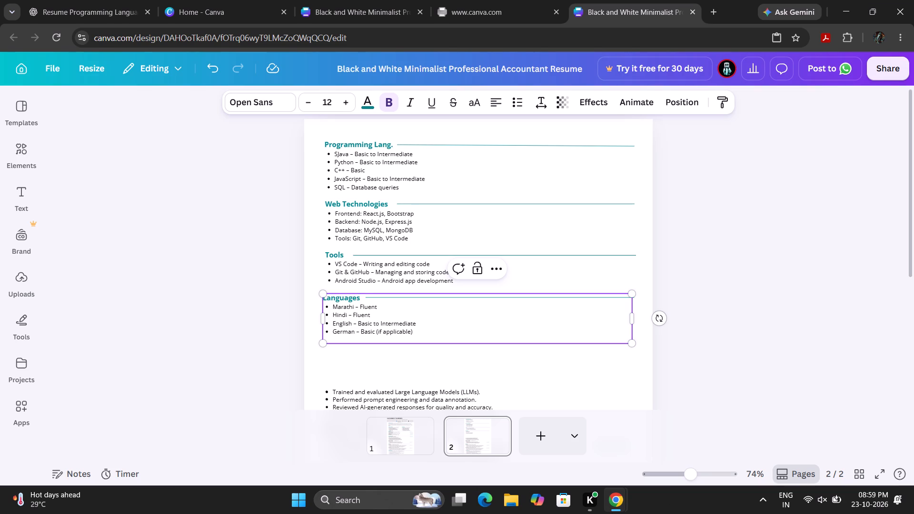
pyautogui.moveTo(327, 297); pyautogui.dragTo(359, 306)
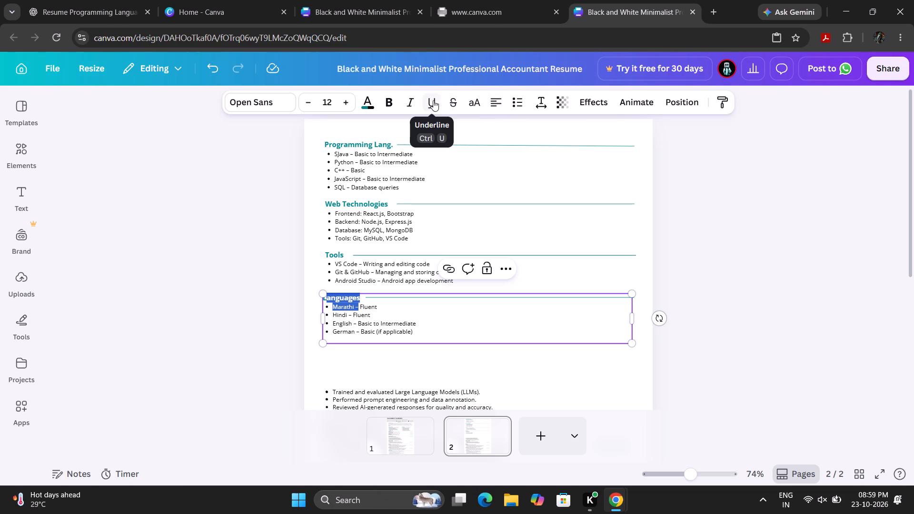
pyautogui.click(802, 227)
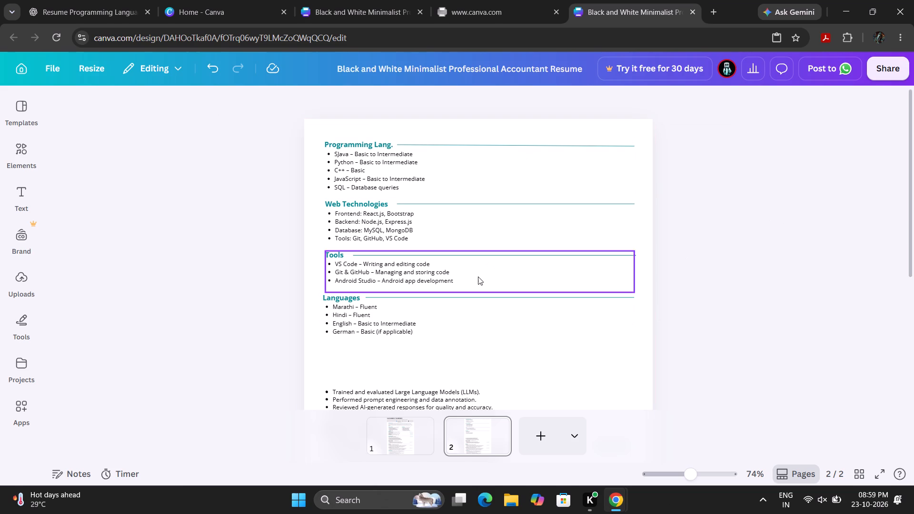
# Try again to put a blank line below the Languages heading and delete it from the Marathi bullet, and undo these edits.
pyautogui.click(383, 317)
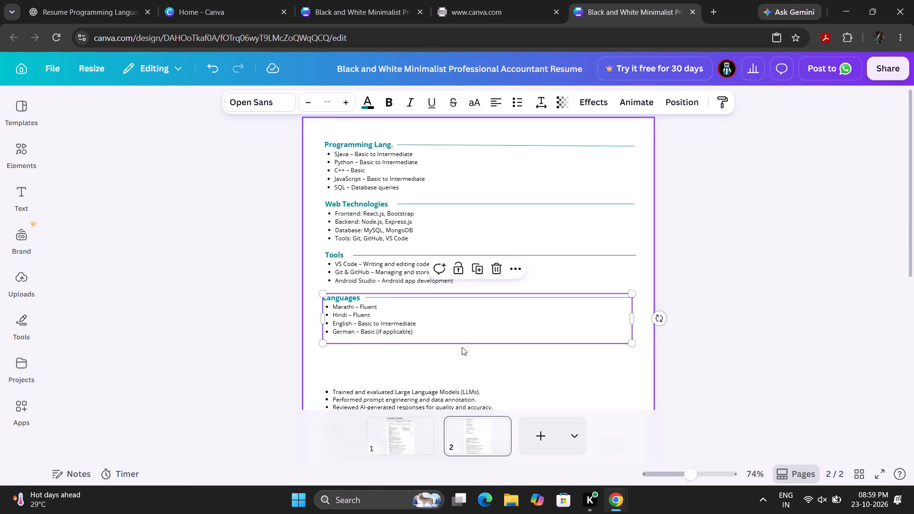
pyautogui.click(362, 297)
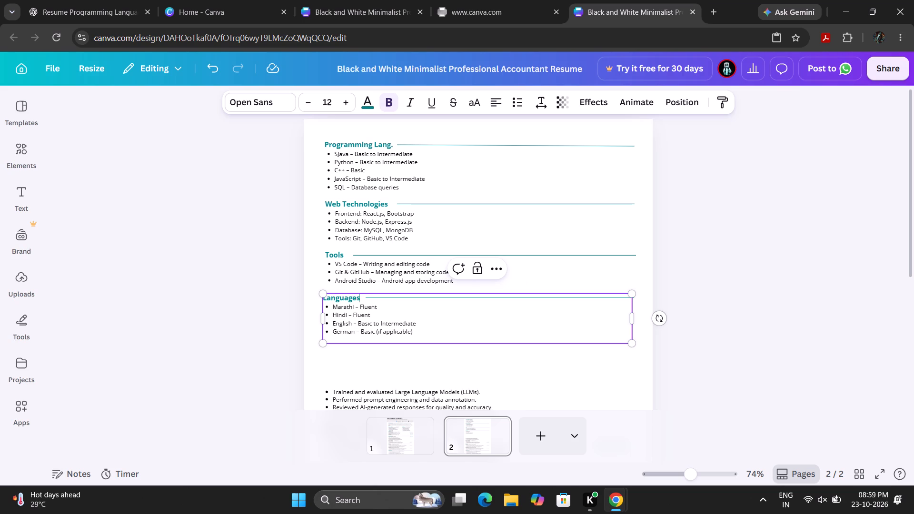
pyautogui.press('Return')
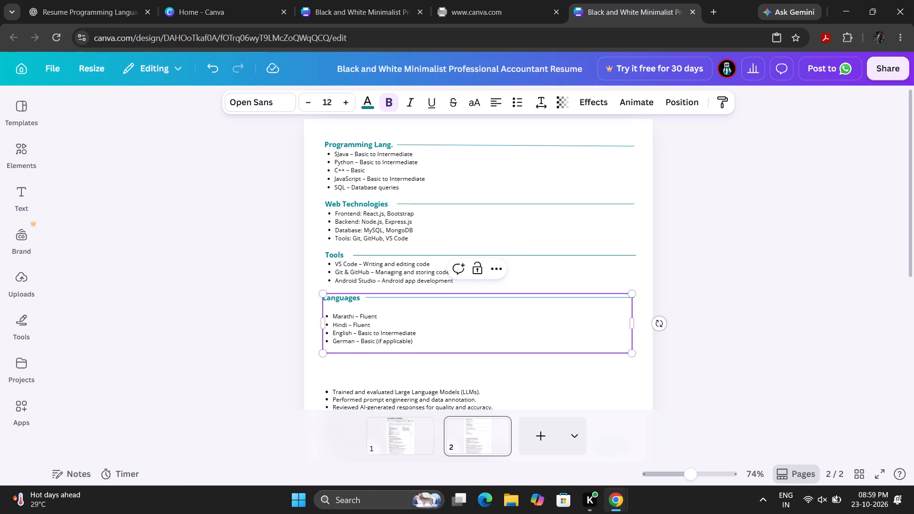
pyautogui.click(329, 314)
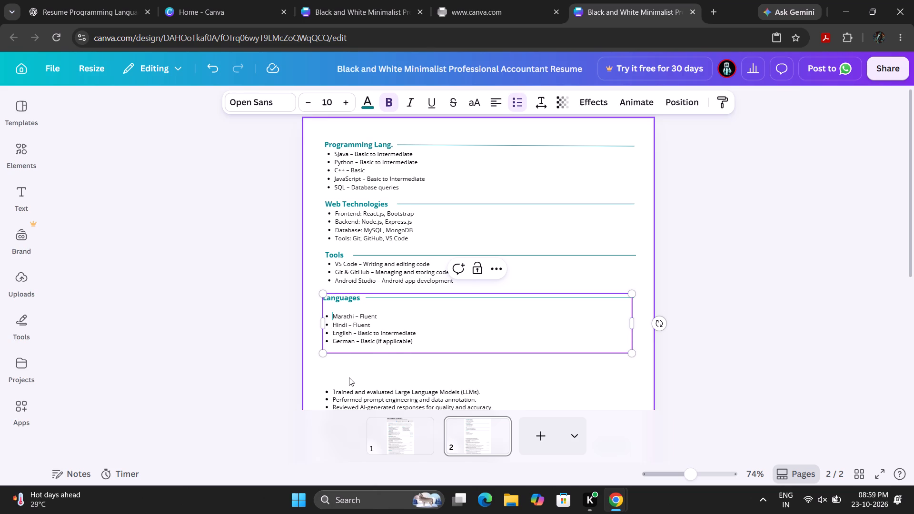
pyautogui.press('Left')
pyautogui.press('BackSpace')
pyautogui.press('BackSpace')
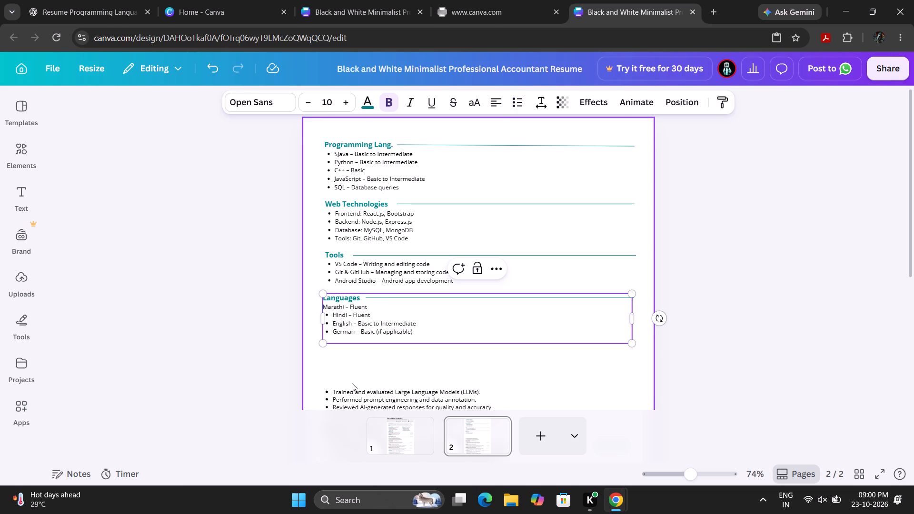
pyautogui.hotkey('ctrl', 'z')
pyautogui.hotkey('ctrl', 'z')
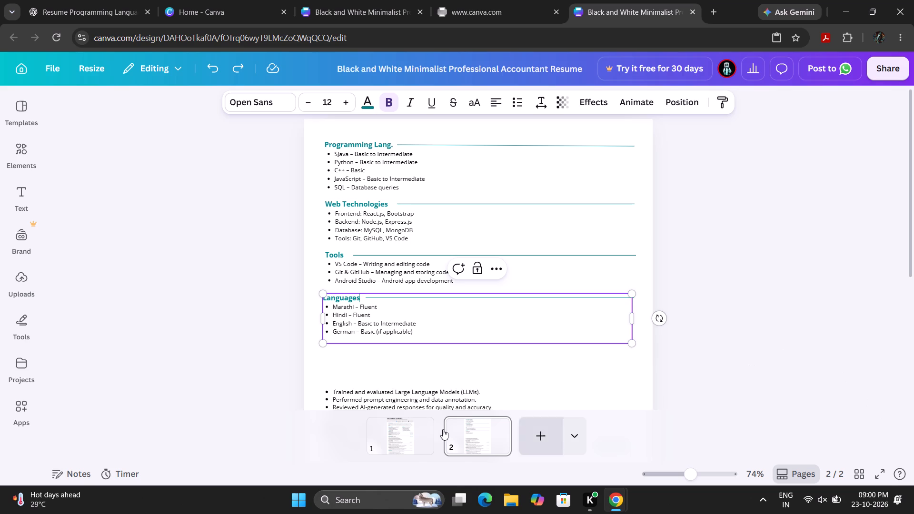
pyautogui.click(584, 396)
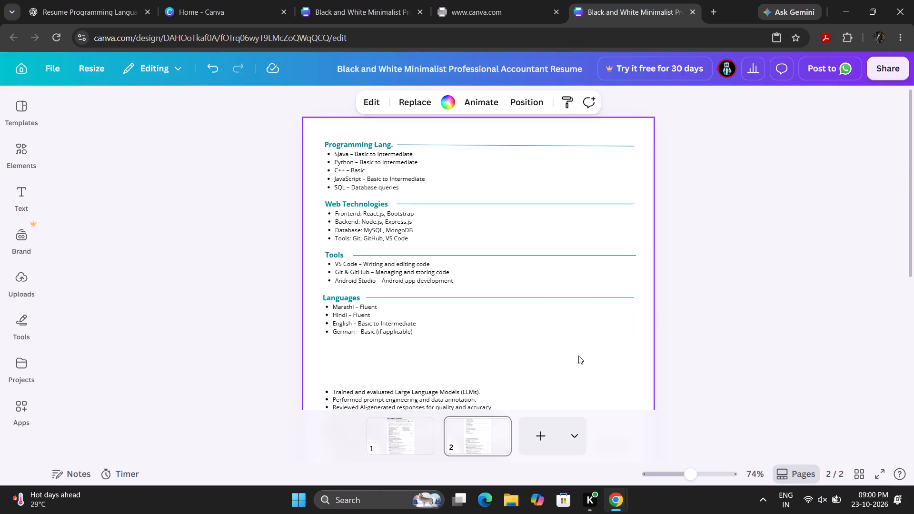
pyautogui.click(406, 439)
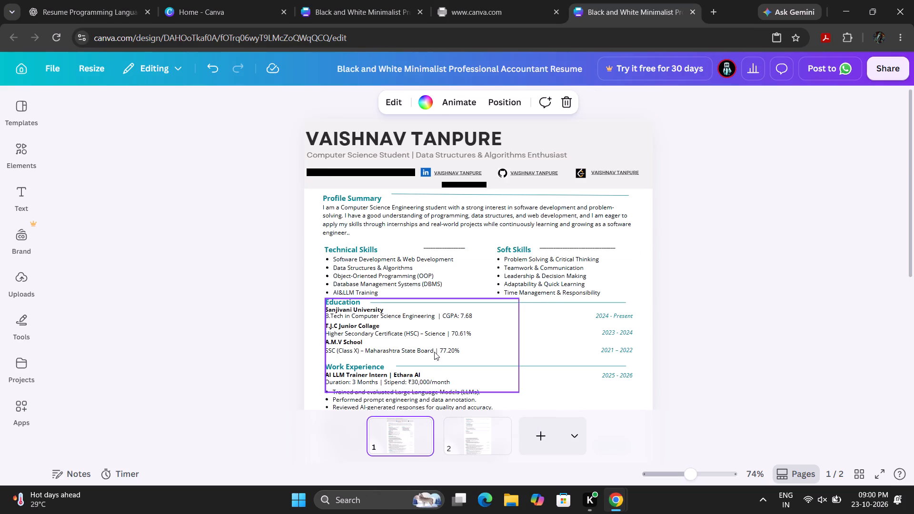
pyautogui.scroll(-4, 444, 326)
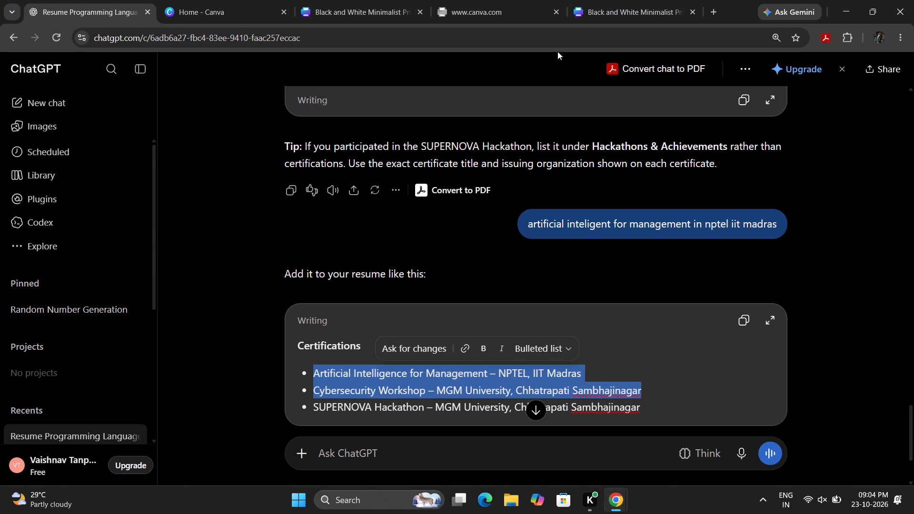
# Switch to the Canva resume and move the certifications list on page 1 slightly down, away from its heading.
pyautogui.click(613, 1)
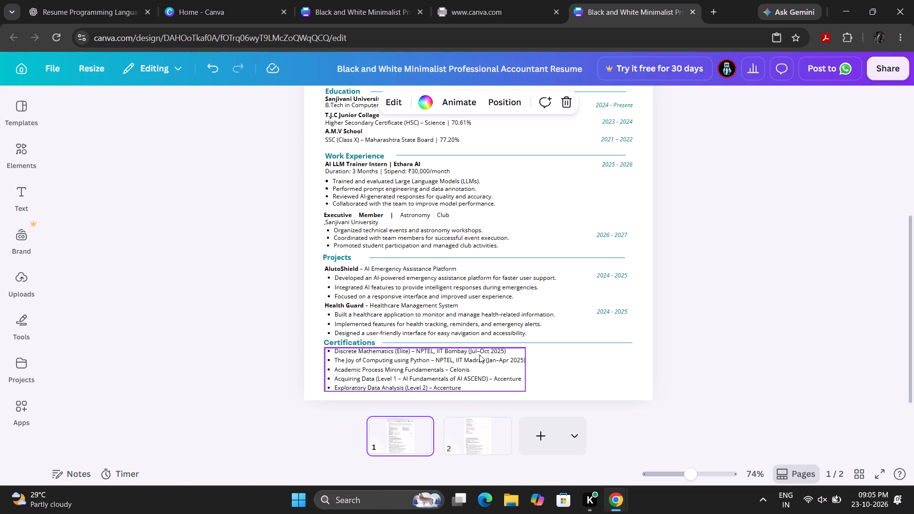
pyautogui.click(507, 369)
pyautogui.moveTo(507, 369); pyautogui.dragTo(507, 372)
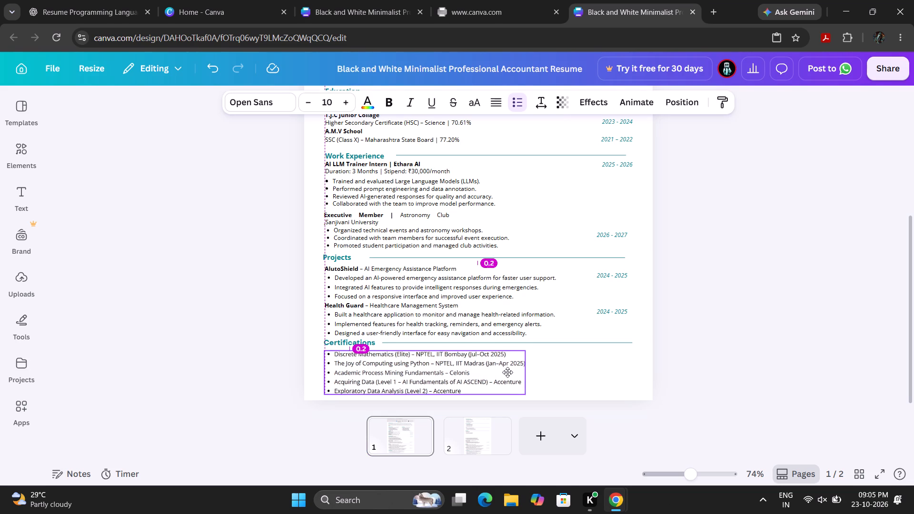
pyautogui.moveTo(507, 372); pyautogui.dragTo(508, 375)
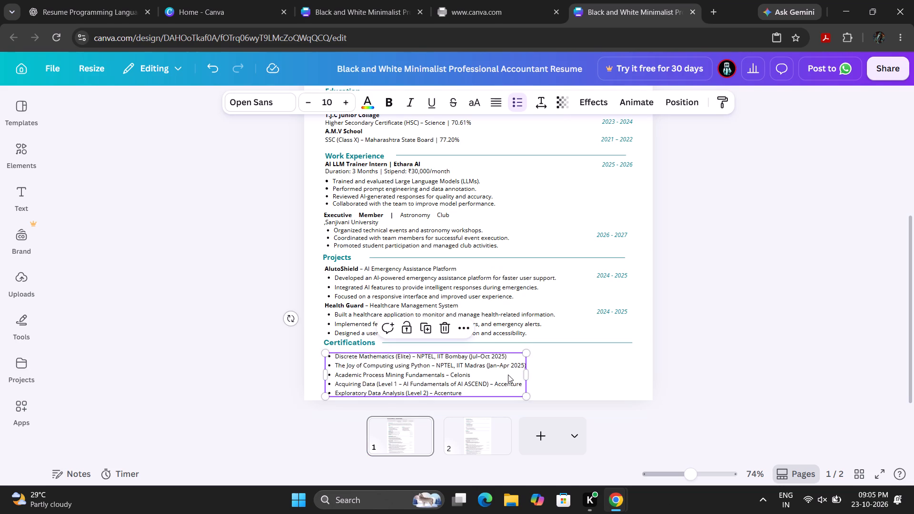
# Scale up the certifications list on page 1 to a font size of 10.4, about 12.6 wide and 2.7 high.
pyautogui.moveTo(527, 352); pyautogui.dragTo(527, 352)
pyautogui.moveTo(527, 352); pyautogui.dragTo(528, 336)
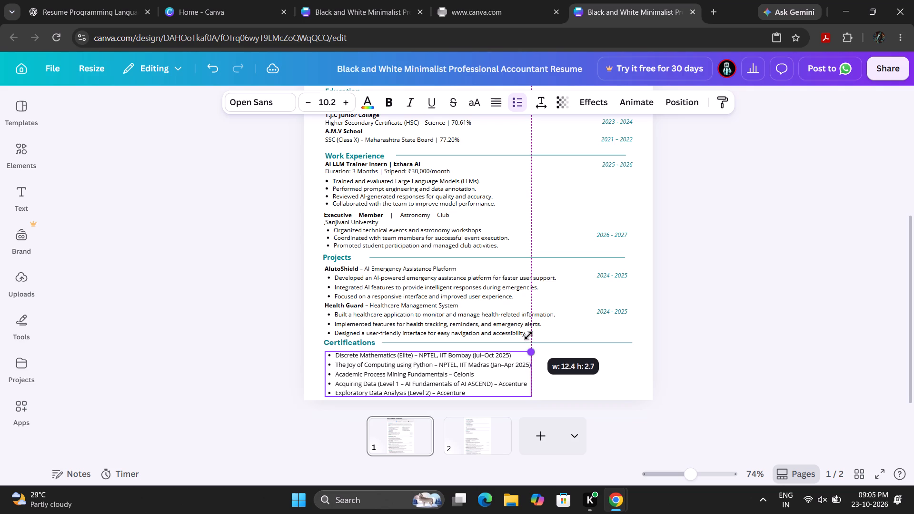
pyautogui.moveTo(528, 336); pyautogui.dragTo(529, 331)
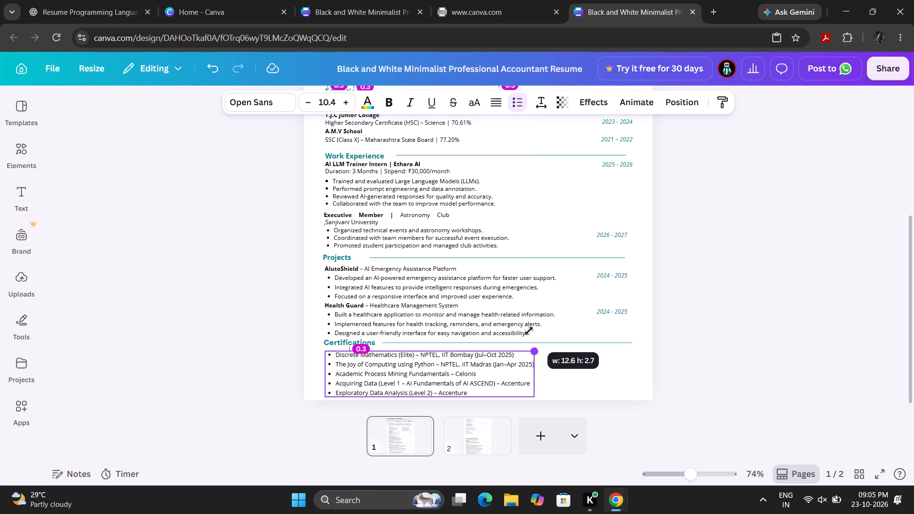
pyautogui.moveTo(529, 331); pyautogui.dragTo(527, 322)
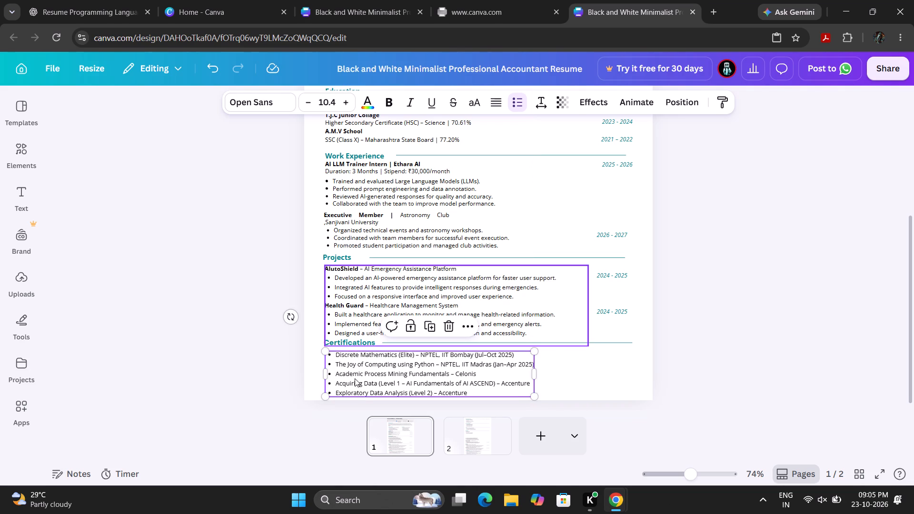
pyautogui.click(332, 352)
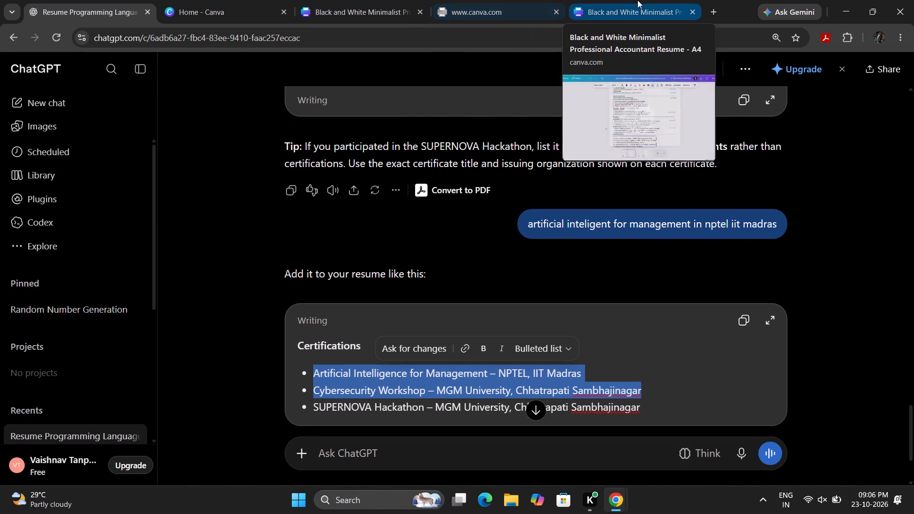
pyautogui.click(621, 8)
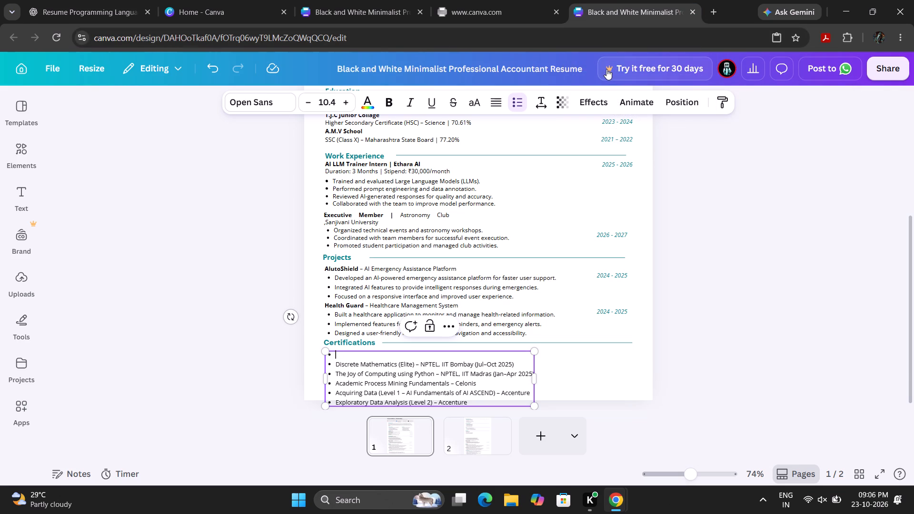
pyautogui.hotkey('ctrl', 'v')
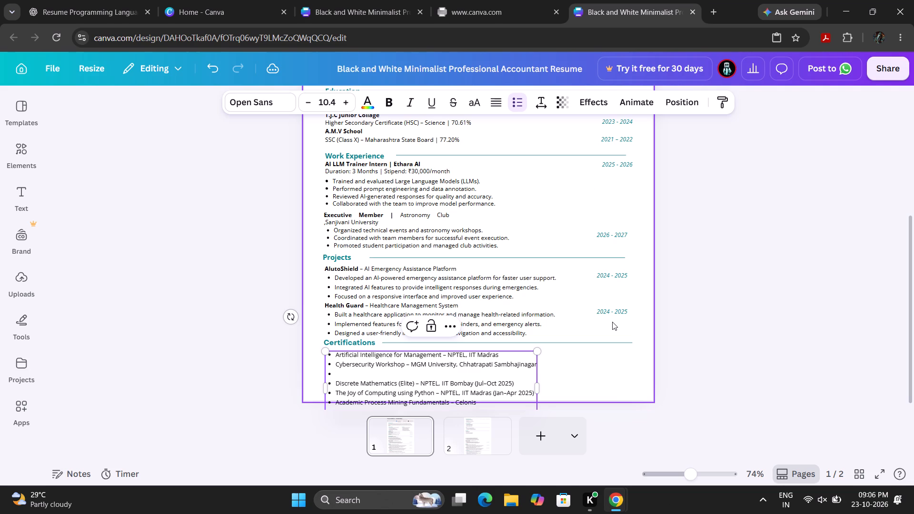
pyautogui.press('BackSpace')
pyautogui.press('BackSpace')
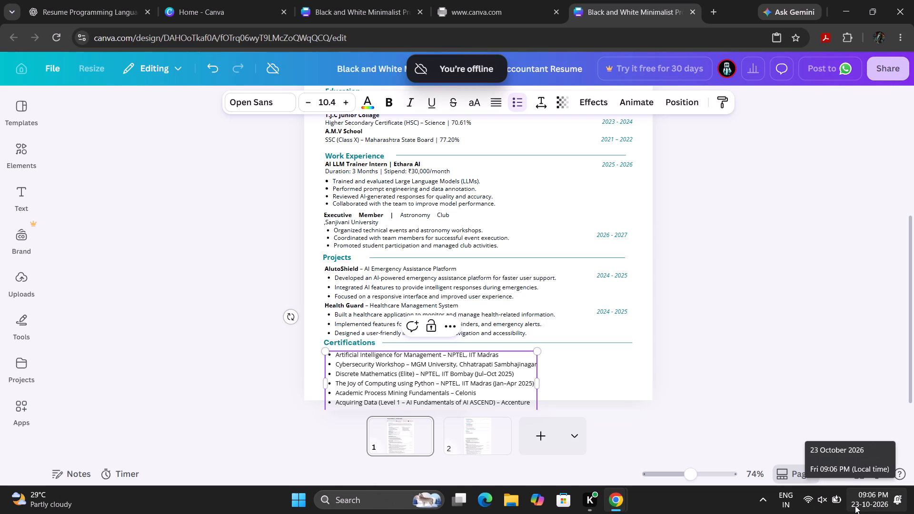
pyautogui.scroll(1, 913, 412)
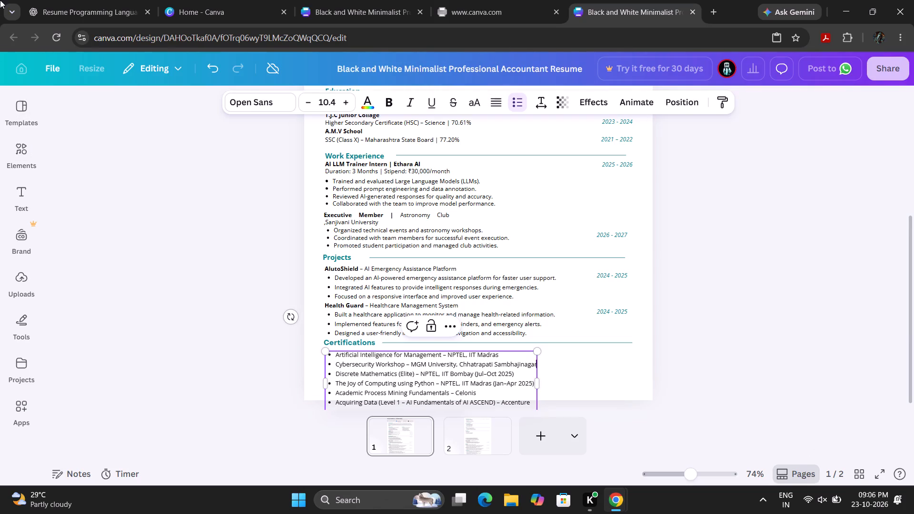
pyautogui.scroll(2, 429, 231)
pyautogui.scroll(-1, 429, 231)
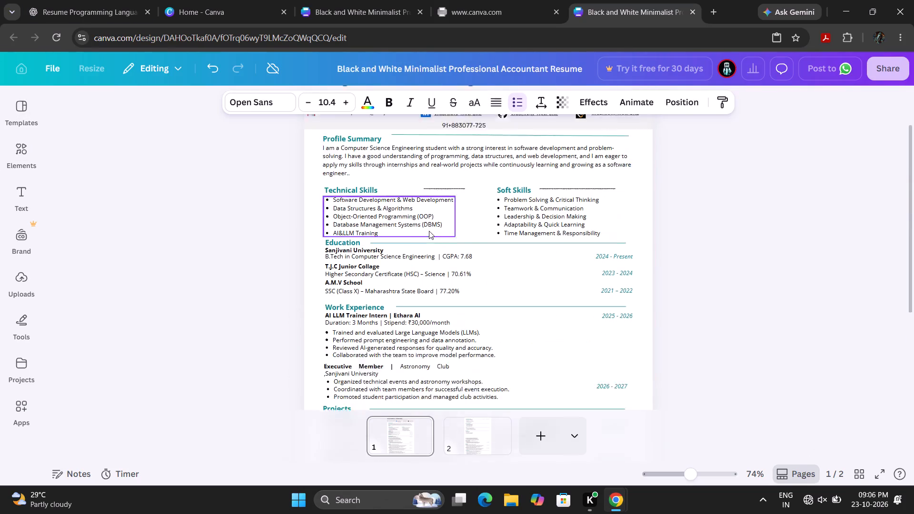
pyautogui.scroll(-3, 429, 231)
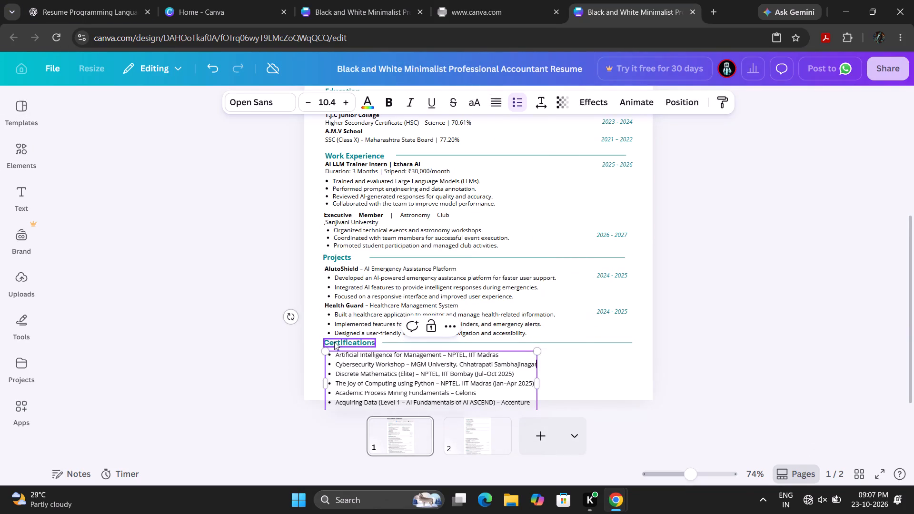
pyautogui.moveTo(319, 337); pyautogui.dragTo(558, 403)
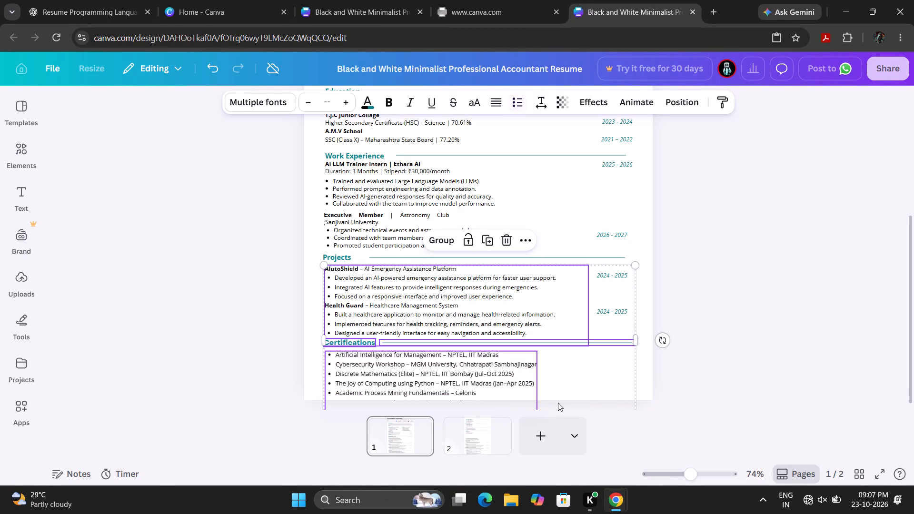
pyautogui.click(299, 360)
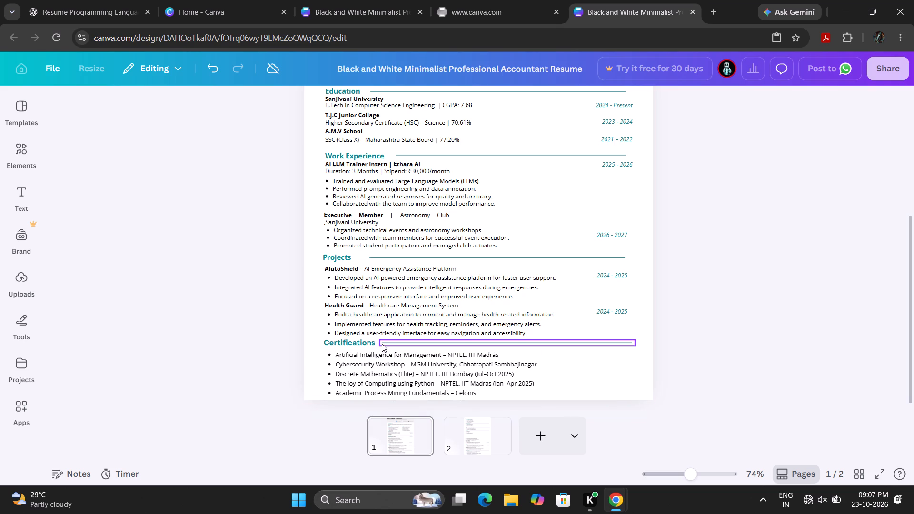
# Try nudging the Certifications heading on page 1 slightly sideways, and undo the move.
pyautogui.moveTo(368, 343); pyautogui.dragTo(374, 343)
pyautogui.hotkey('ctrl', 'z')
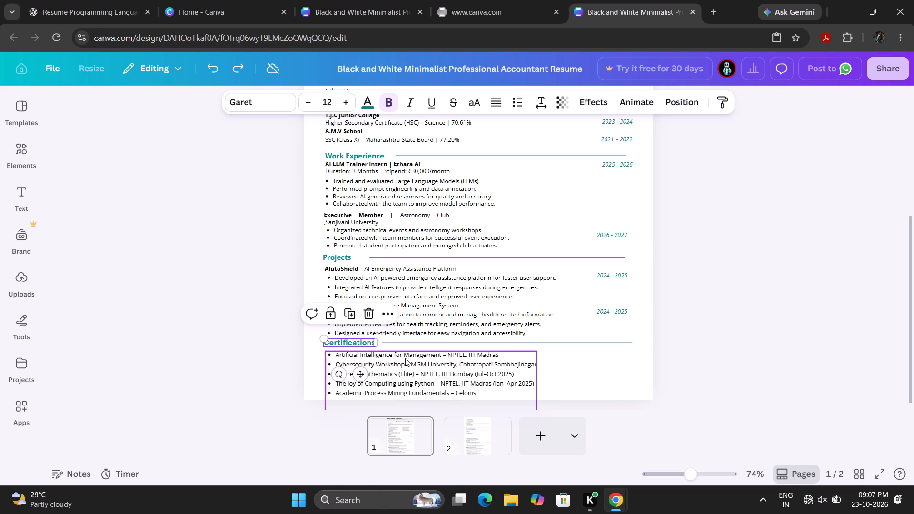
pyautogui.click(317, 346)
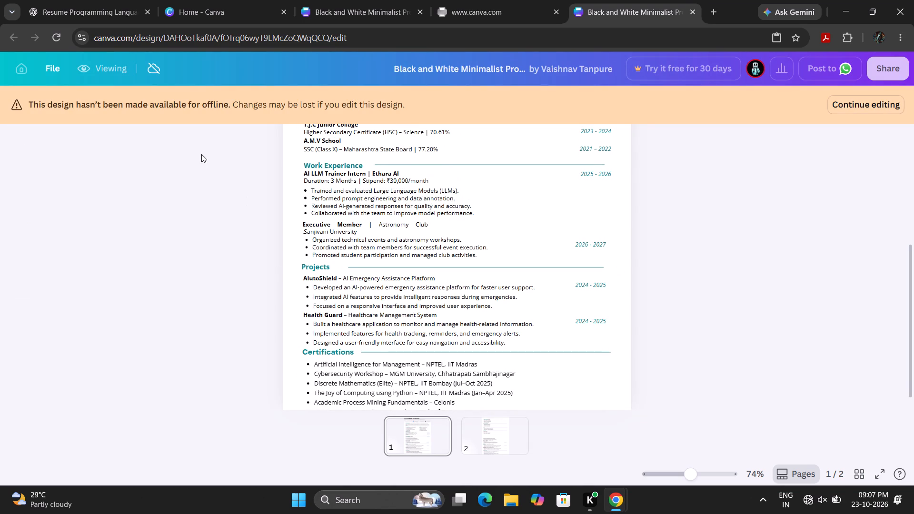
# Switch the computer's Wi-Fi connection to the open T3X hotspot to get the resume editor back online.
pyautogui.click(816, 495)
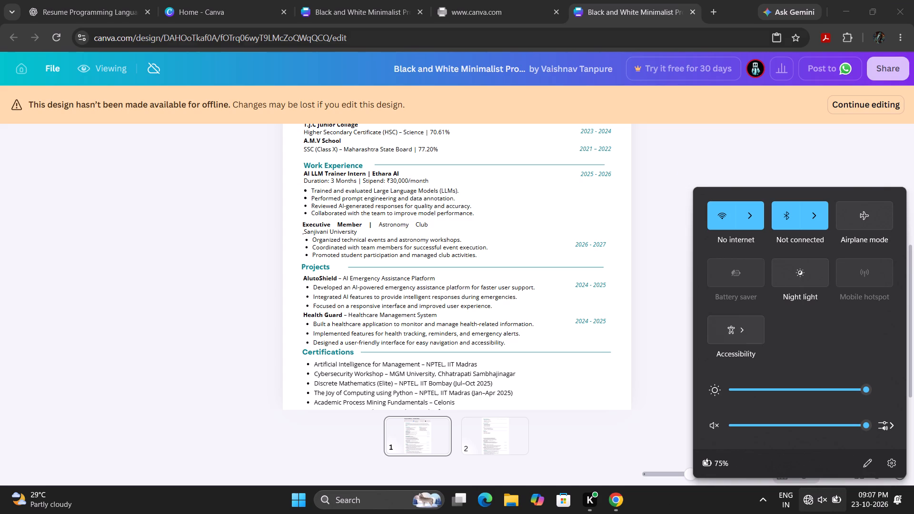
pyautogui.click(750, 217)
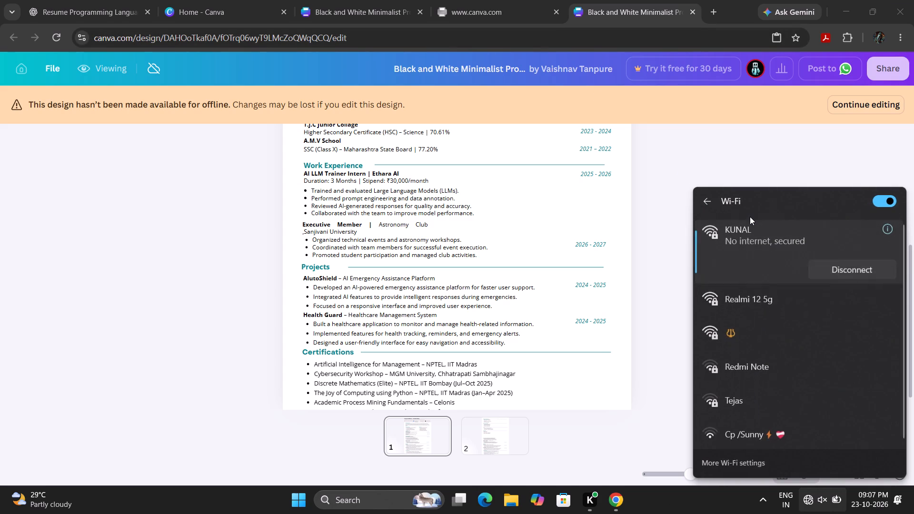
pyautogui.click(778, 328)
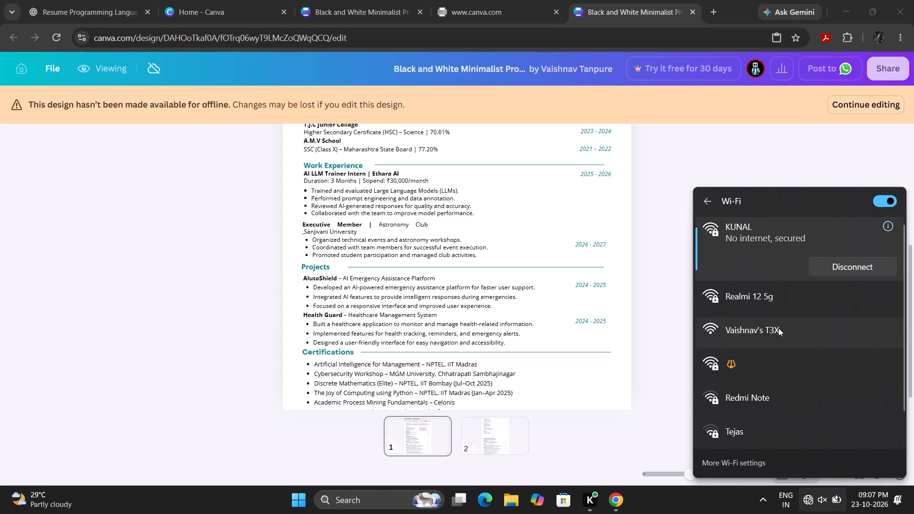
pyautogui.click(835, 378)
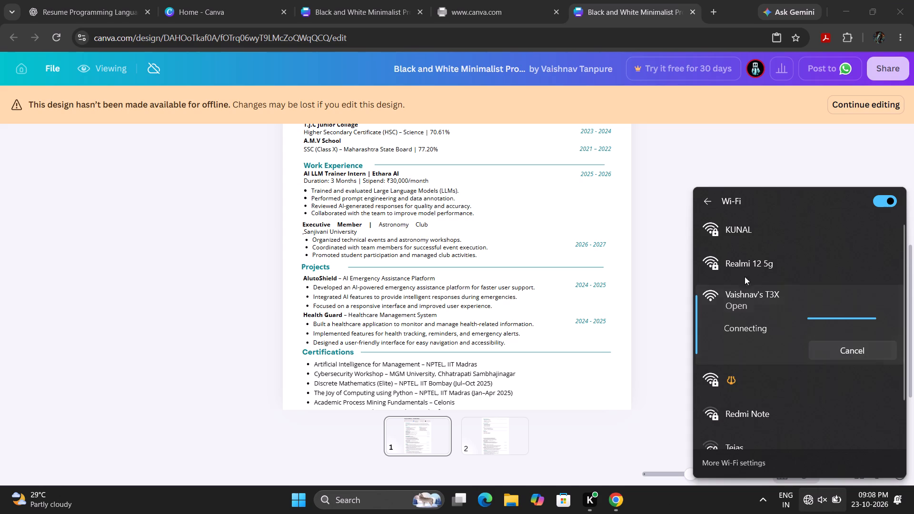
pyautogui.click(669, 151)
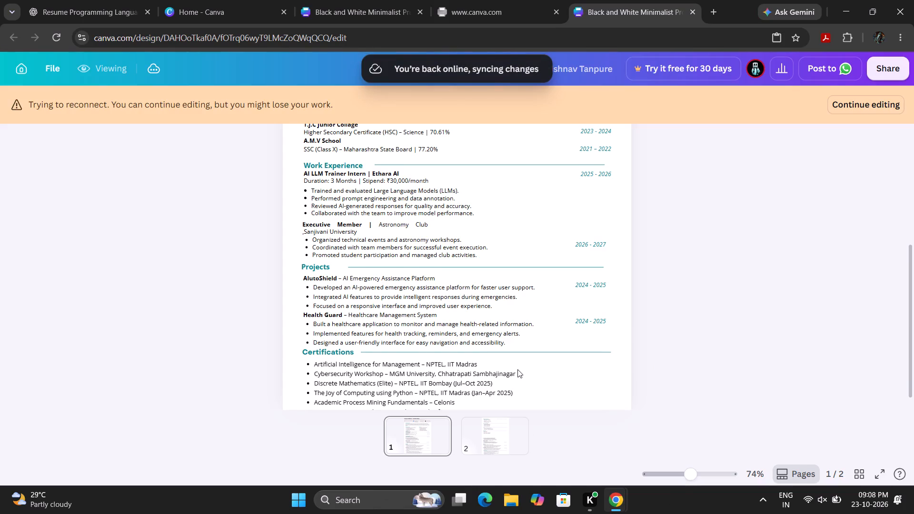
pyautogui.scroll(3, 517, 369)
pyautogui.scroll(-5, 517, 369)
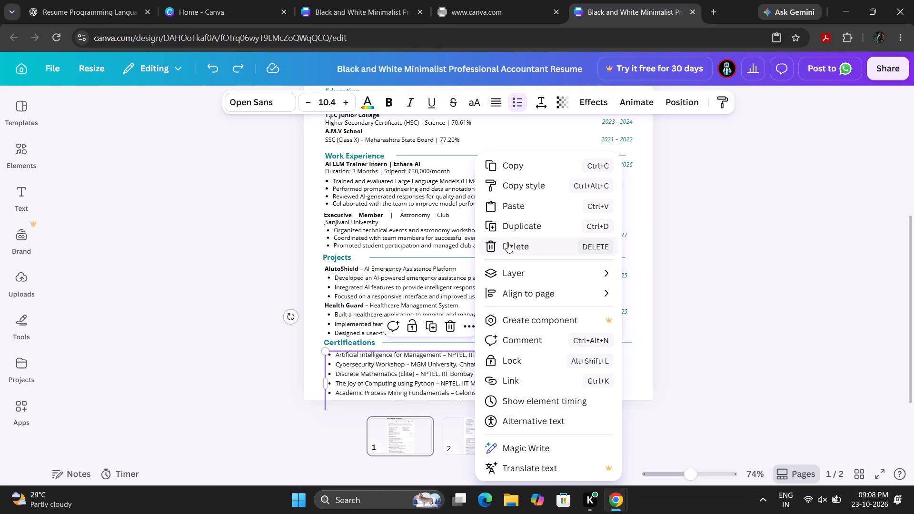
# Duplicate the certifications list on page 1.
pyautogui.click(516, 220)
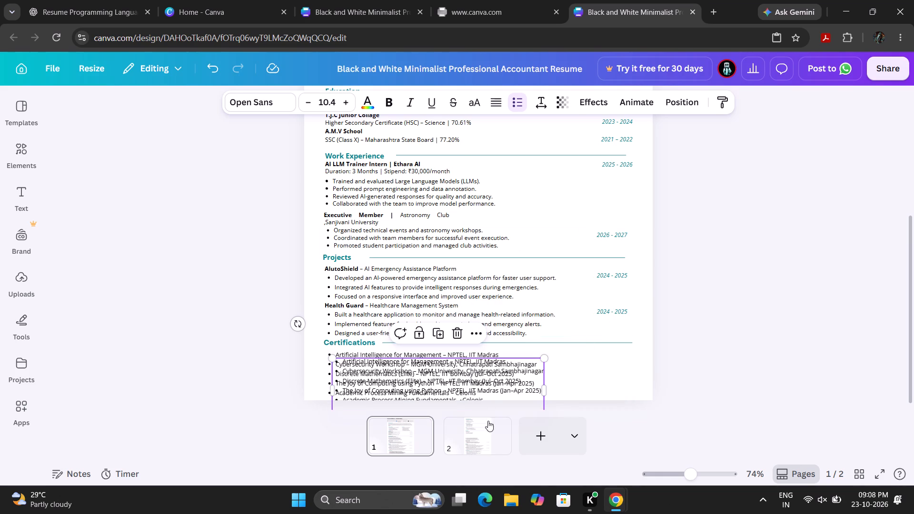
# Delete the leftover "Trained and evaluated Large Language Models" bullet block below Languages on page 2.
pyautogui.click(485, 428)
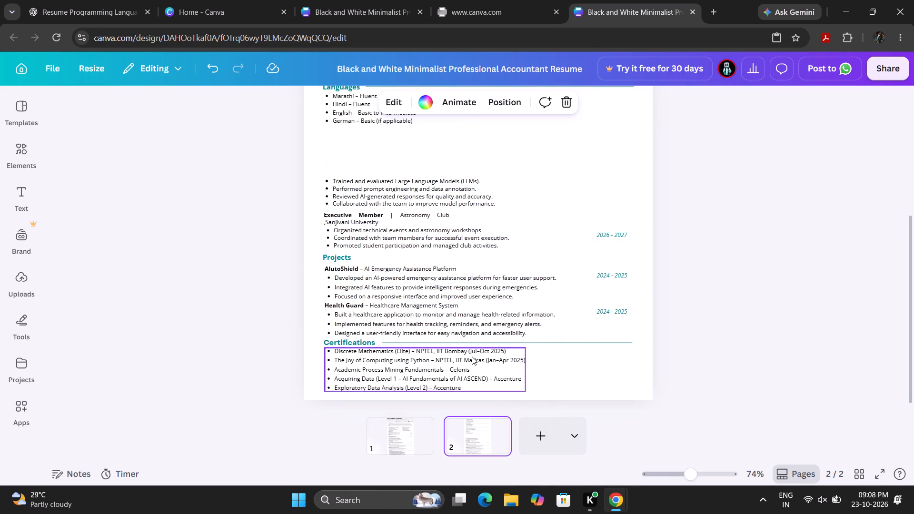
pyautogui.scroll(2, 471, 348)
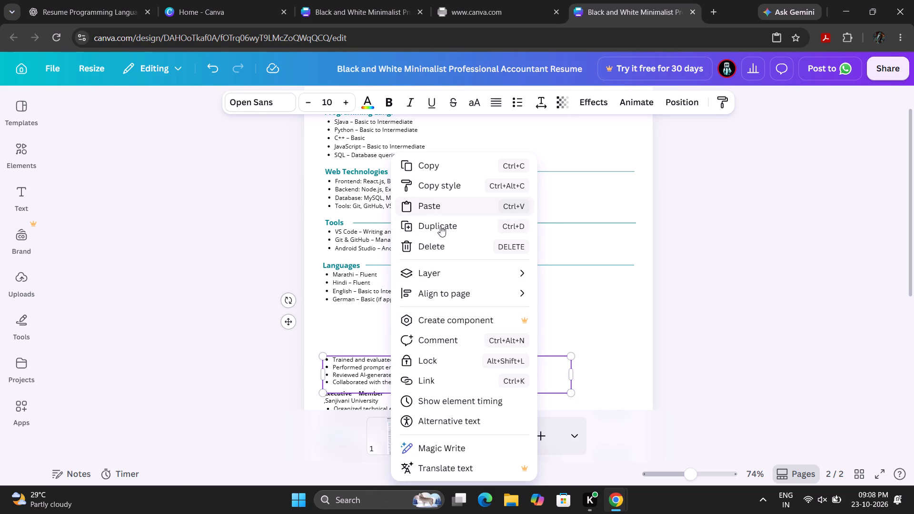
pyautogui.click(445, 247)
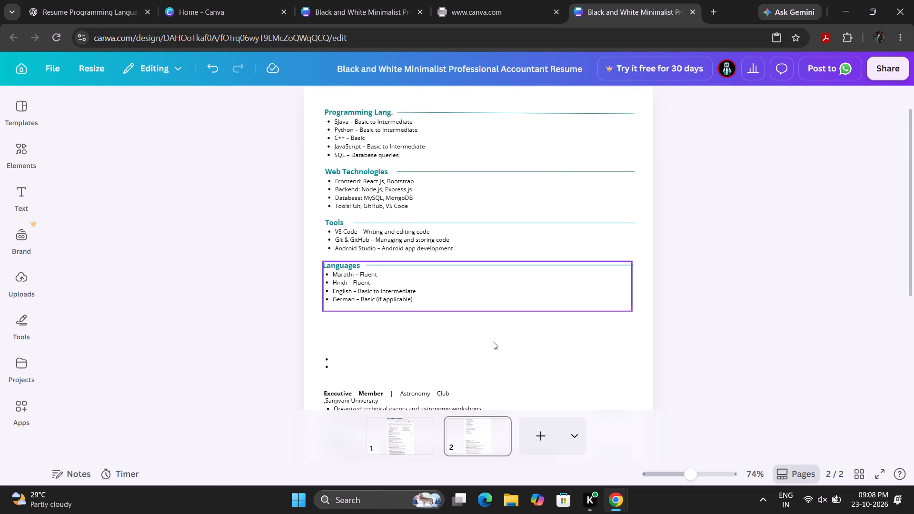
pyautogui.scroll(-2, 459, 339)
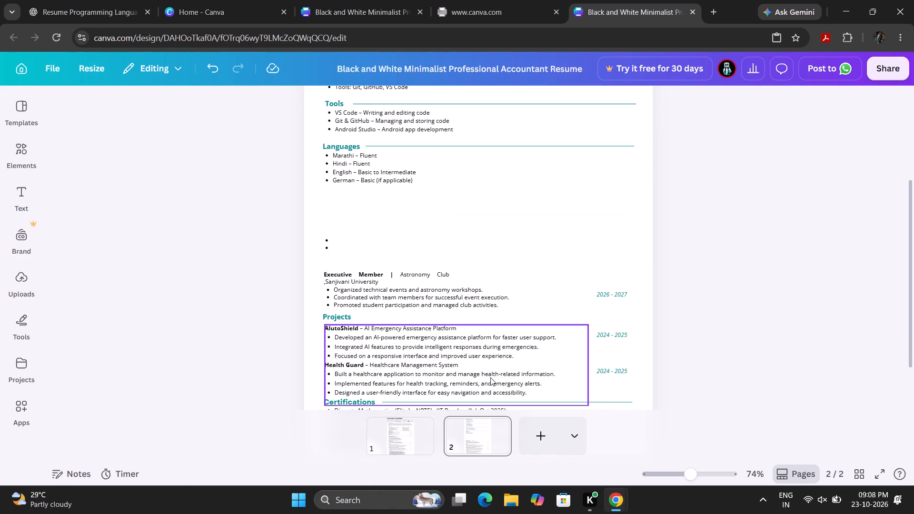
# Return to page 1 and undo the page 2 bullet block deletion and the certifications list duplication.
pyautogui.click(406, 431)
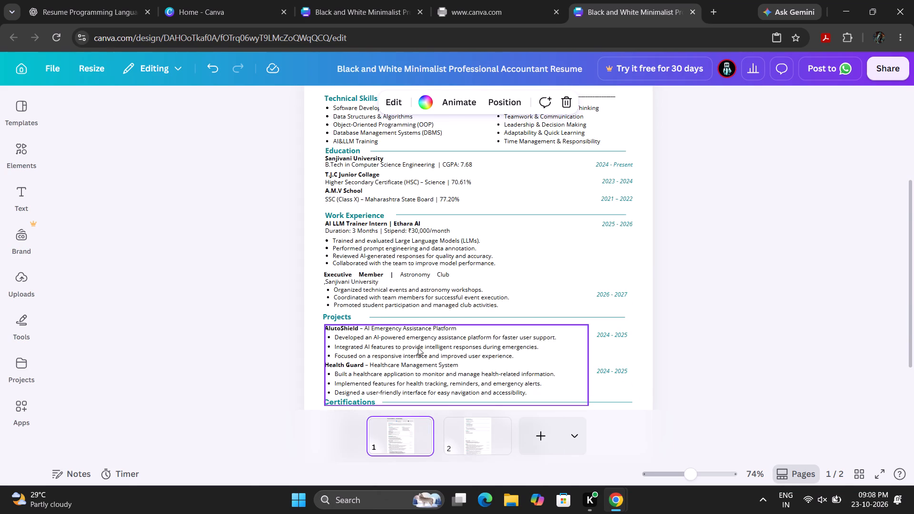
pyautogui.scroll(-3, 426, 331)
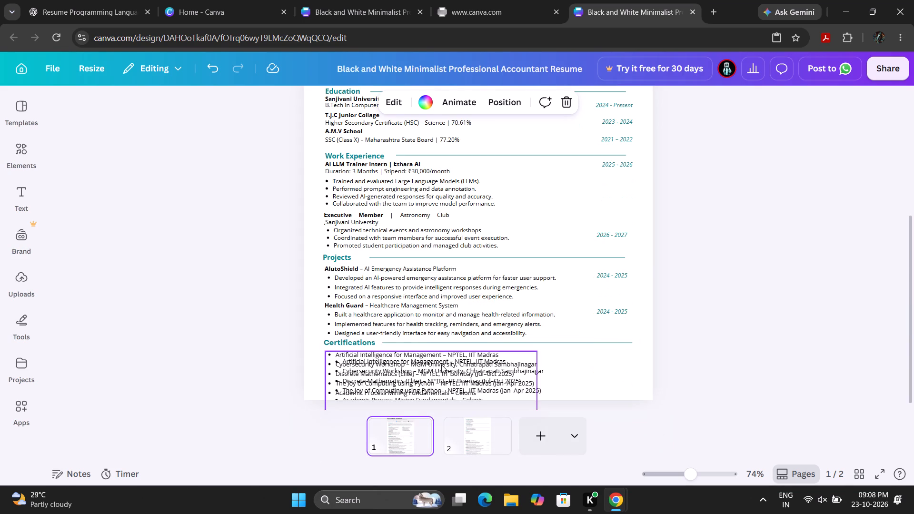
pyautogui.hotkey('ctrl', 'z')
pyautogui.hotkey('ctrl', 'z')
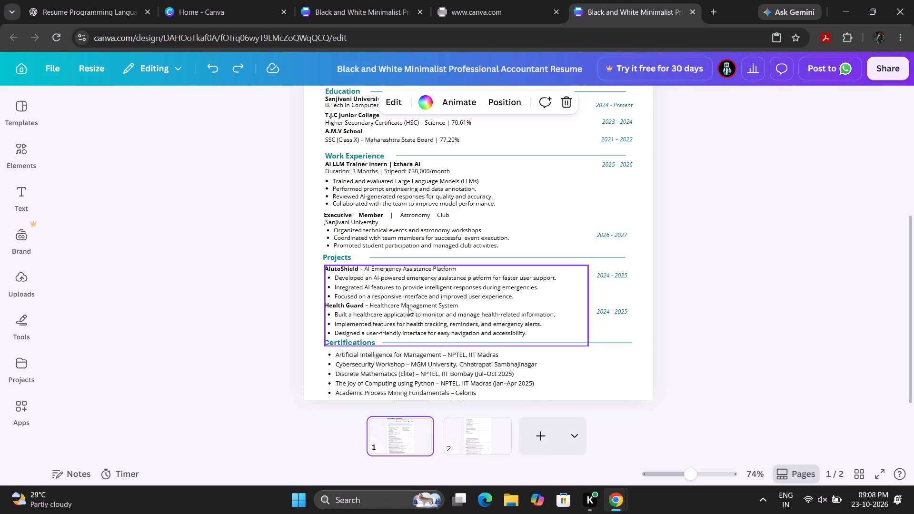
pyautogui.rightClick(431, 357)
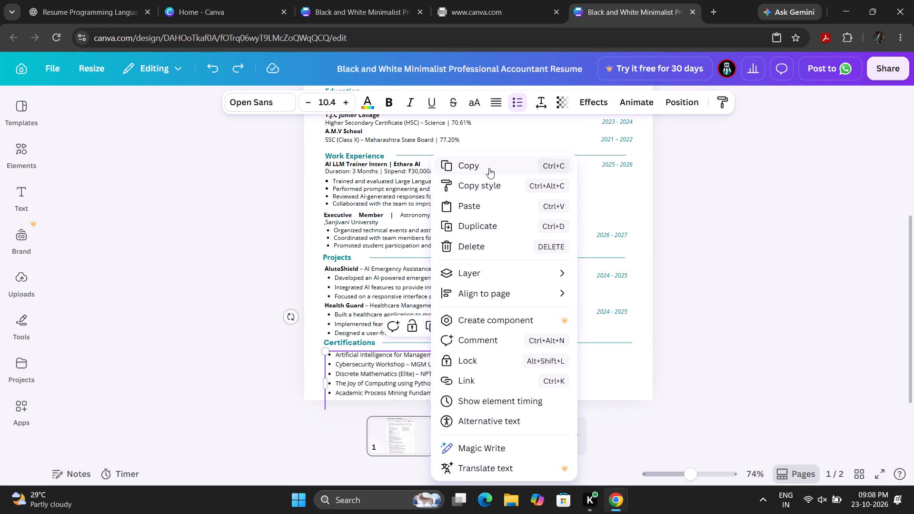
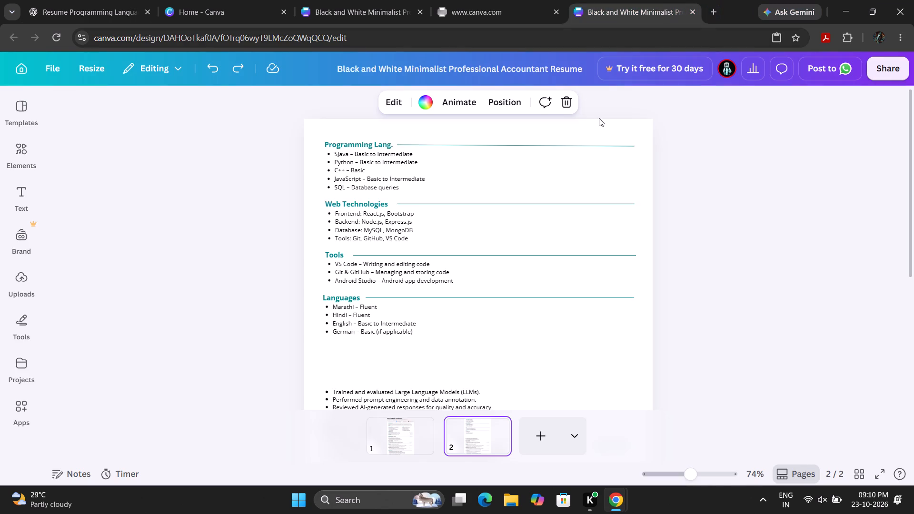
pyautogui.scroll(-1, 477, 345)
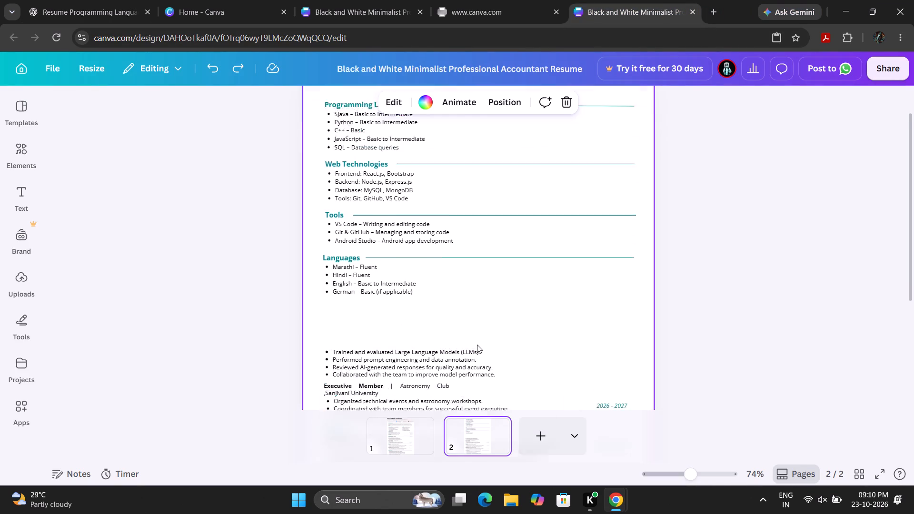
pyautogui.scroll(-1, 477, 345)
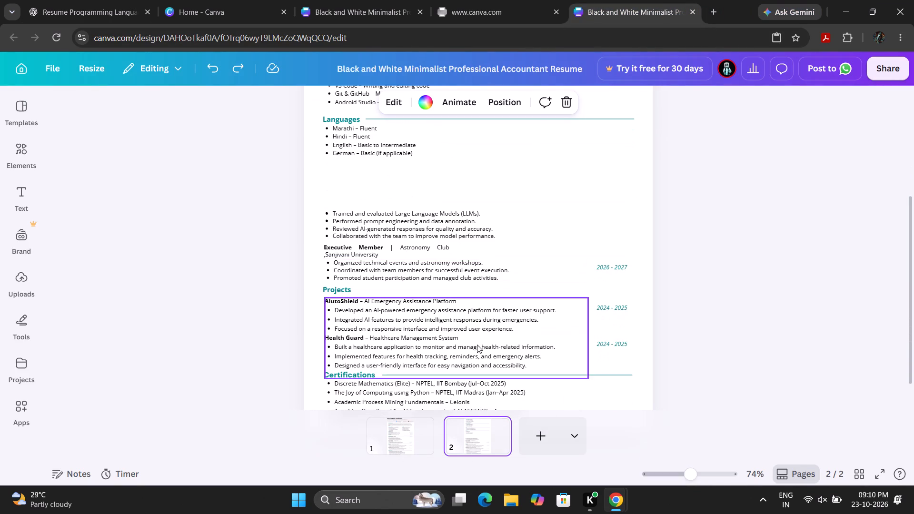
pyautogui.scroll(3, 483, 250)
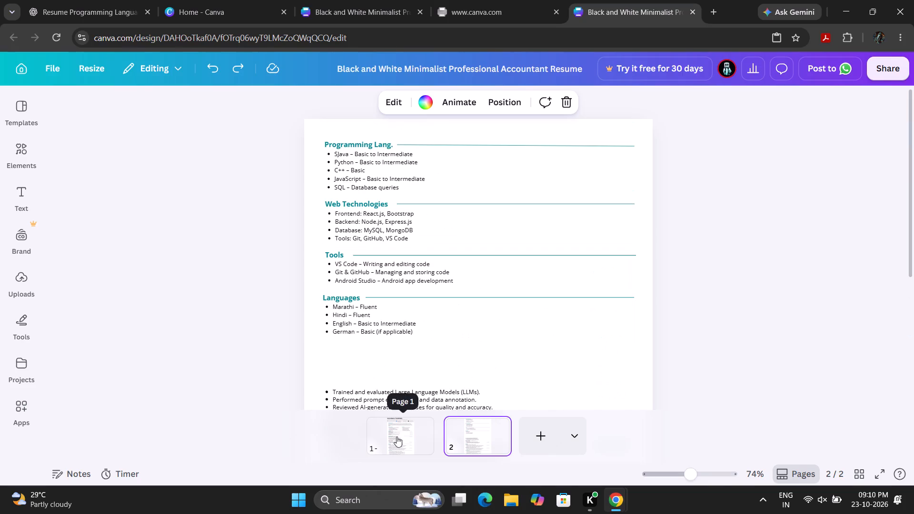
pyautogui.click(397, 436)
pyautogui.scroll(-4, 437, 334)
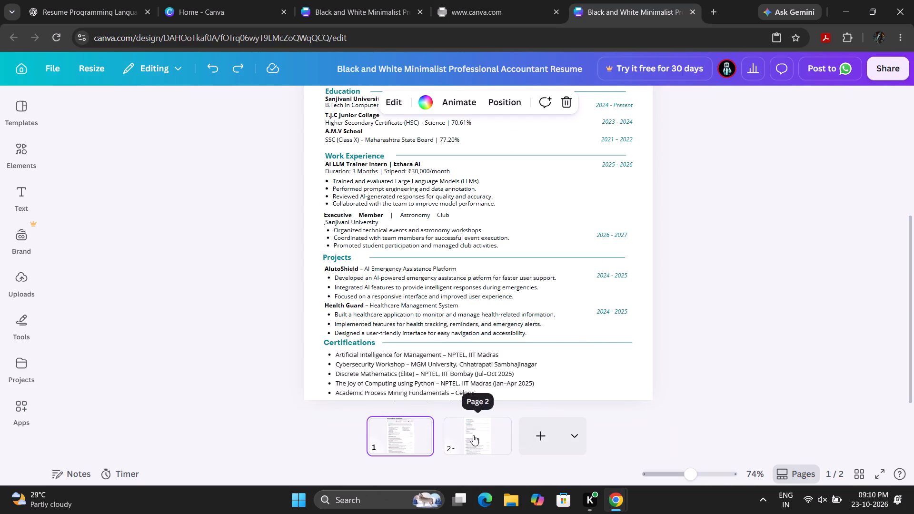
pyautogui.rightClick(368, 339)
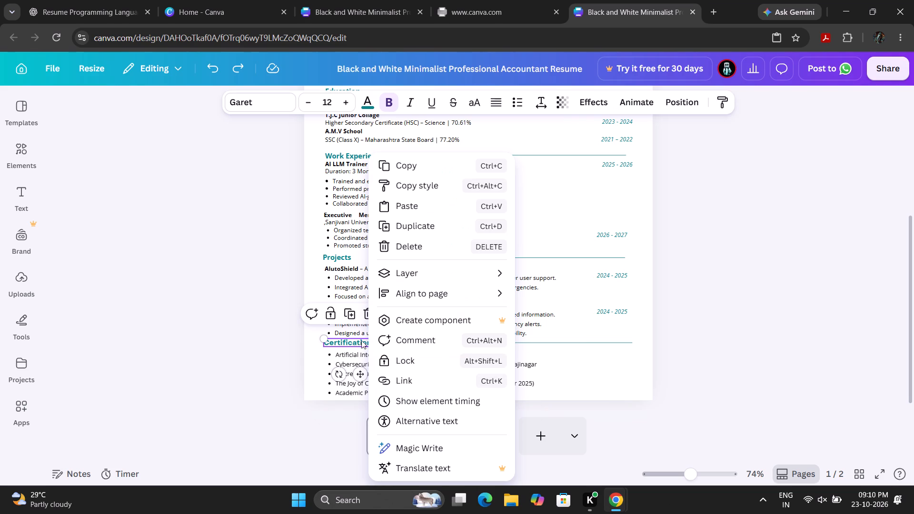
pyautogui.click(876, 344)
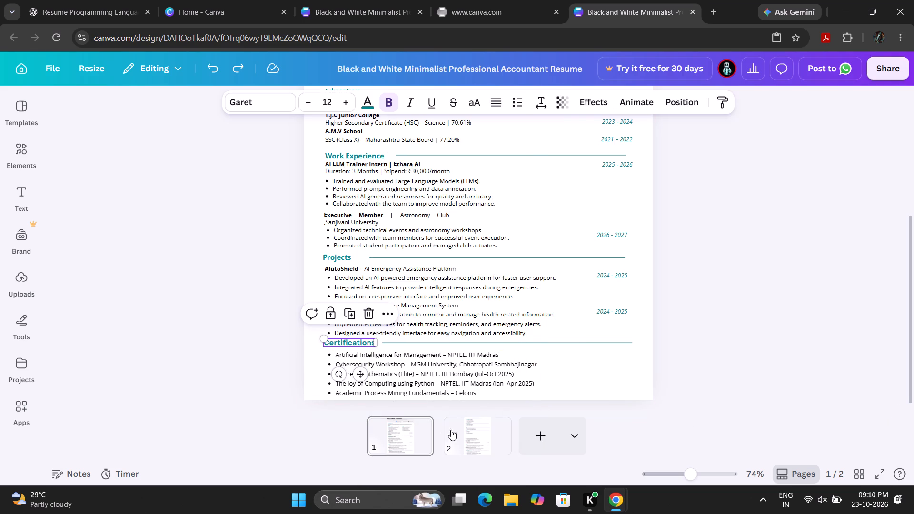
# Delete the "Trained and evaluated Large Language Models" bullet block below Languages on page 2.
pyautogui.click(474, 440)
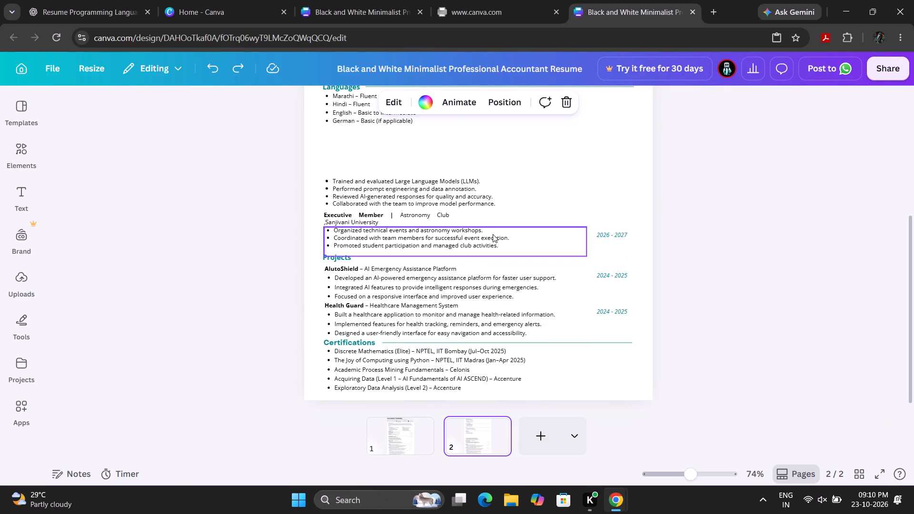
pyautogui.scroll(2, 503, 218)
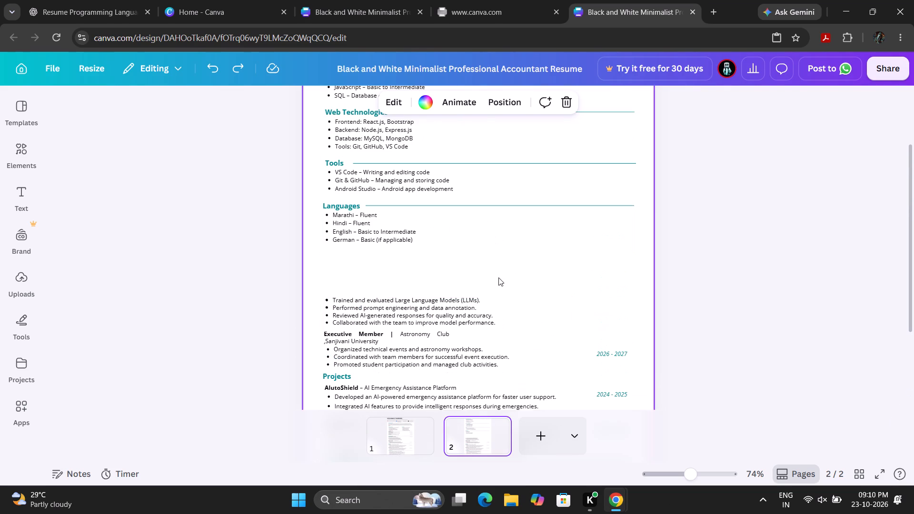
pyautogui.rightClick(462, 319)
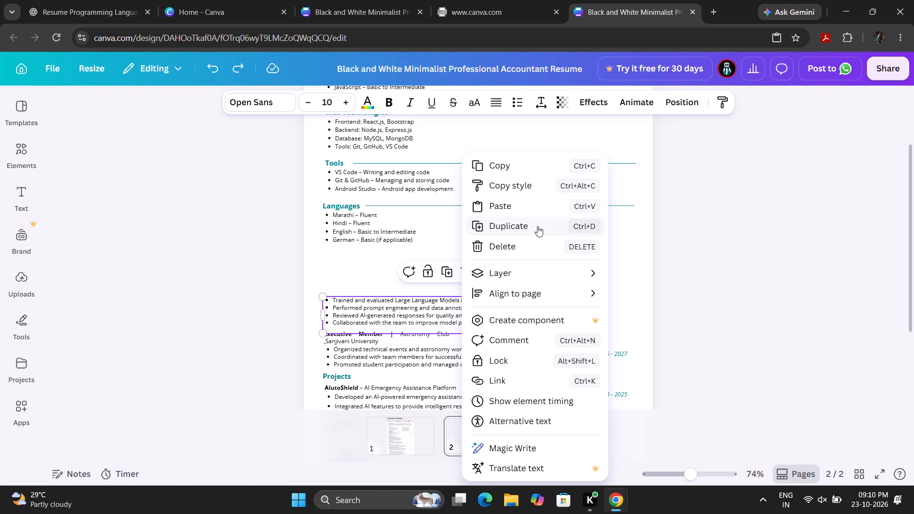
pyautogui.click(515, 244)
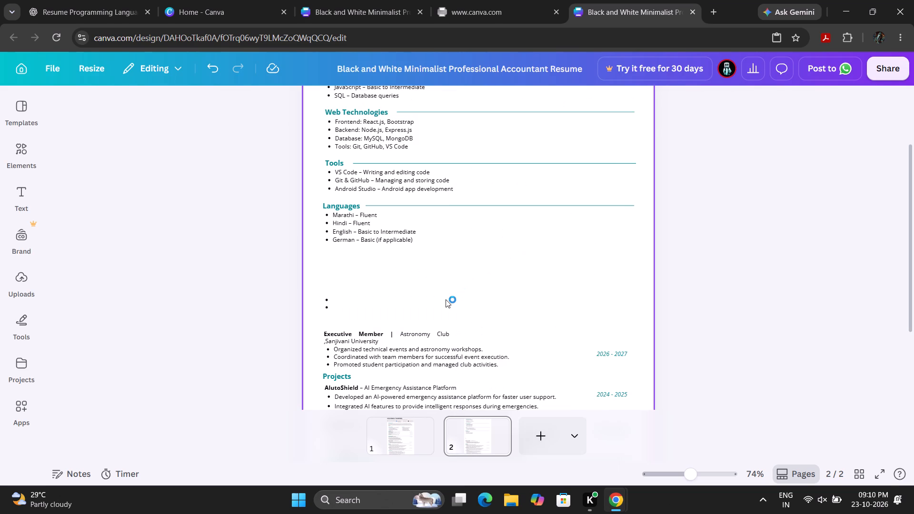
# Paste the copied certifications list onto page 2 and place it just below the Languages entries.
pyautogui.rightClick(407, 281)
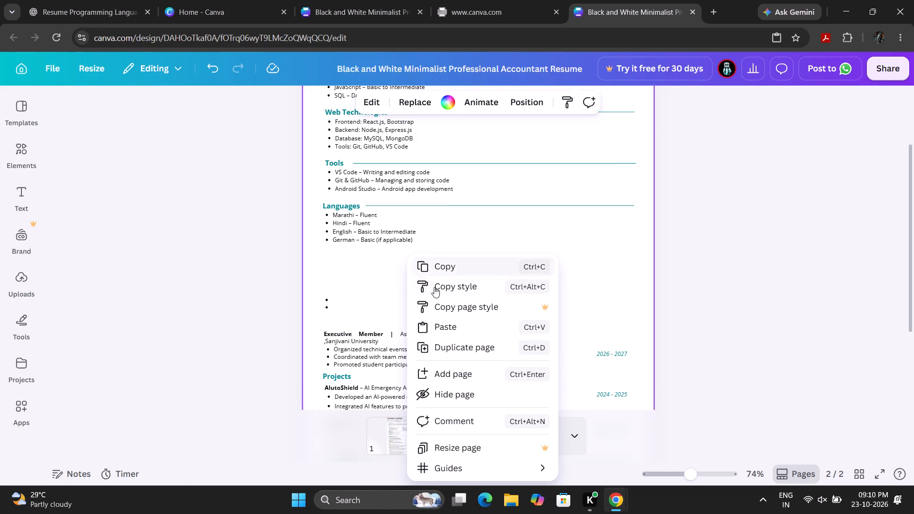
pyautogui.click(460, 324)
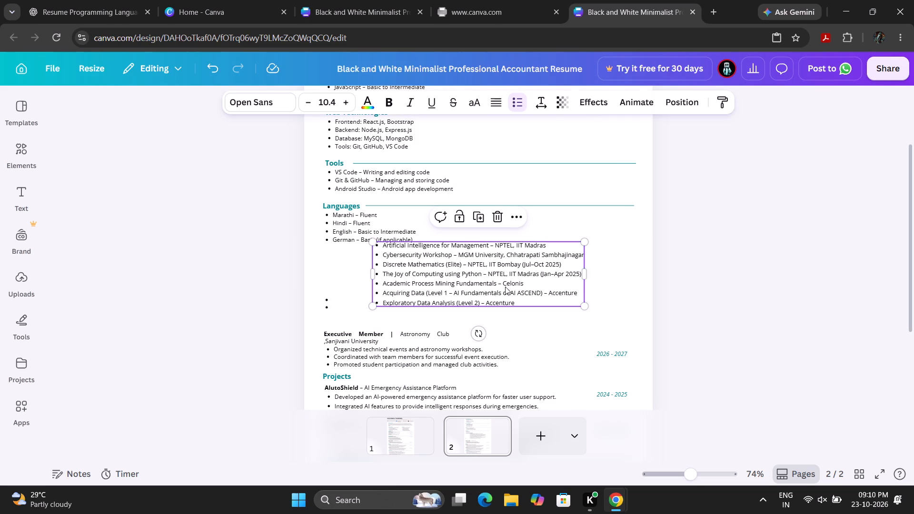
pyautogui.moveTo(551, 282); pyautogui.dragTo(550, 291)
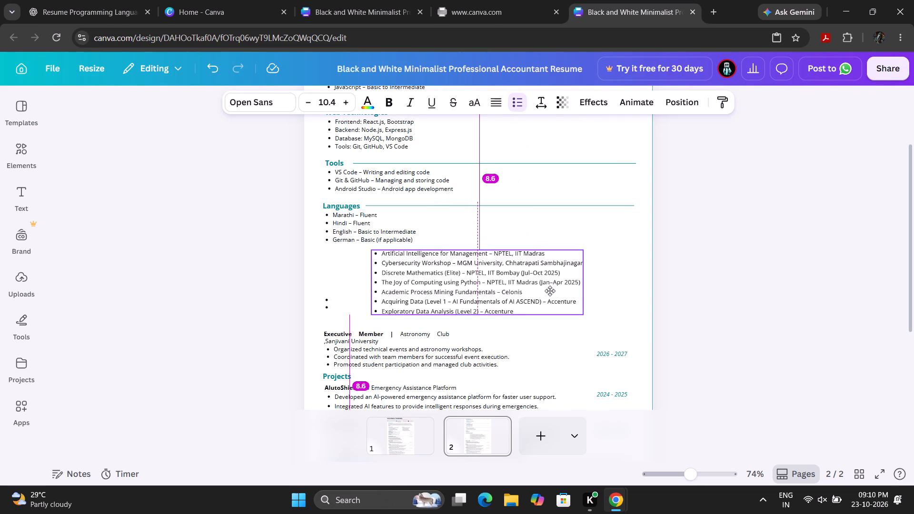
pyautogui.moveTo(550, 291); pyautogui.dragTo(550, 292)
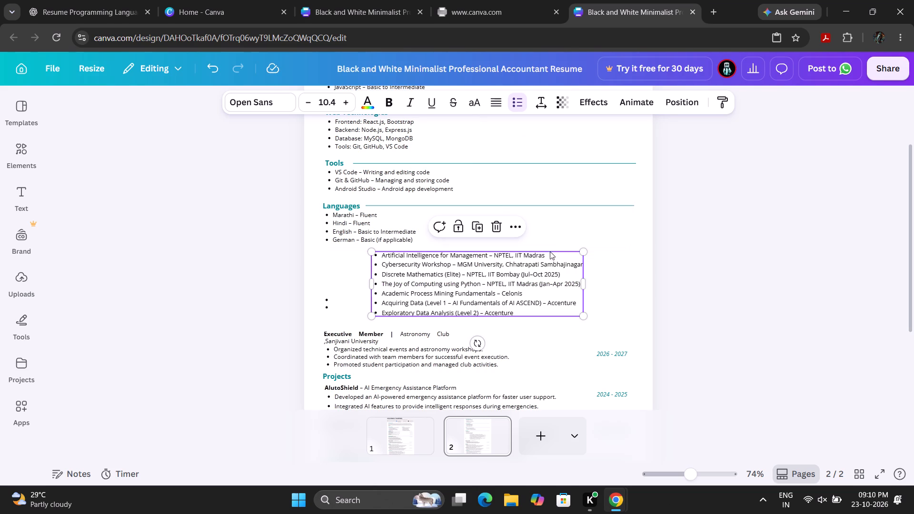
# Add "(Jan-Apr 2026)" to the end of the "Artificial Intelligence for Management – NPTEL, IIT Madras" entry in the pasted list.
pyautogui.click(549, 258)
pyautogui.click(549, 257)
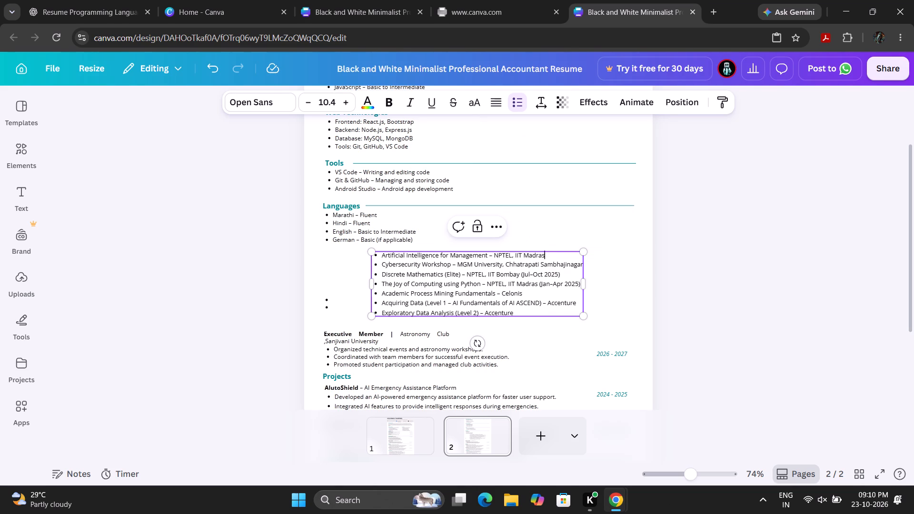
pyautogui.press('space')
pyautogui.hotkey('shift', '(')
pyautogui.write('jan')
pyautogui.press('BackSpace')
pyautogui.press('BackSpace')
pyautogui.press('BackSpace')
pyautogui.write('Jan')
pyautogui.press('-')
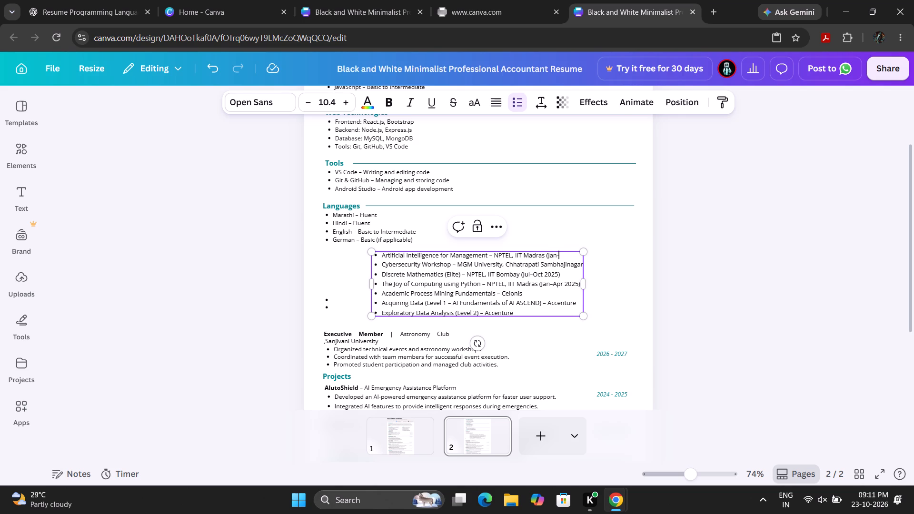
pyautogui.press('a')
pyautogui.press('p')
pyautogui.press('r')
pyautogui.press('BackSpace')
pyautogui.press('BackSpace')
pyautogui.press('BackSpace')
pyautogui.write('Ao')
pyautogui.press('BackSpace')
pyautogui.write('pr')
pyautogui.press('space')
pyautogui.write('2026')
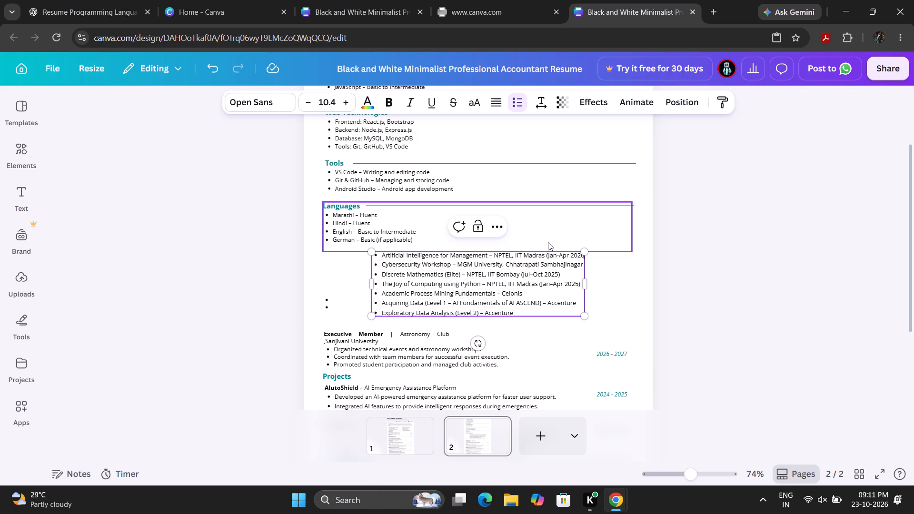
pyautogui.hotkey('shift', ')')
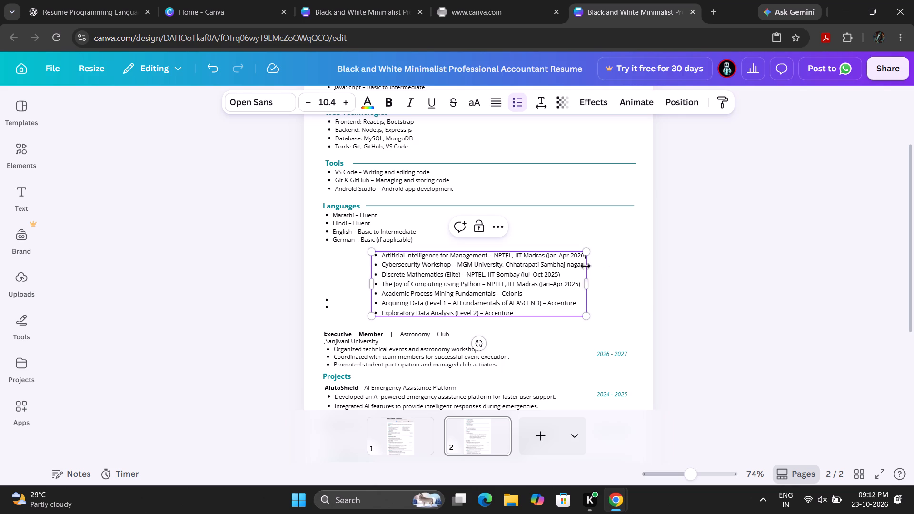
# Enlarge the pasted certifications list on page 2 to a text size of about 11.3.
pyautogui.click(581, 266)
pyautogui.moveTo(584, 316); pyautogui.dragTo(604, 314)
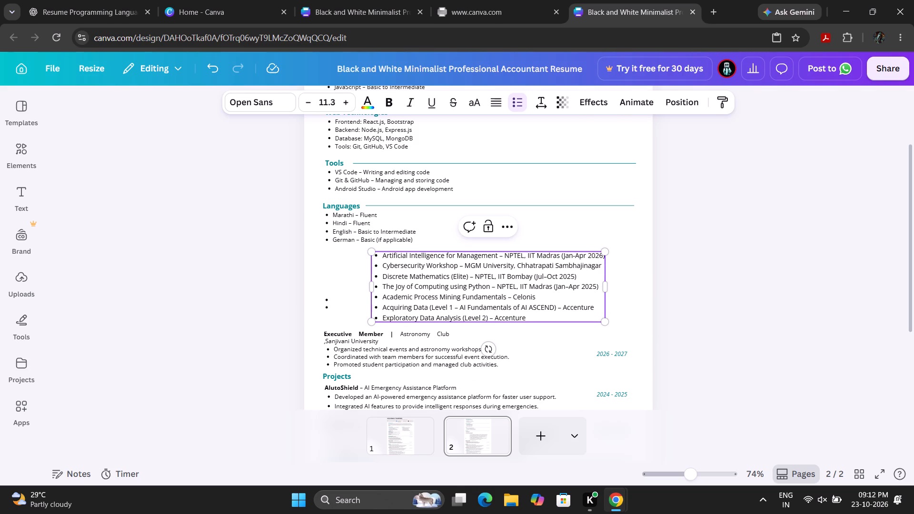
# Add "(19-20 sep 2025)" to the end of the "Cybersecurity Workshop – MGM University, Chhatrapati Sambhajinagar" entry.
pyautogui.click(600, 266)
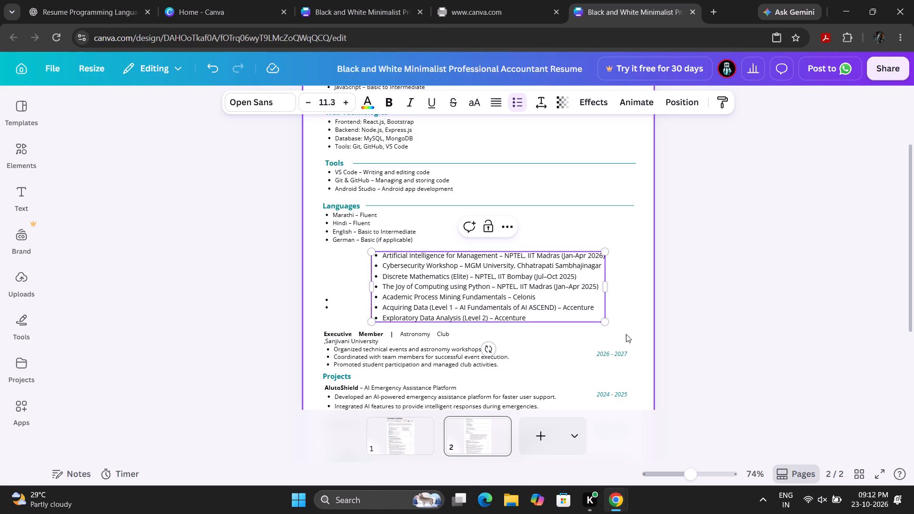
pyautogui.press('Right')
pyautogui.hotkey('shift', '(')
pyautogui.write('19')
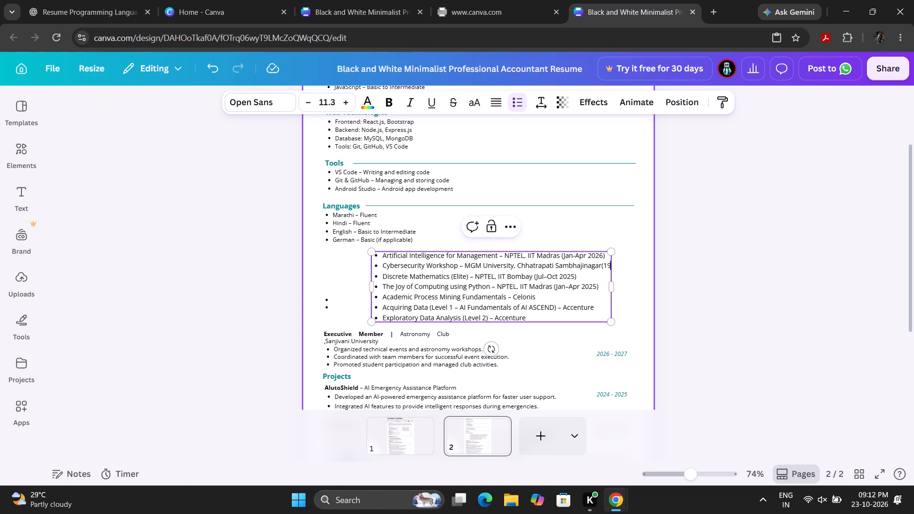
pyautogui.press('-')
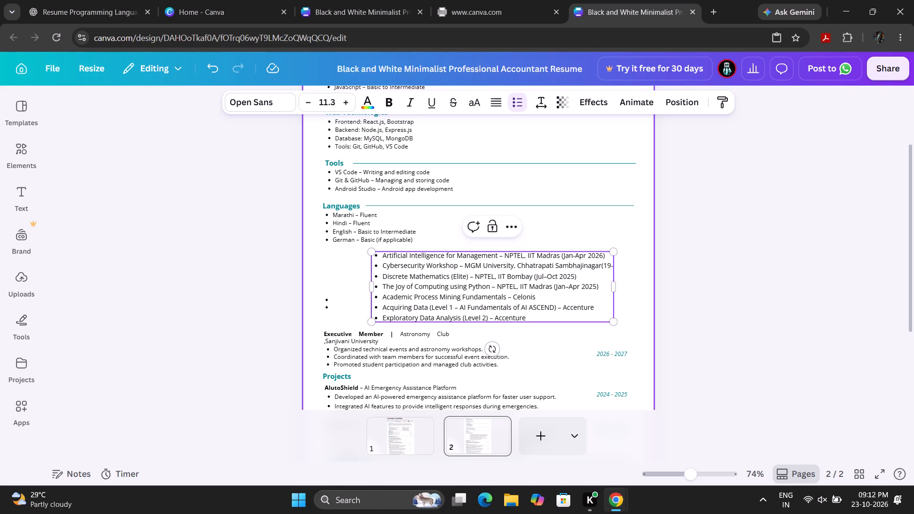
pyautogui.write('20')
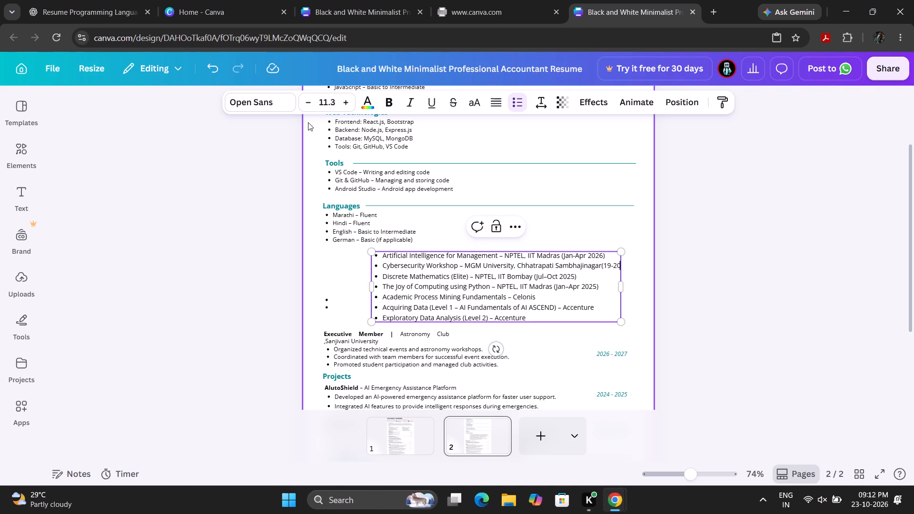
pyautogui.press('space')
pyautogui.write('s')
pyautogui.write('ep')
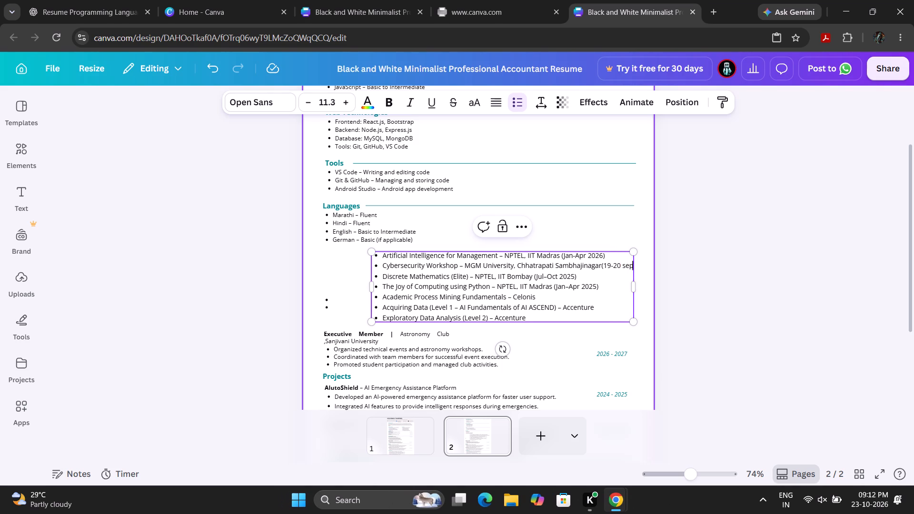
pyautogui.press('space')
pyautogui.write('202')
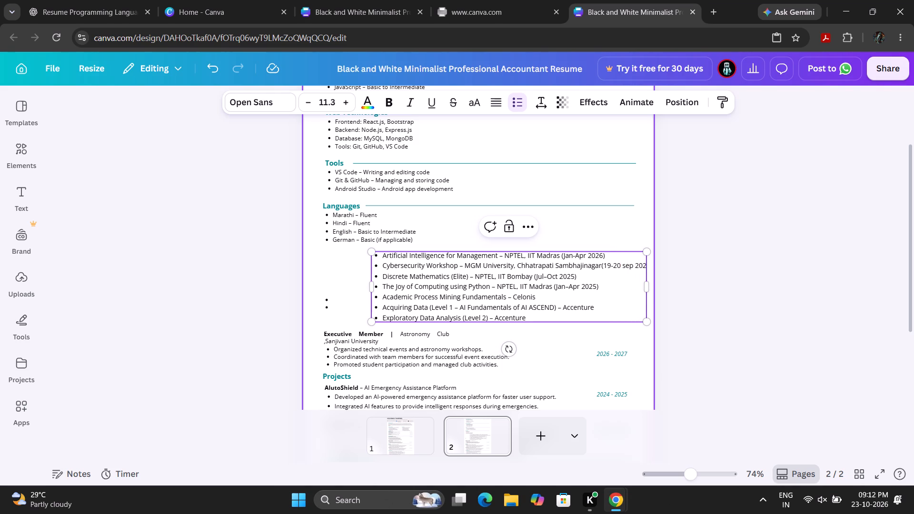
pyautogui.press('6')
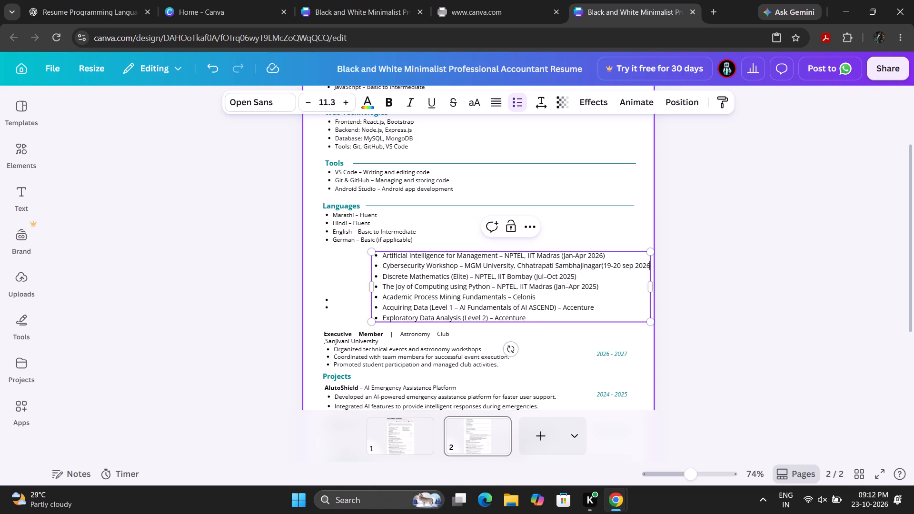
pyautogui.press('BackSpace')
pyautogui.press('5')
pyautogui.hotkey('shift', ')')
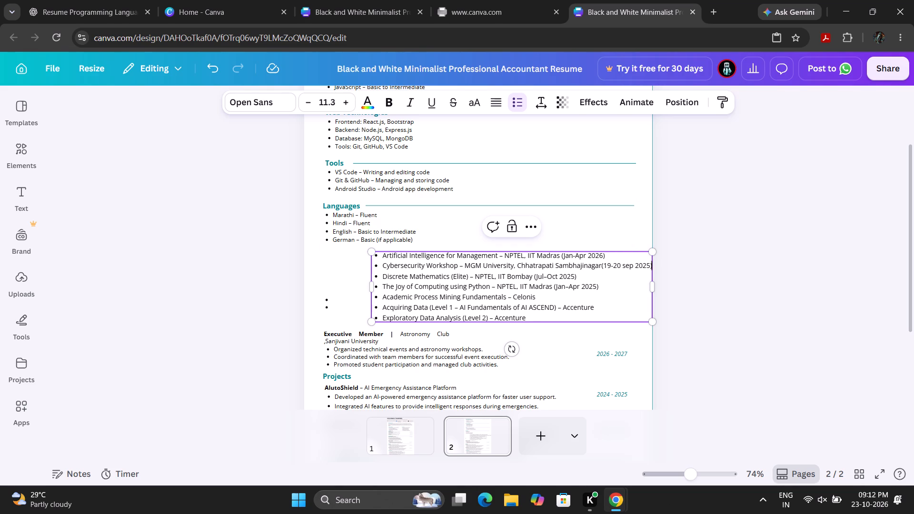
pyautogui.moveTo(628, 305); pyautogui.dragTo(618, 304)
pyautogui.click(606, 329)
pyautogui.click(610, 298)
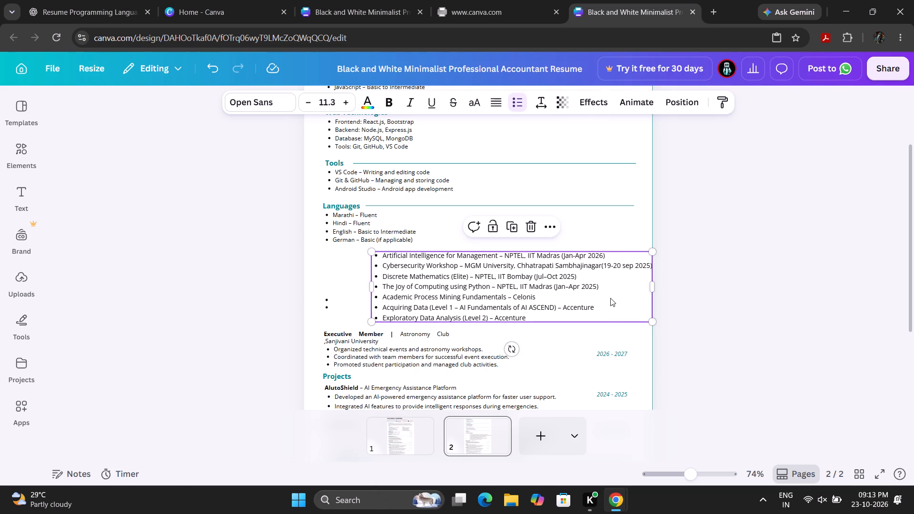
pyautogui.moveTo(610, 302); pyautogui.dragTo(567, 302)
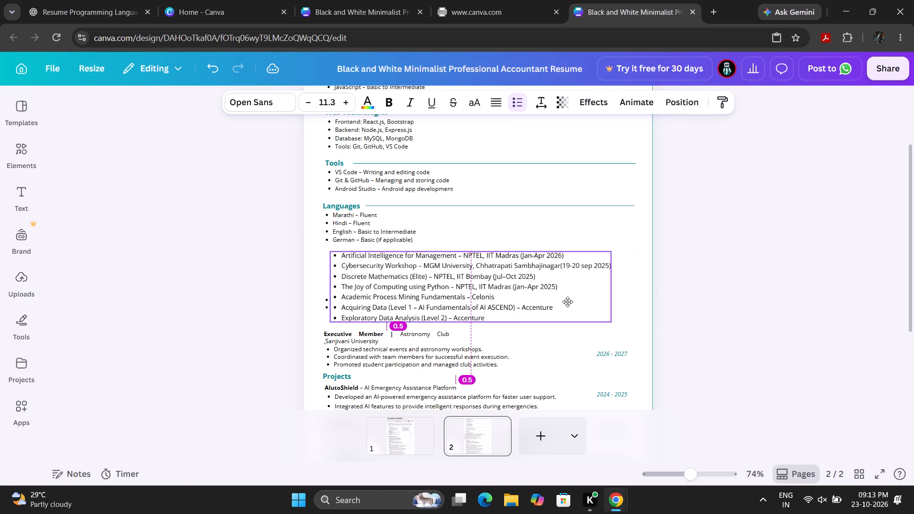
pyautogui.moveTo(567, 302); pyautogui.dragTo(565, 299)
pyautogui.moveTo(558, 291); pyautogui.dragTo(563, 293)
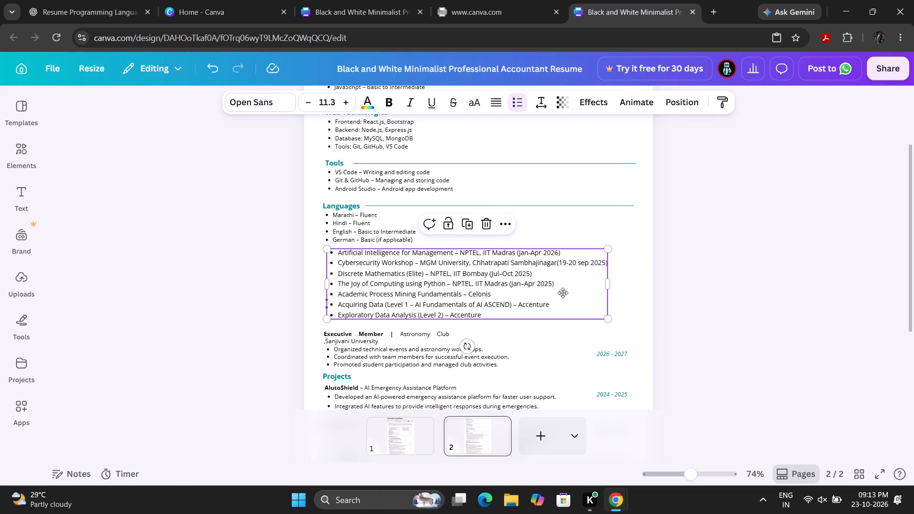
pyautogui.moveTo(563, 293); pyautogui.dragTo(586, 296)
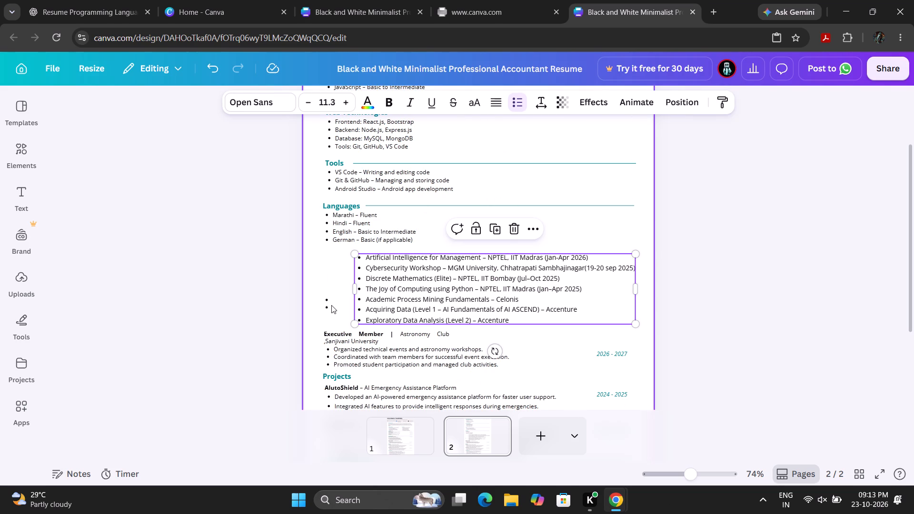
pyautogui.rightClick(326, 304)
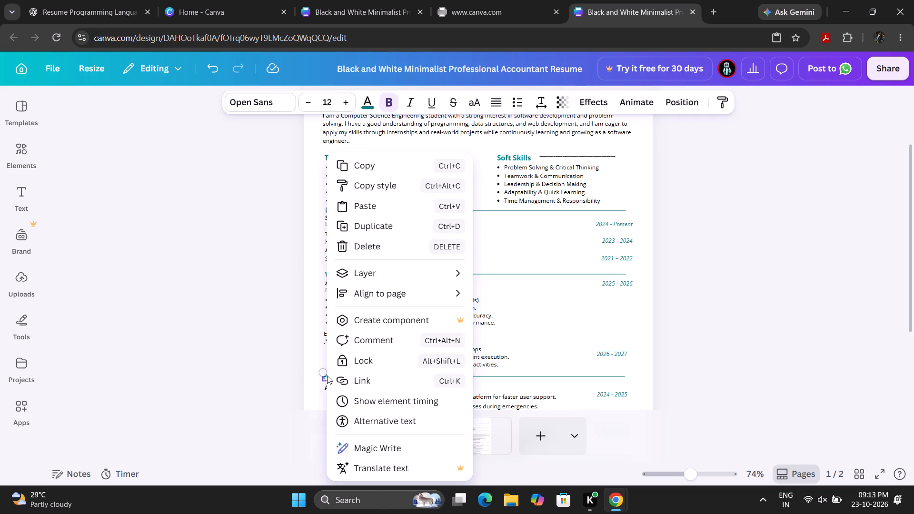
pyautogui.click(372, 165)
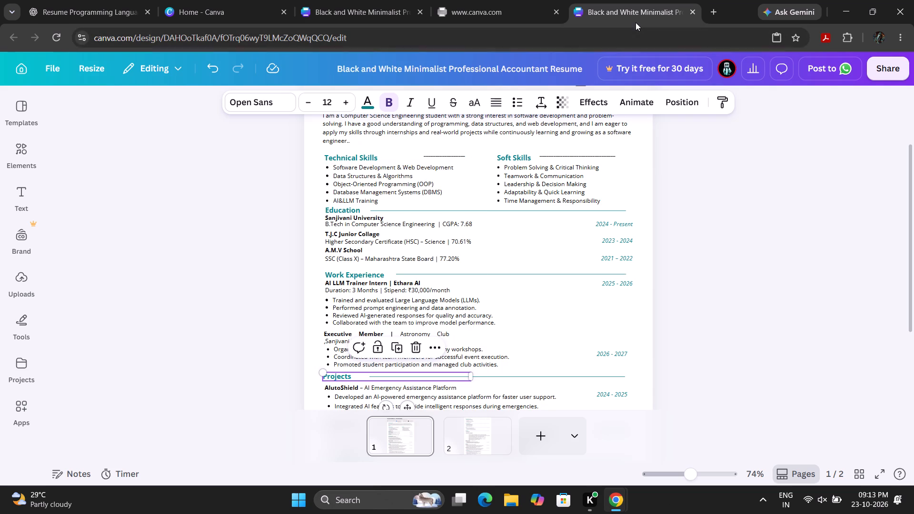
# Return to page 2 and move the certifications list lower, leaving a gap for a heading below the Languages entries.
pyautogui.click(486, 432)
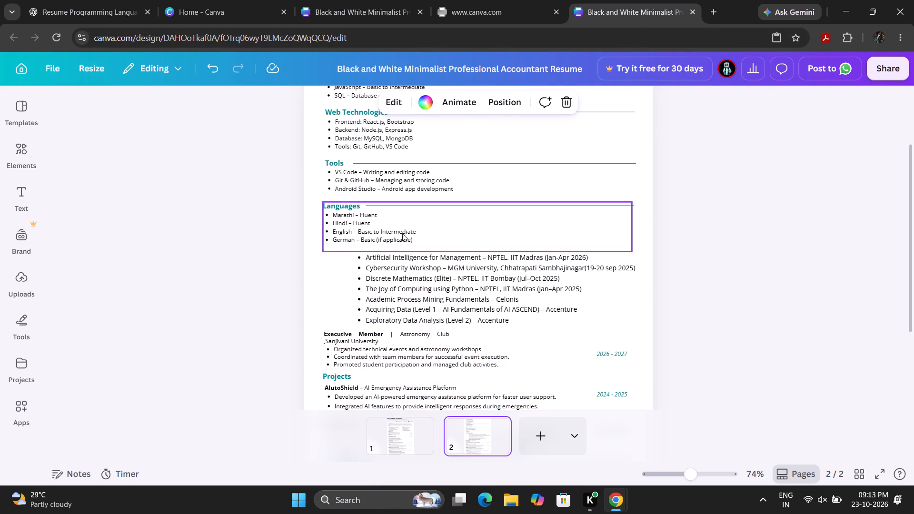
pyautogui.moveTo(428, 284); pyautogui.dragTo(407, 297)
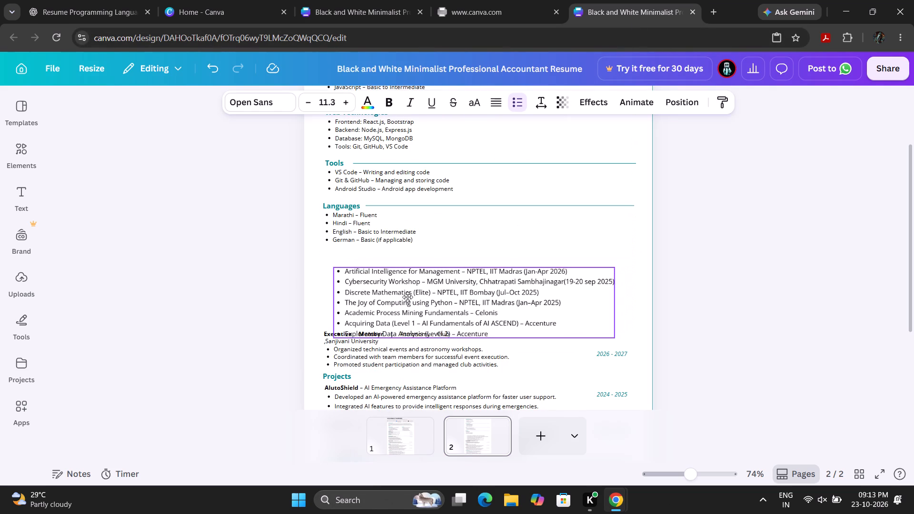
pyautogui.moveTo(407, 297); pyautogui.dragTo(404, 304)
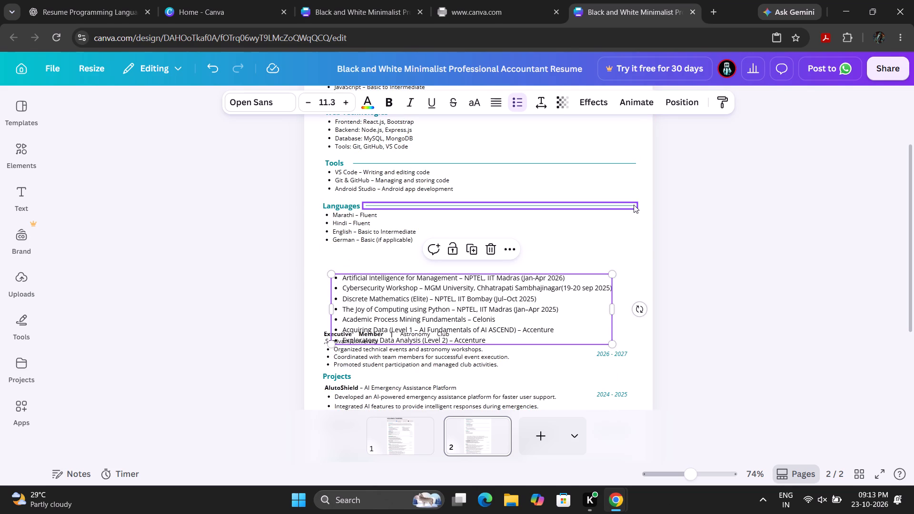
# Duplicate the divider line beside the Languages heading on page 2.
pyautogui.rightClick(634, 205)
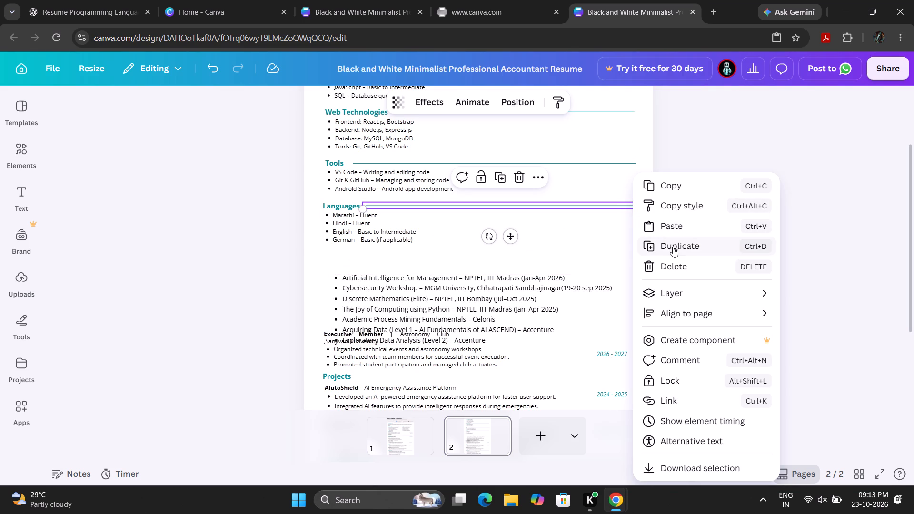
pyautogui.click(673, 247)
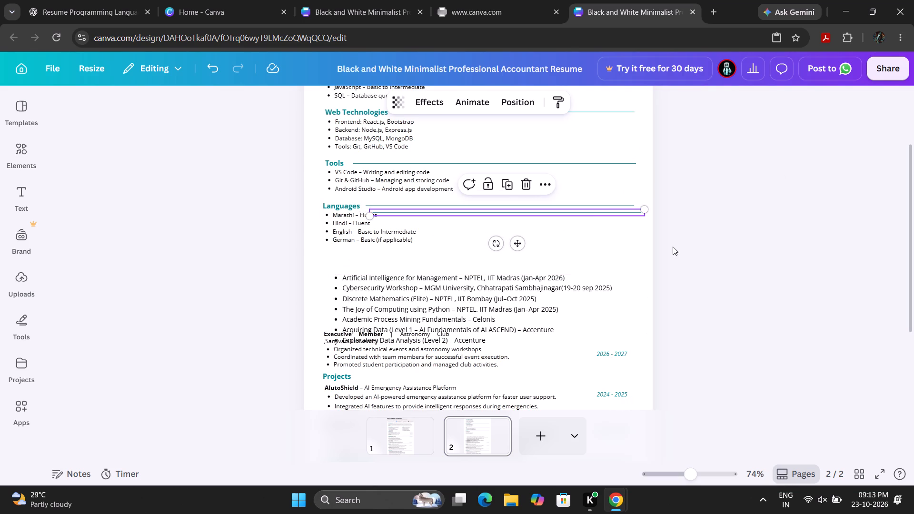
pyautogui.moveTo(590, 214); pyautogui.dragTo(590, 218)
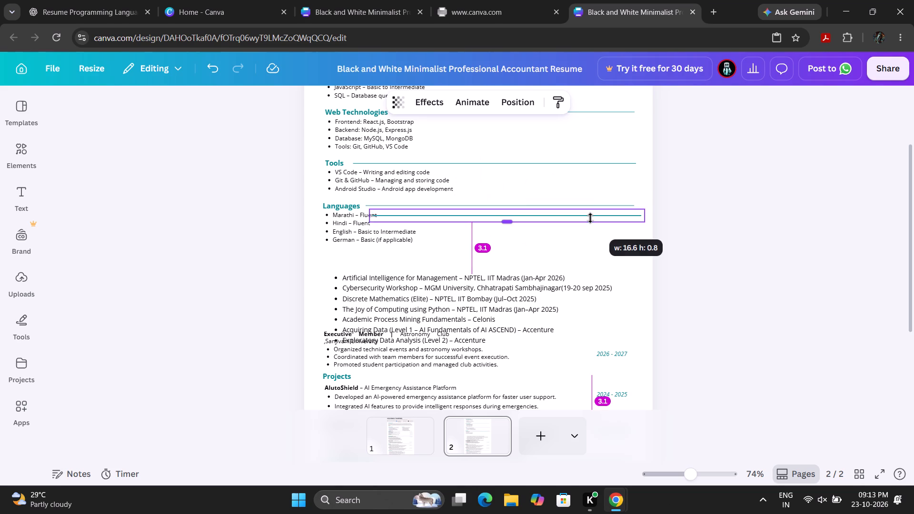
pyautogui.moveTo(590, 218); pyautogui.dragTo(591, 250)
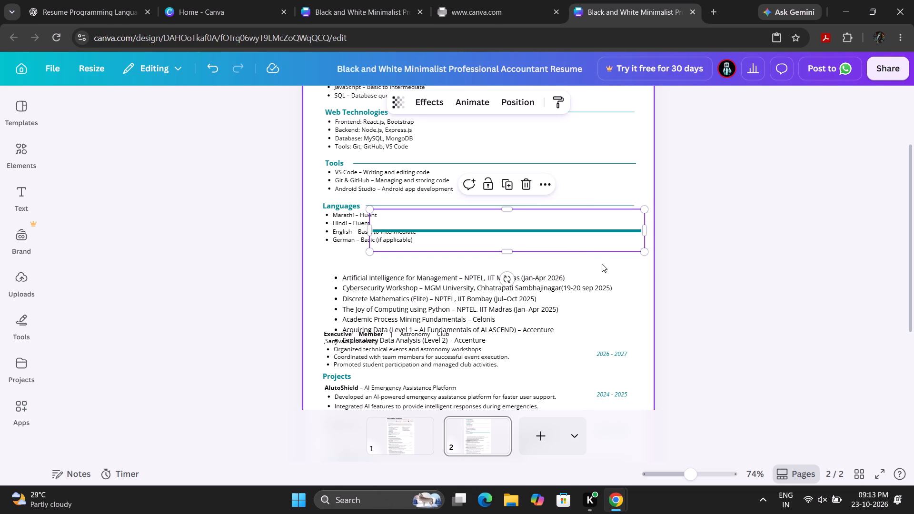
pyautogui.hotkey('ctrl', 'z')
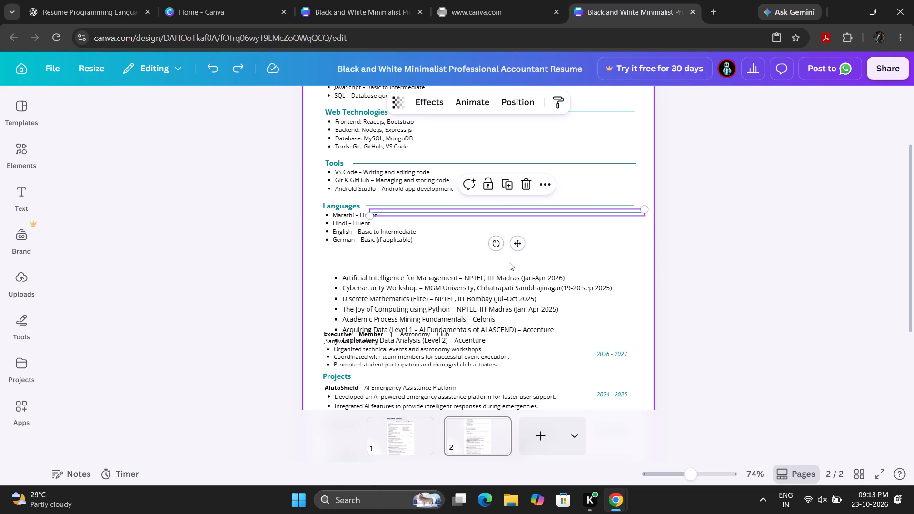
# Move the duplicated divider line into the gap between the Languages entries and the certifications list on page 2.
pyautogui.moveTo(517, 246); pyautogui.dragTo(519, 277)
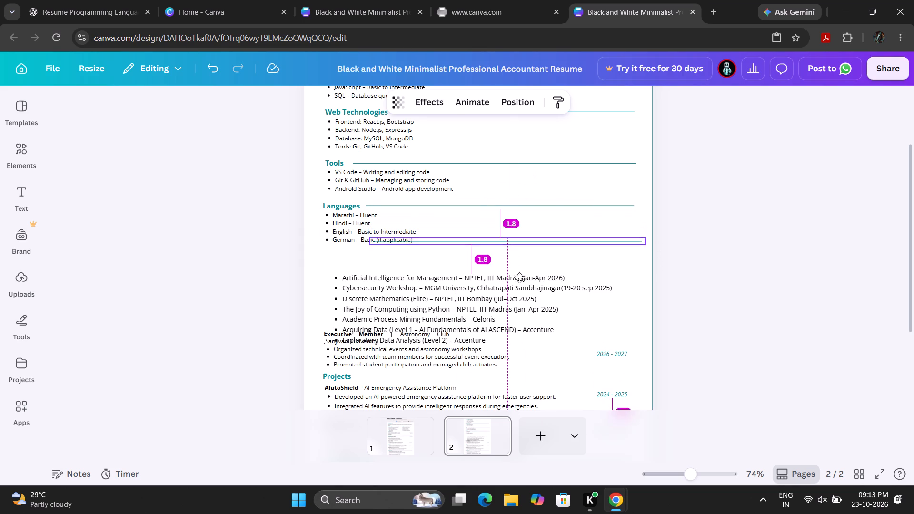
pyautogui.moveTo(519, 277); pyautogui.dragTo(510, 297)
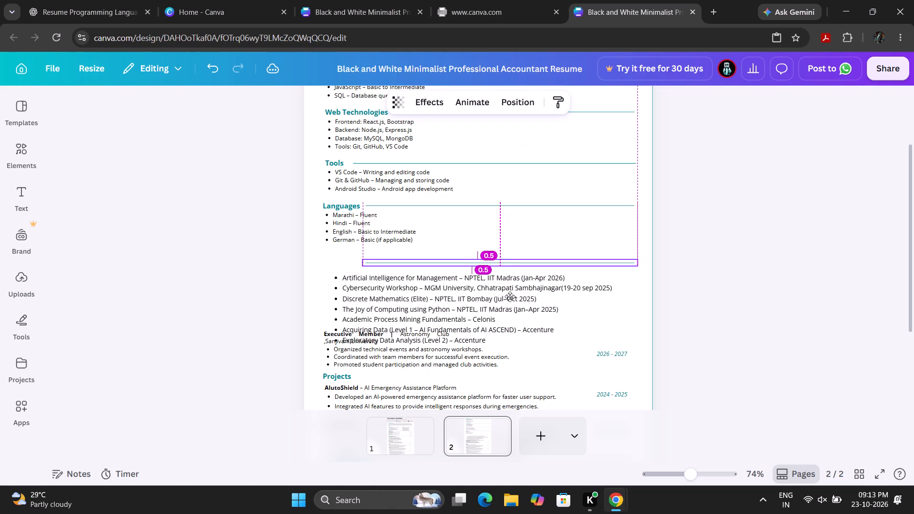
pyautogui.moveTo(510, 297); pyautogui.dragTo(509, 299)
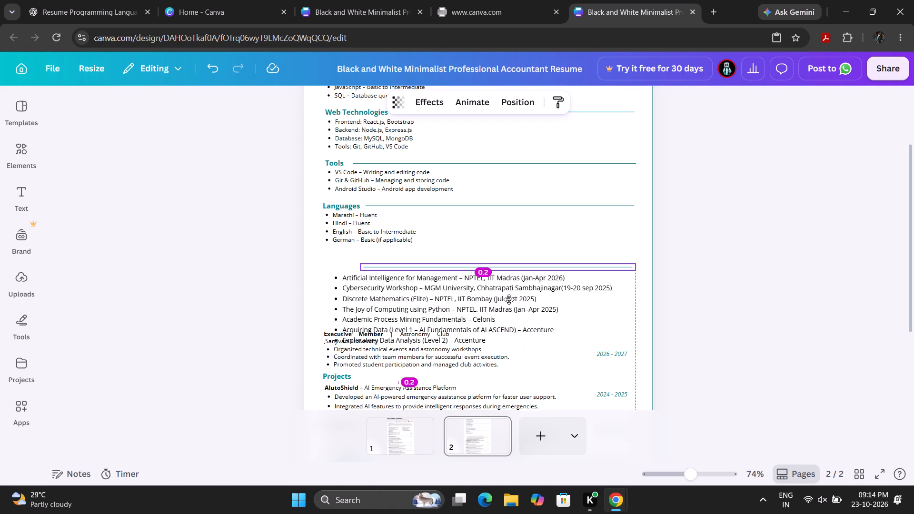
pyautogui.moveTo(509, 299); pyautogui.dragTo(508, 295)
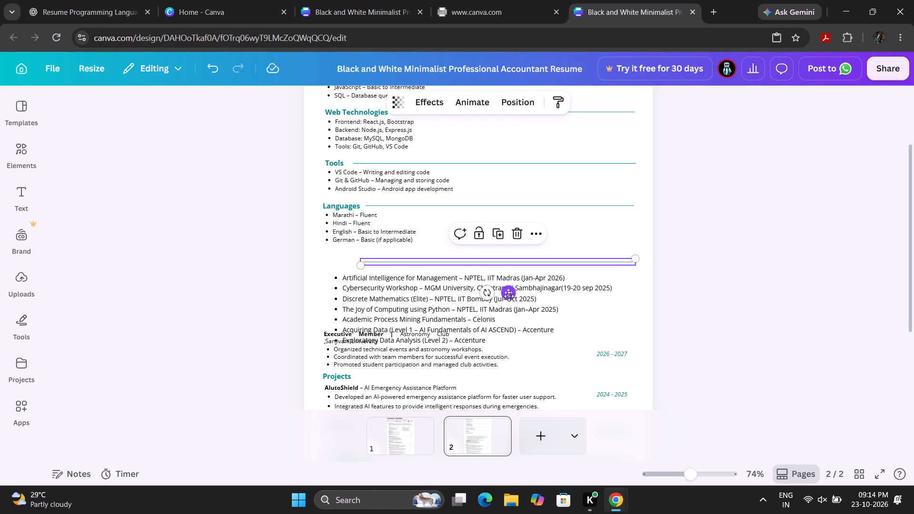
pyautogui.rightClick(339, 262)
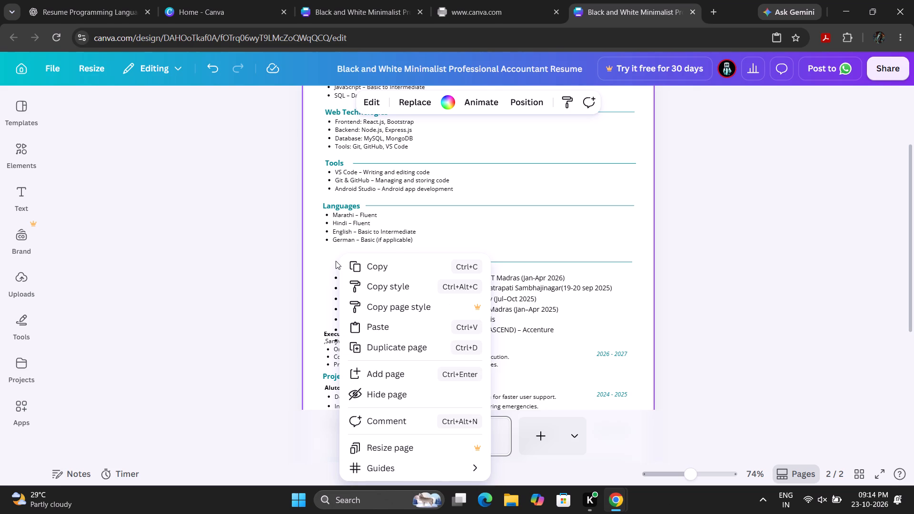
pyautogui.click(238, 282)
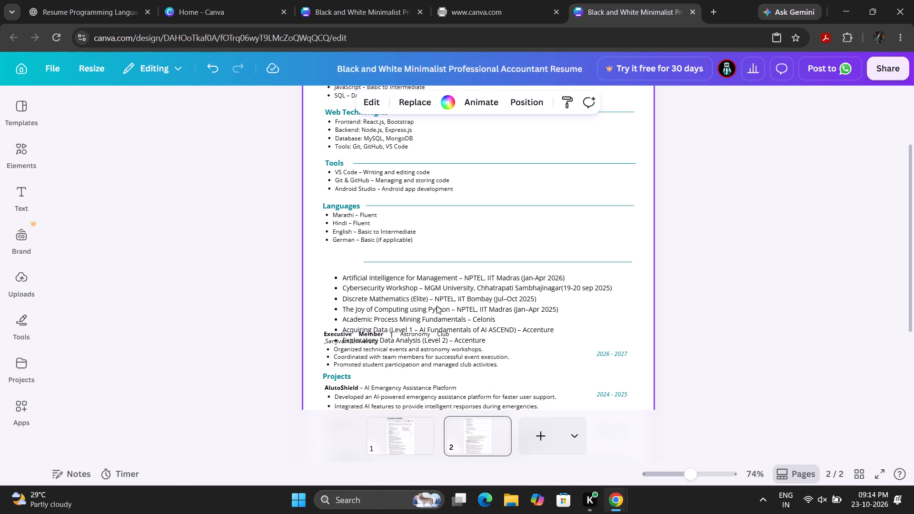
# Shift the certifications list up and left so its bullets line up with the Languages bullets.
pyautogui.moveTo(437, 306); pyautogui.dragTo(424, 301)
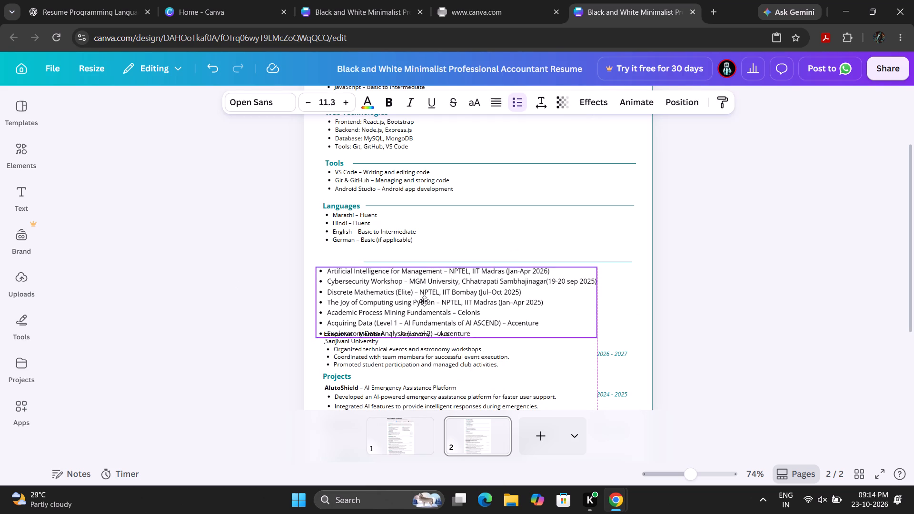
pyautogui.moveTo(424, 301); pyautogui.dragTo(431, 301)
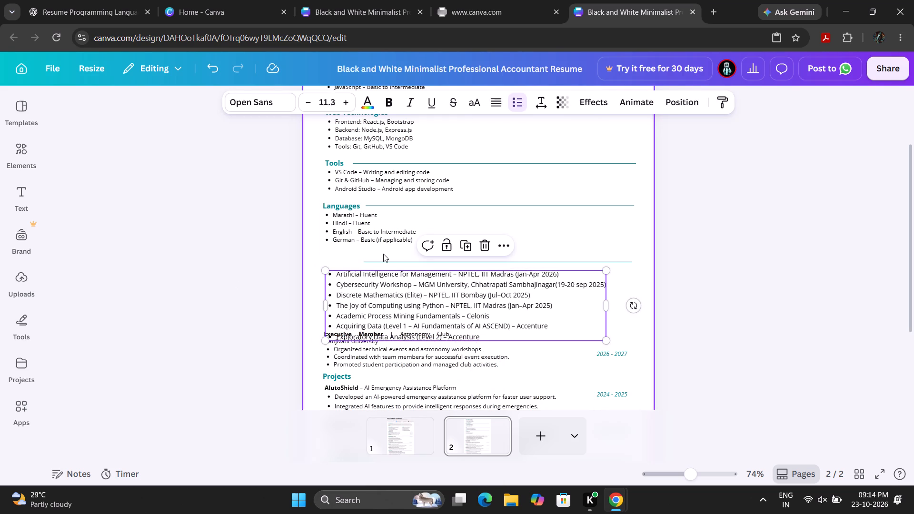
# Paste the copied Projects heading on page 2 and place it at the start of the new divider, above the certifications list.
pyautogui.rightClick(347, 254)
pyautogui.click(392, 324)
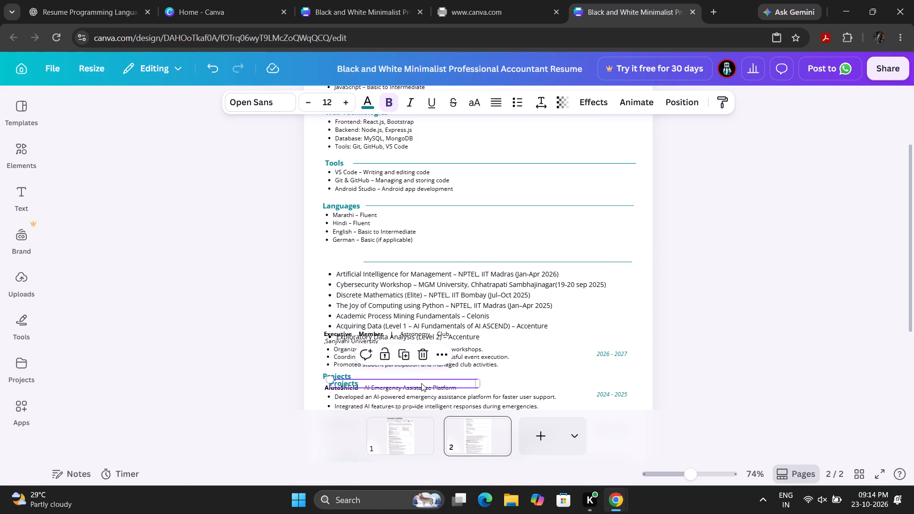
pyautogui.moveTo(421, 383); pyautogui.dragTo(417, 264)
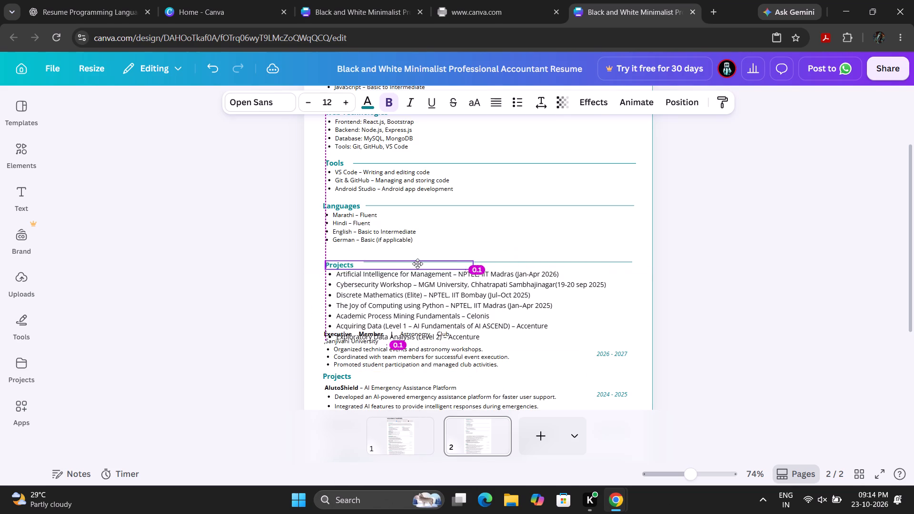
pyautogui.moveTo(417, 264); pyautogui.dragTo(420, 260)
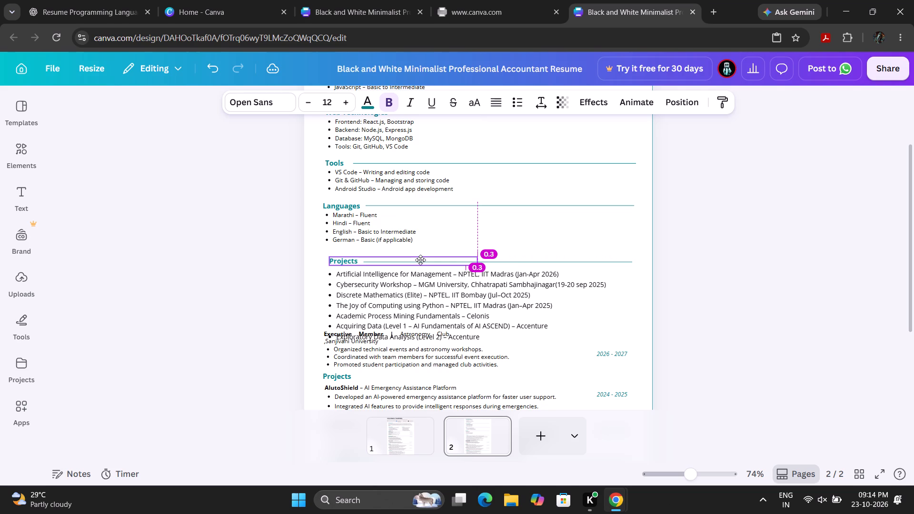
pyautogui.moveTo(420, 260); pyautogui.dragTo(418, 260)
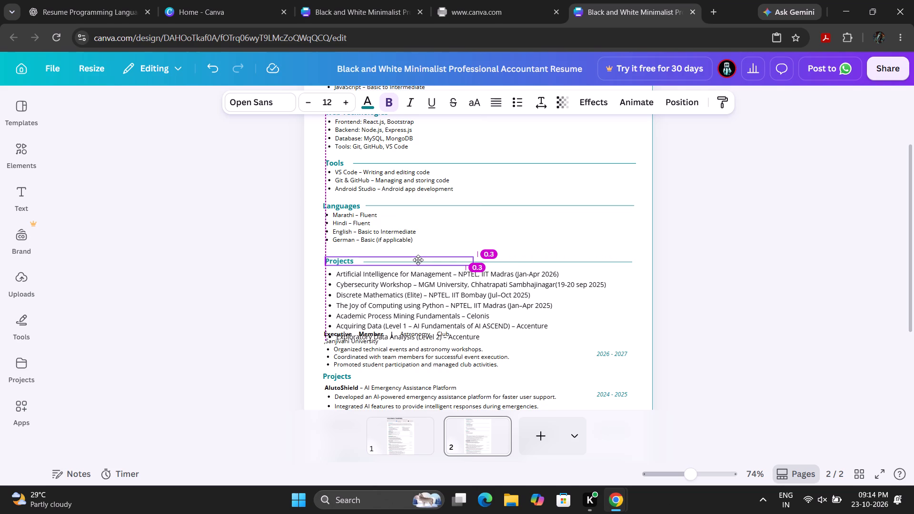
pyautogui.moveTo(418, 260); pyautogui.dragTo(417, 260)
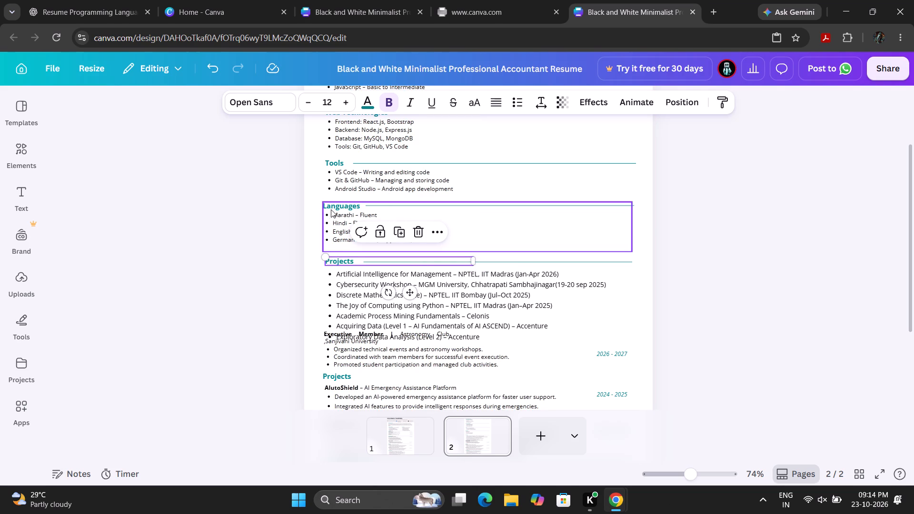
# Nudge the Languages text block sideways so its heading aligns with the other section headings.
pyautogui.click(408, 212)
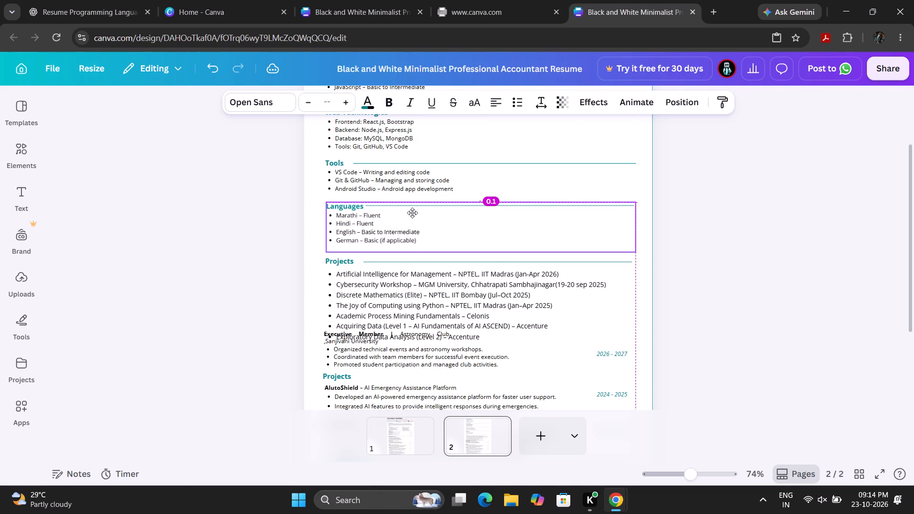
pyautogui.click(735, 236)
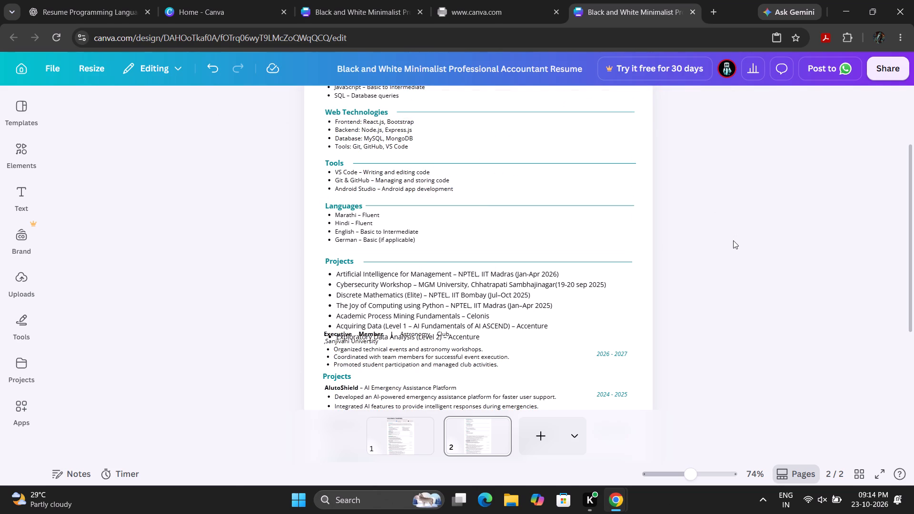
# Shorten the Tools divider line so its right end lines up with the other section dividers on page 2.
pyautogui.click(636, 162)
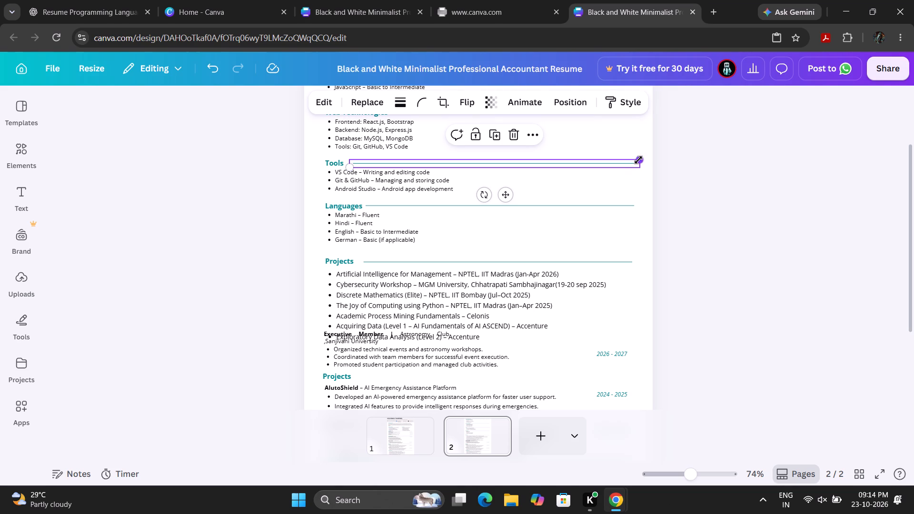
pyautogui.moveTo(638, 160); pyautogui.dragTo(636, 160)
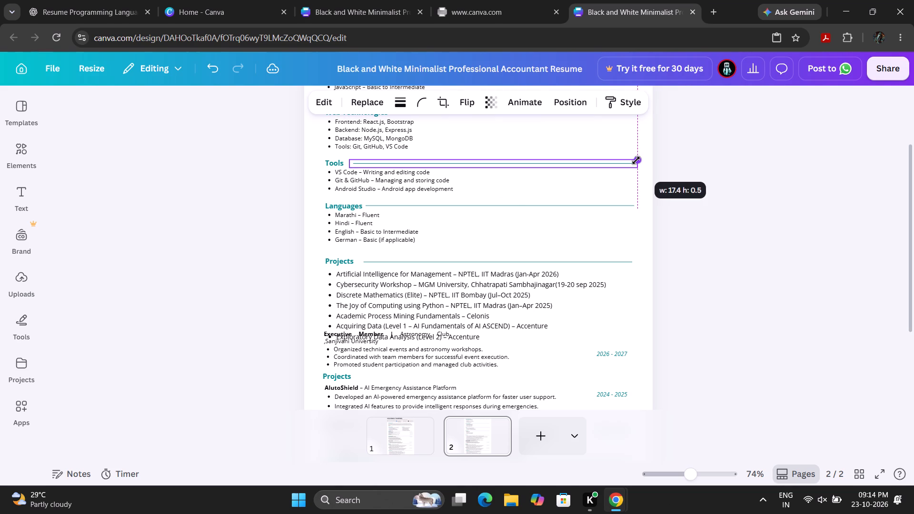
pyautogui.moveTo(636, 160); pyautogui.dragTo(635, 161)
pyautogui.scroll(1, 635, 161)
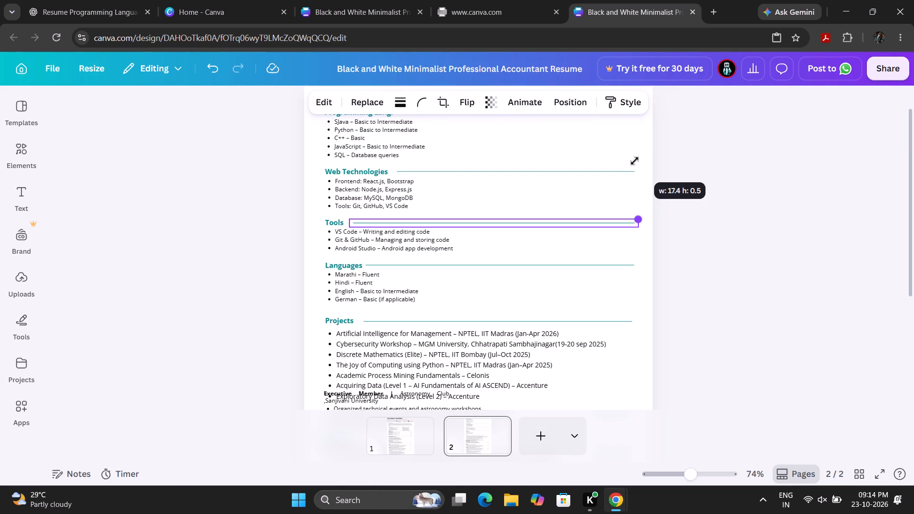
pyautogui.moveTo(635, 161); pyautogui.dragTo(633, 184)
pyautogui.scroll(-1, 635, 161)
pyautogui.scroll(1, 635, 161)
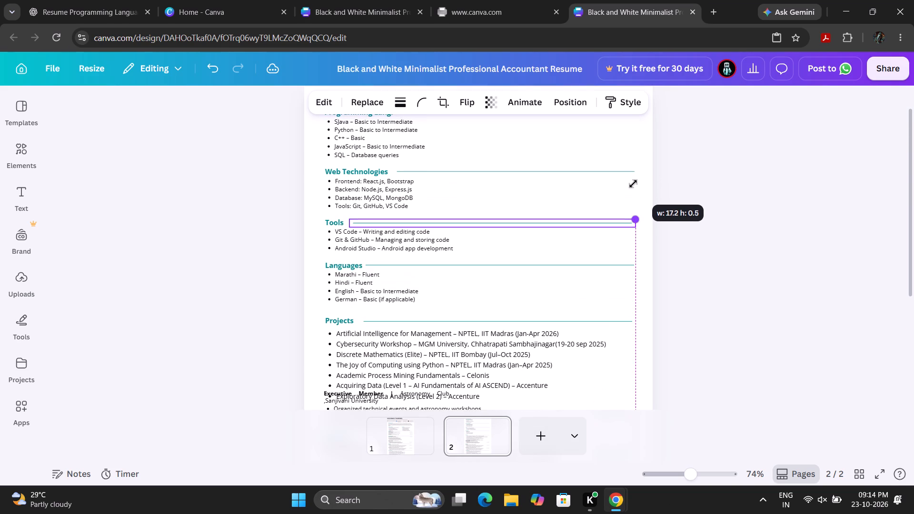
pyautogui.moveTo(633, 184); pyautogui.dragTo(635, 183)
pyautogui.scroll(2, 635, 183)
pyautogui.scroll(-1, 635, 183)
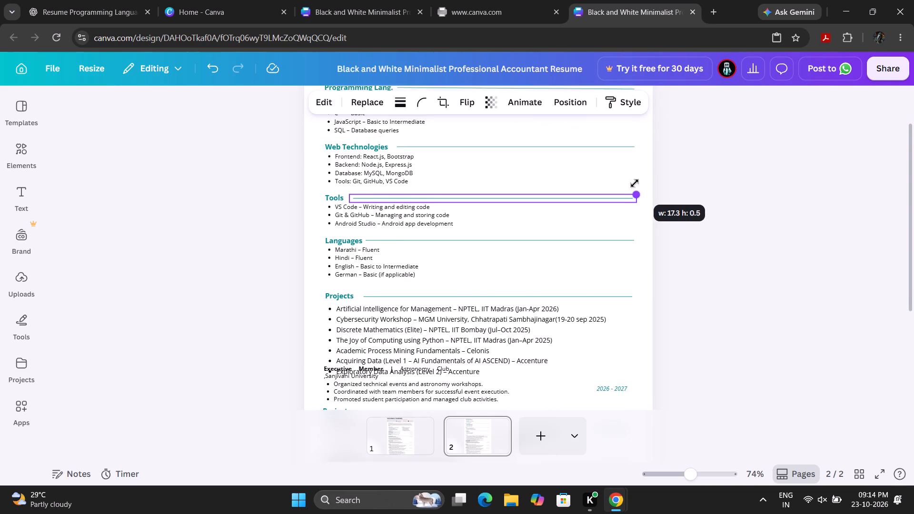
pyautogui.moveTo(635, 183); pyautogui.dragTo(634, 185)
pyautogui.scroll(1, 635, 184)
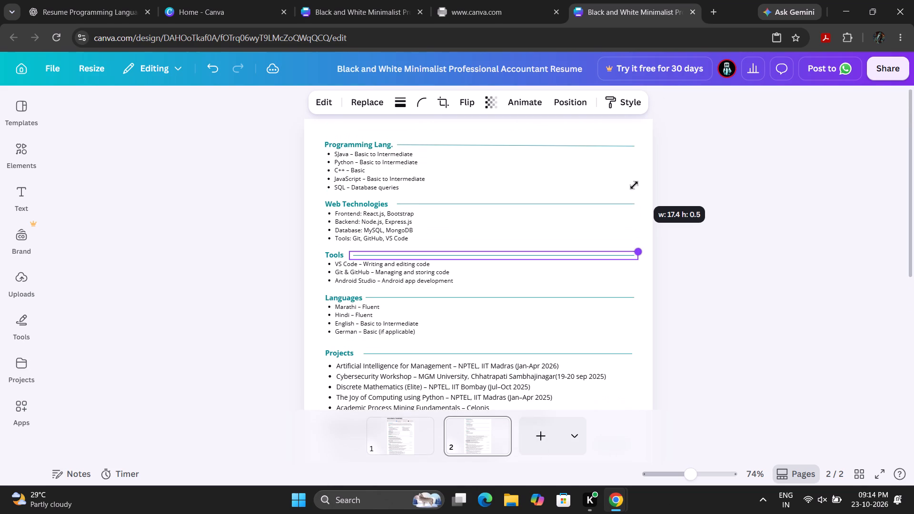
pyautogui.moveTo(634, 185); pyautogui.dragTo(633, 187)
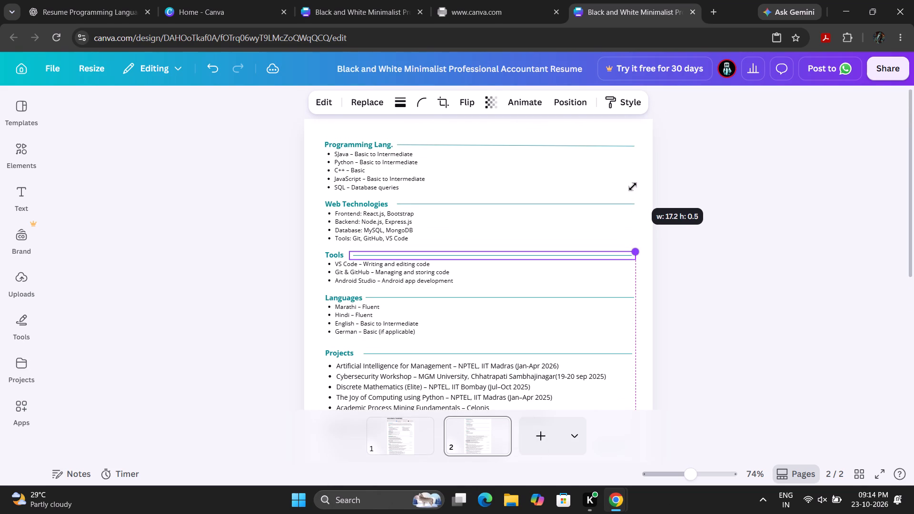
pyautogui.moveTo(633, 187); pyautogui.dragTo(634, 186)
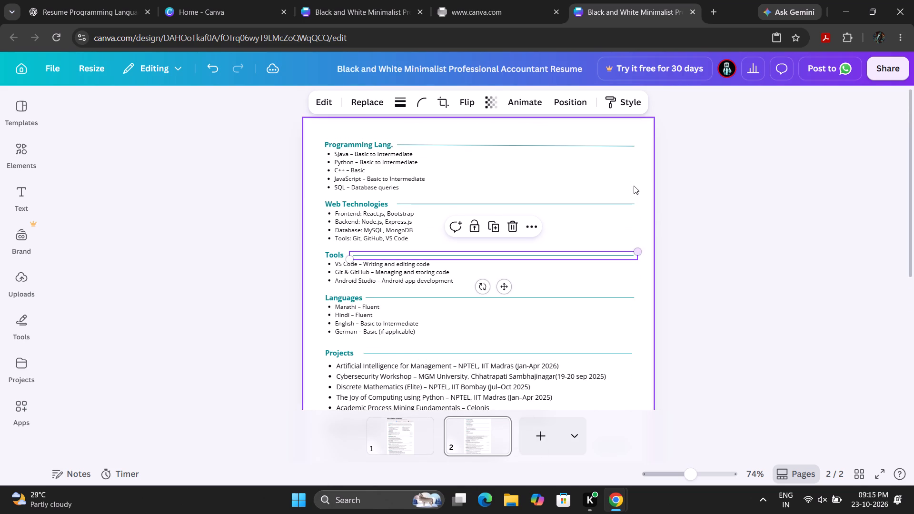
pyautogui.click(770, 247)
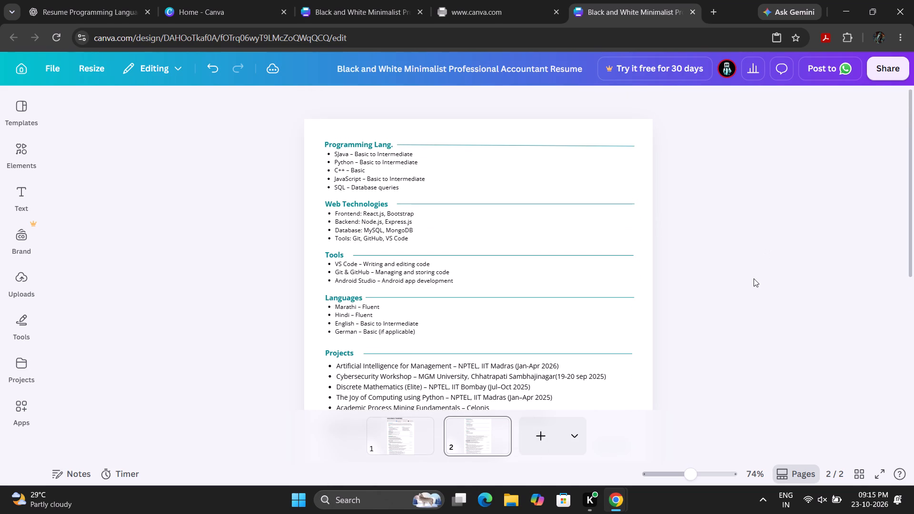
# Adjust the right end of the Languages divider line to match the dividers above it.
pyautogui.scroll(-1, 689, 316)
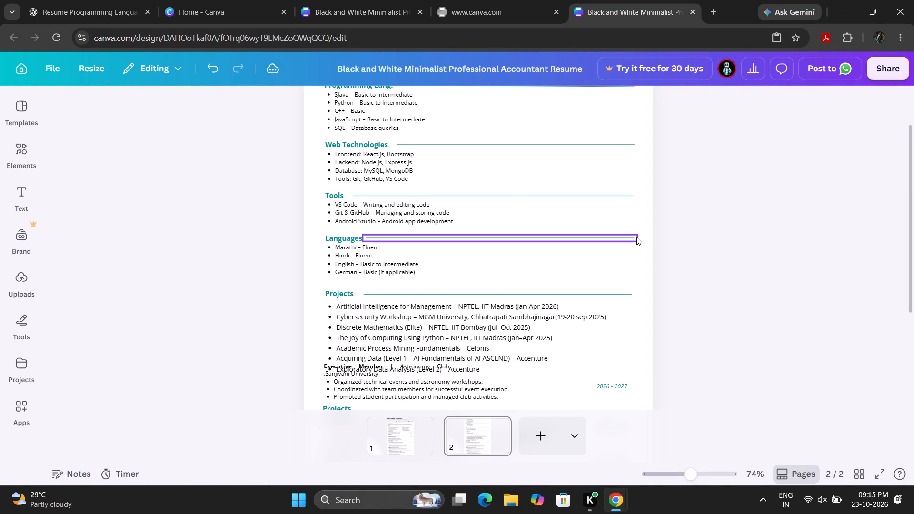
pyautogui.click(636, 237)
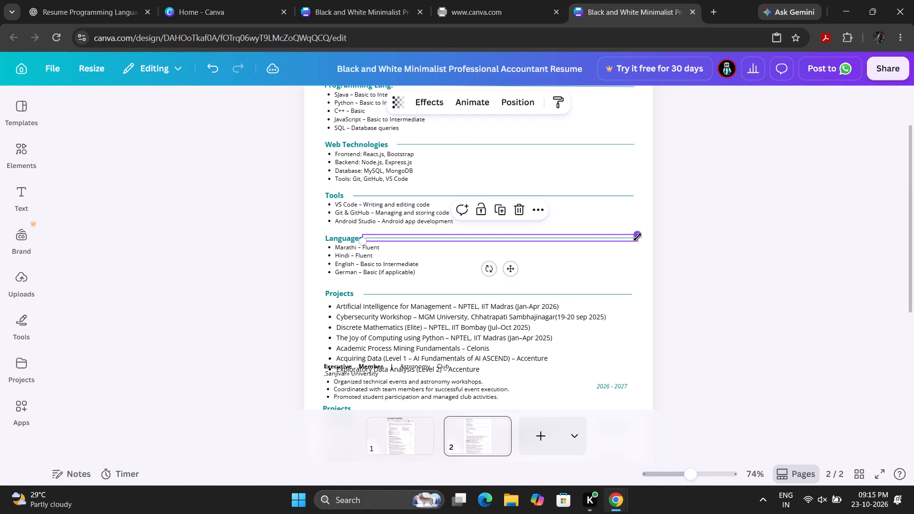
pyautogui.click(718, 250)
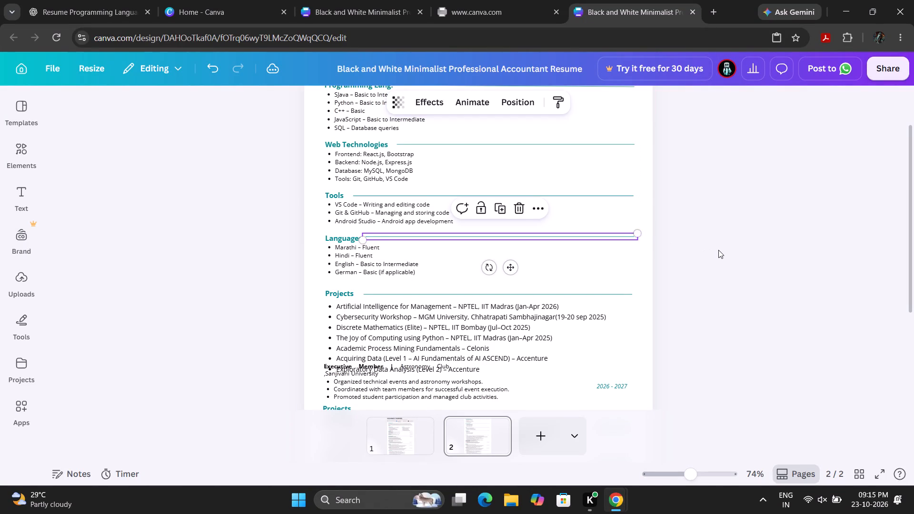
# Extend the divider beside the pasted Projects heading to a width of about 16.7, ending level with the Languages divider.
pyautogui.click(633, 292)
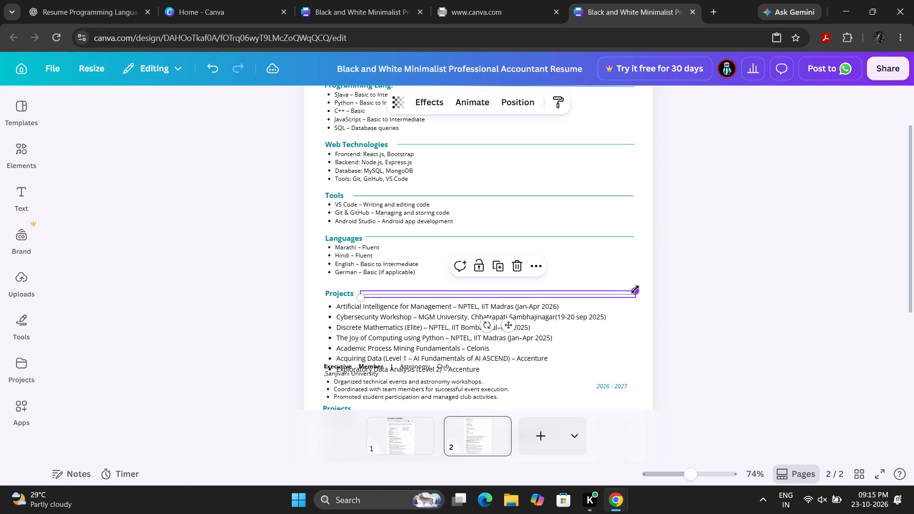
pyautogui.moveTo(636, 289); pyautogui.dragTo(640, 287)
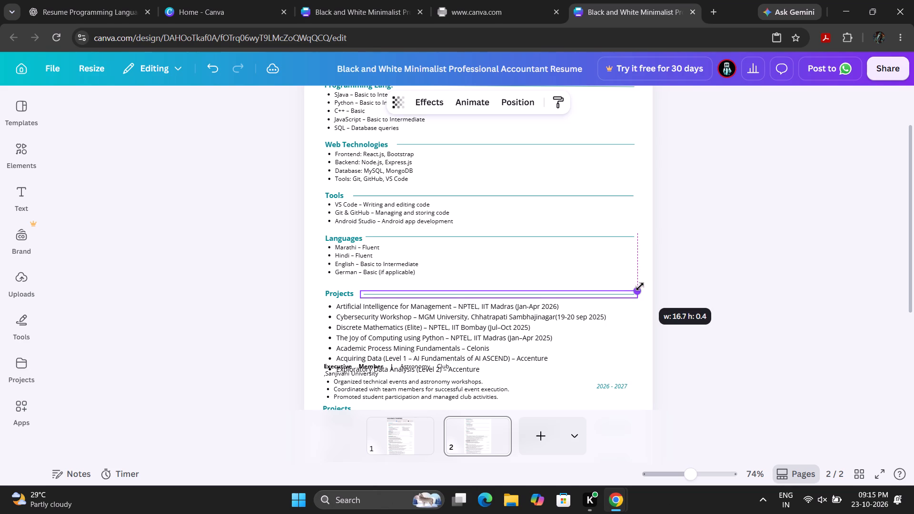
pyautogui.moveTo(640, 287); pyautogui.dragTo(638, 285)
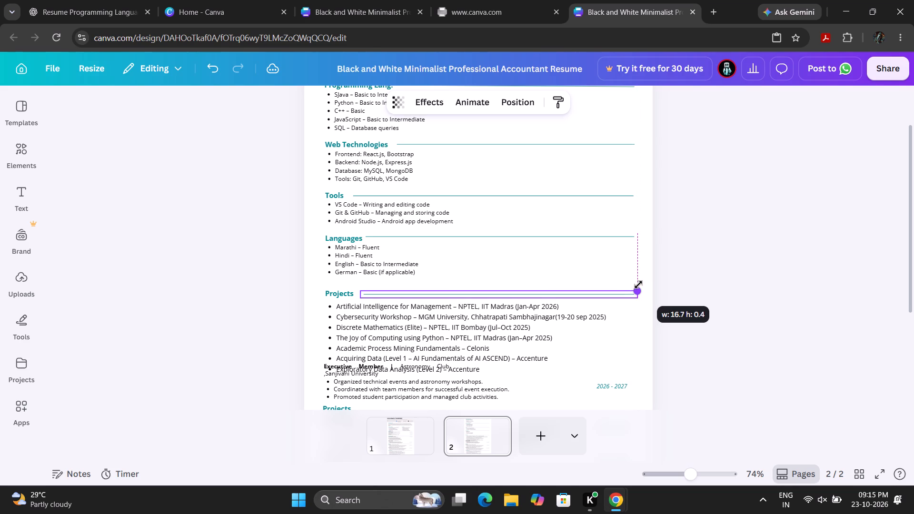
pyautogui.moveTo(638, 285); pyautogui.dragTo(637, 285)
pyautogui.click(765, 254)
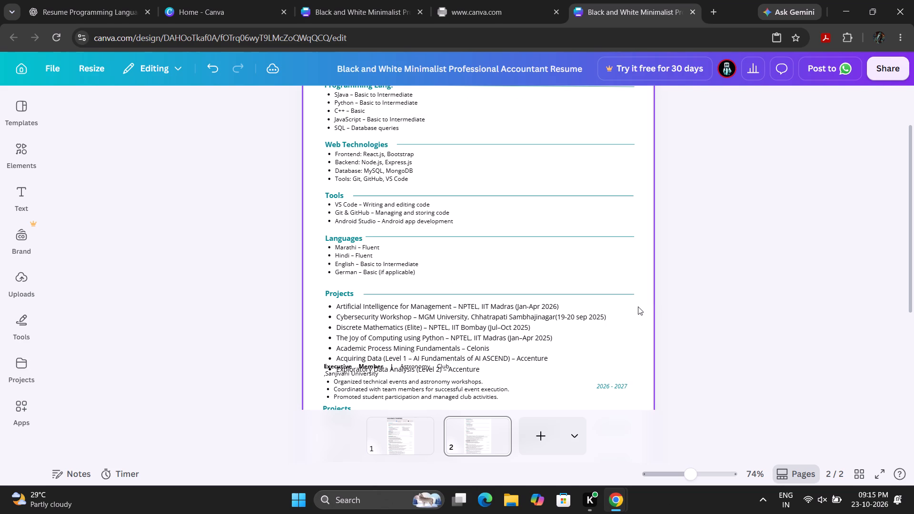
# Move the certifications list slightly up, closer to the pasted Projects heading.
pyautogui.scroll(-1, 638, 306)
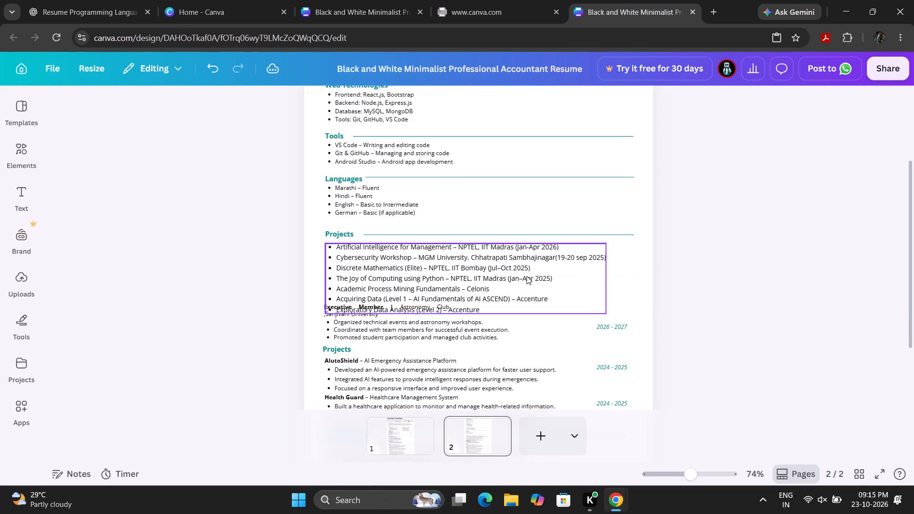
pyautogui.click(527, 276)
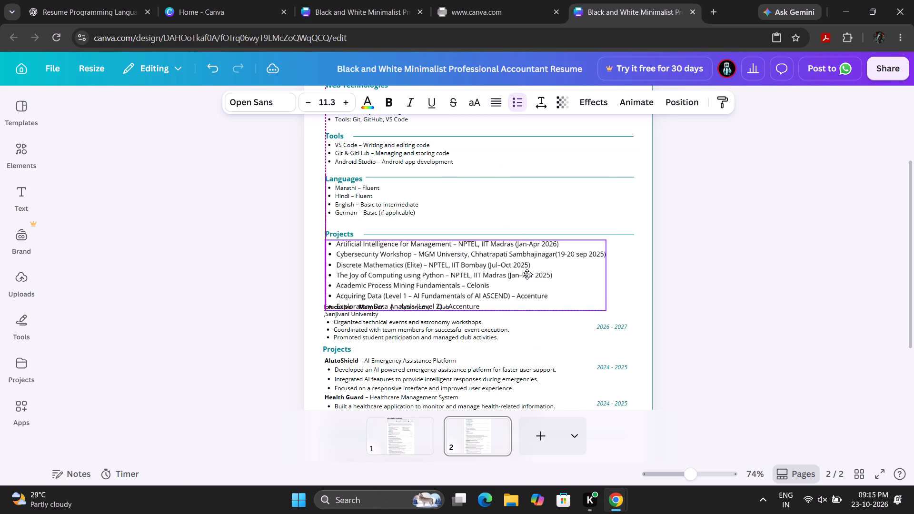
pyautogui.click(777, 271)
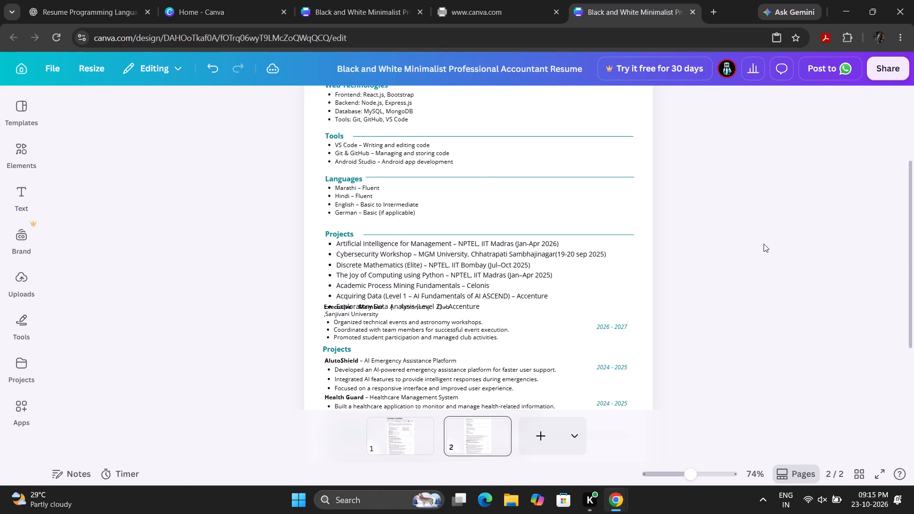
# Insert a space before "(19-20 sep 2025)" in the Cybersecurity Workshop entry of the certifications list on page 2.
pyautogui.click(556, 253)
pyautogui.doubleClick(558, 257)
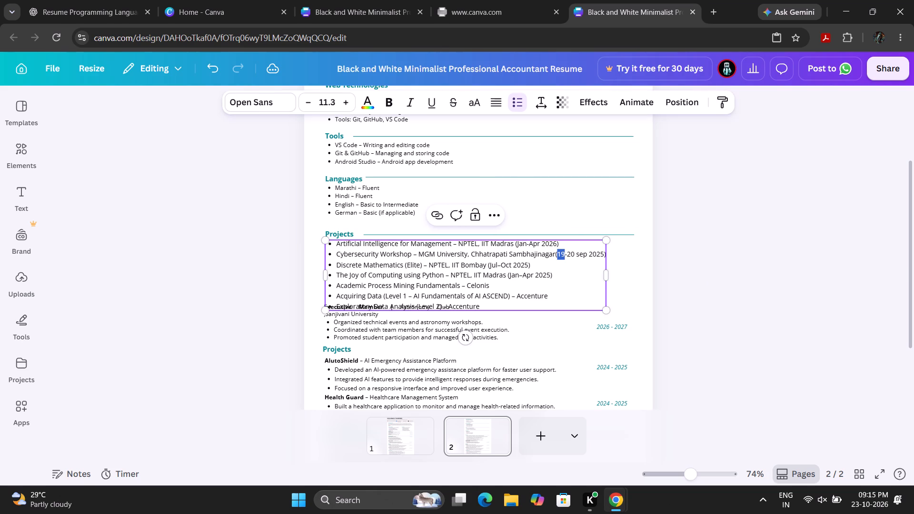
pyautogui.click(554, 254)
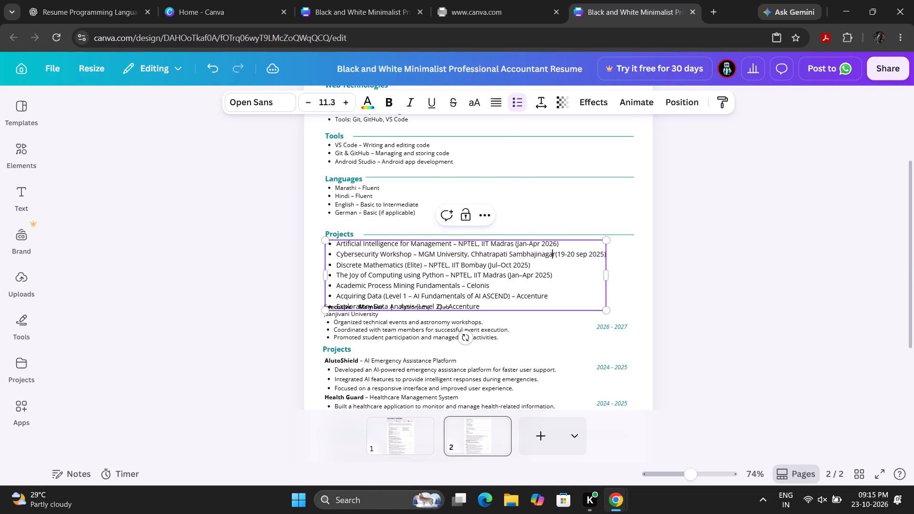
pyautogui.press('Right')
pyautogui.press('space')
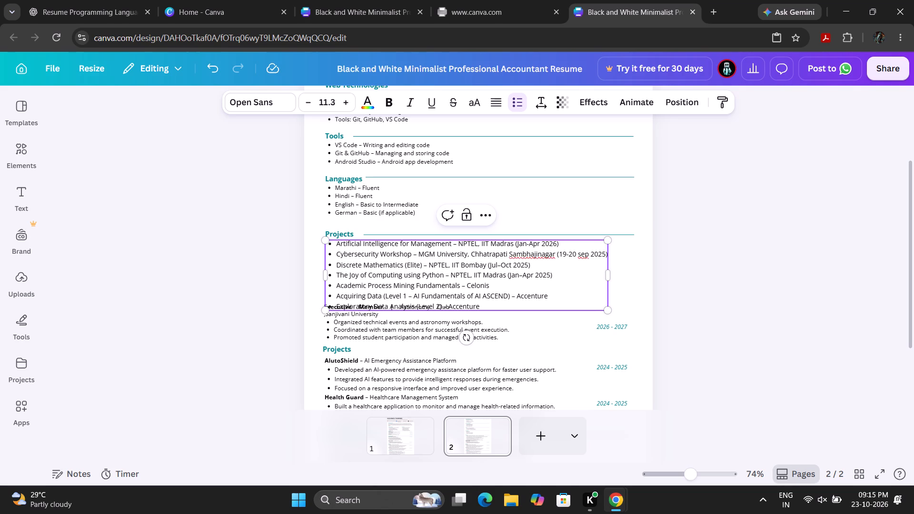
pyautogui.click(889, 219)
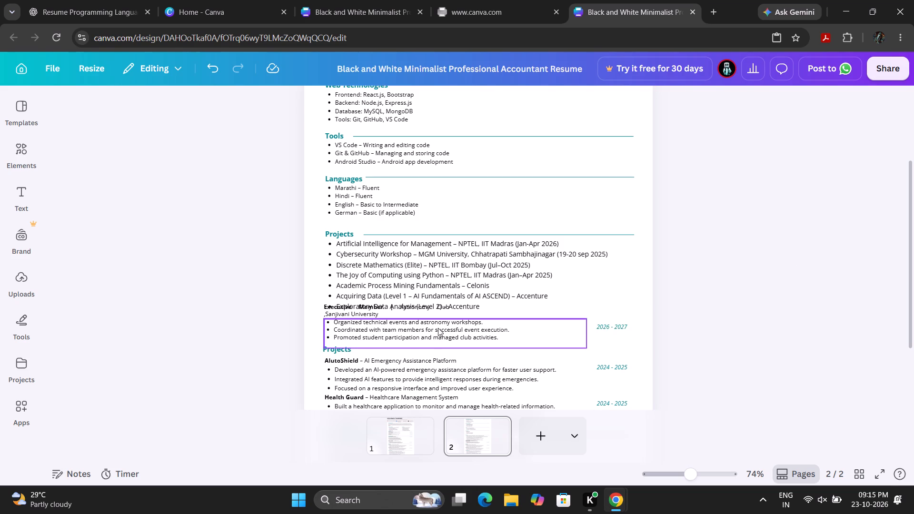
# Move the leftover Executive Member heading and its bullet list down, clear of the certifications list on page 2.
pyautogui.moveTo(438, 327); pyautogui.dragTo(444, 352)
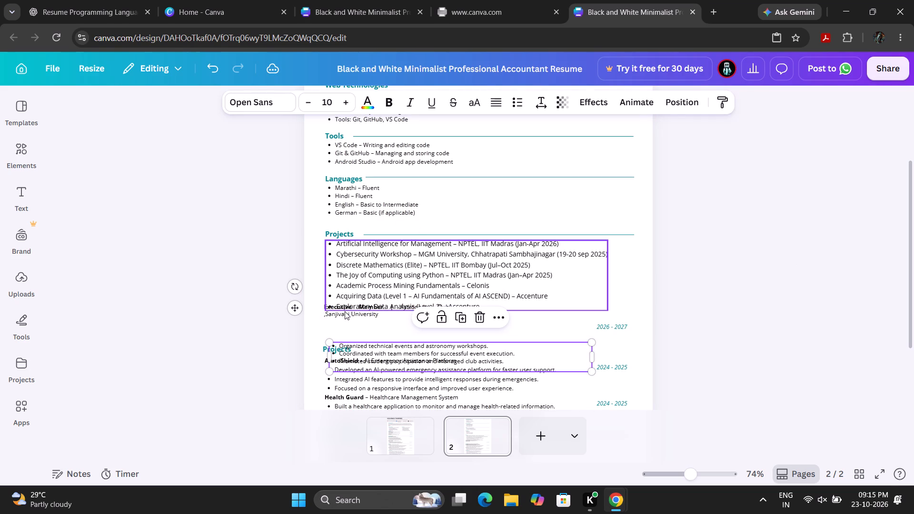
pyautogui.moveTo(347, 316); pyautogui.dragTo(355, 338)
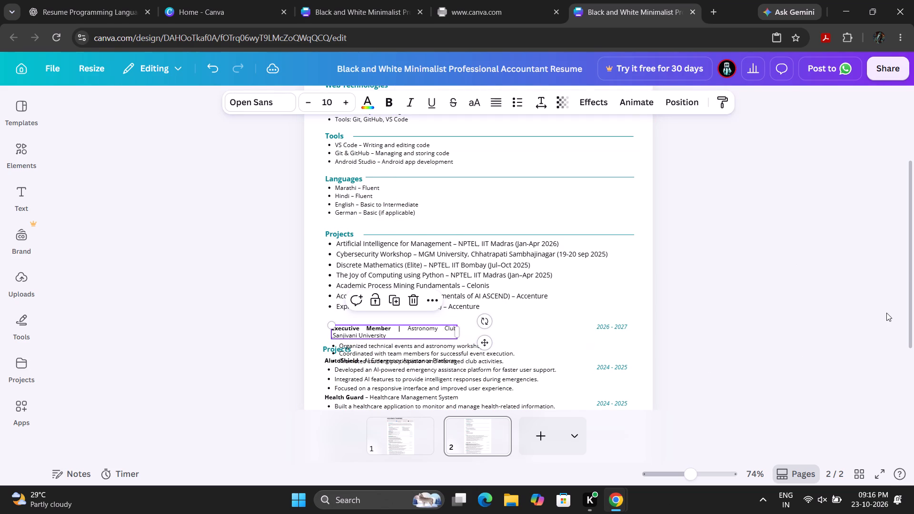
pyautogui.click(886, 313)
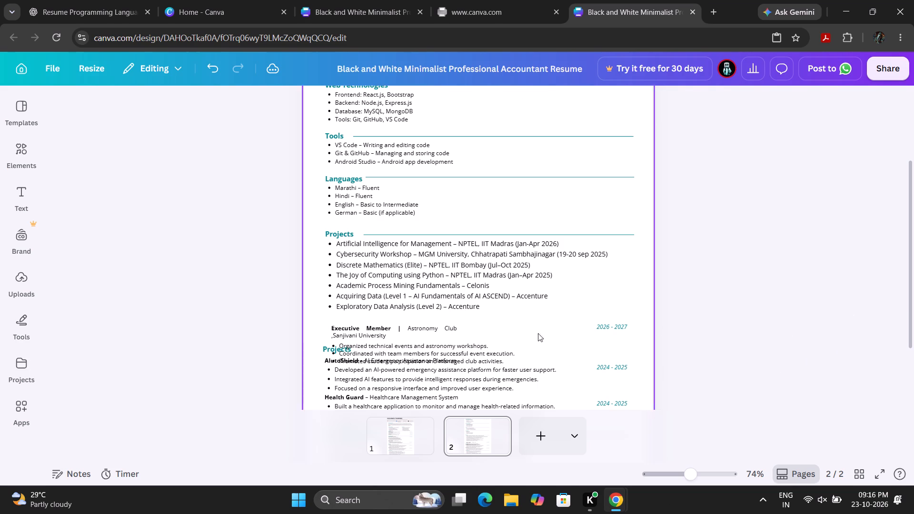
# Copy the Certifications heading from page 1 and paste it over the Projects heading text above page 2's dated certifications list.
pyautogui.click(403, 441)
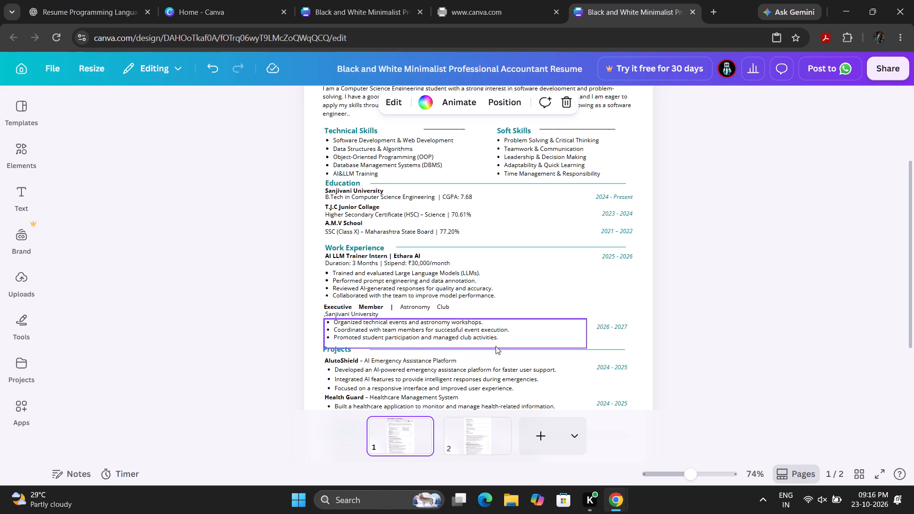
pyautogui.scroll(-2, 530, 354)
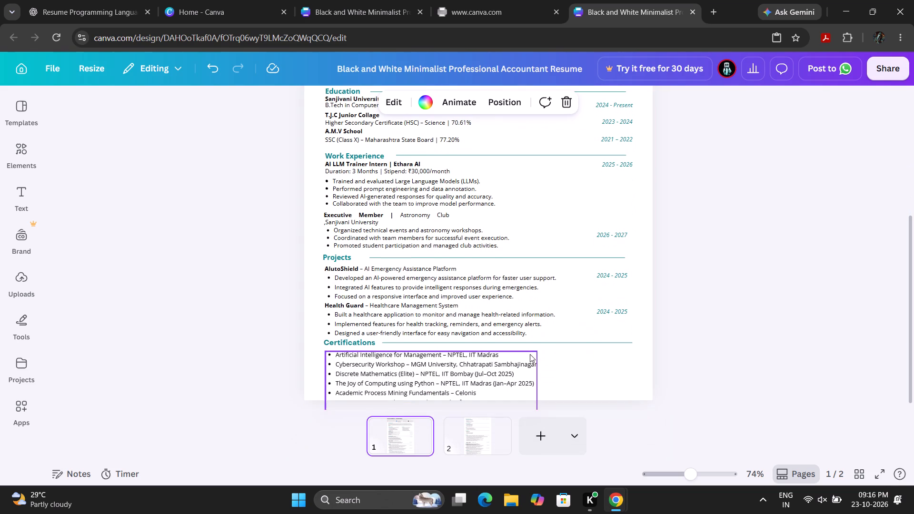
pyautogui.rightClick(350, 346)
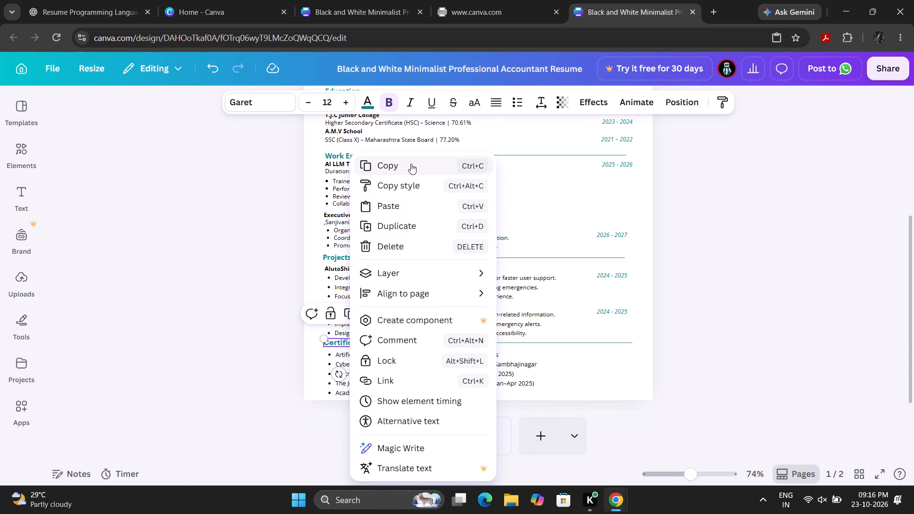
pyautogui.click(411, 163)
pyautogui.click(469, 444)
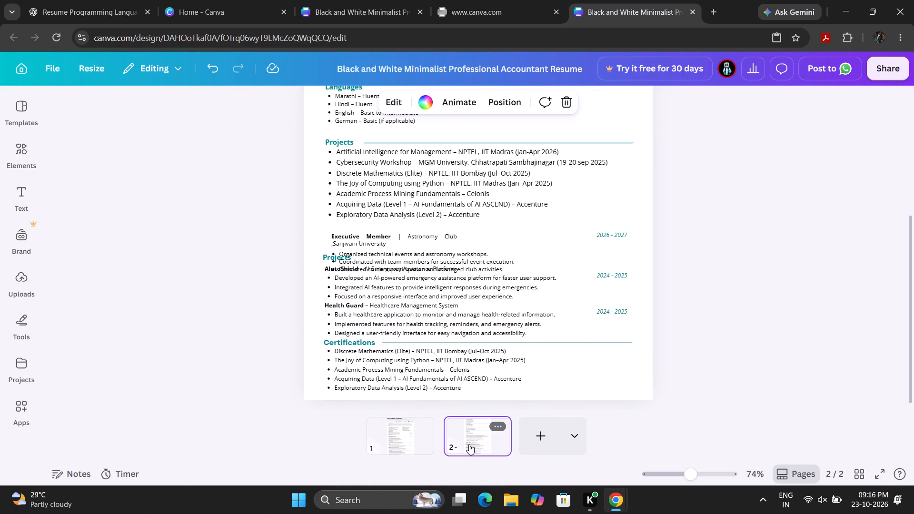
pyautogui.click(469, 442)
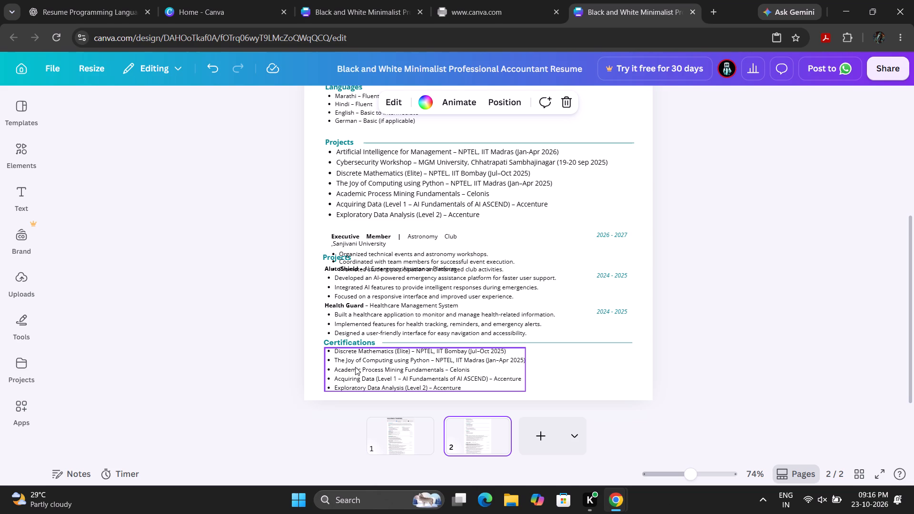
pyautogui.click(351, 340)
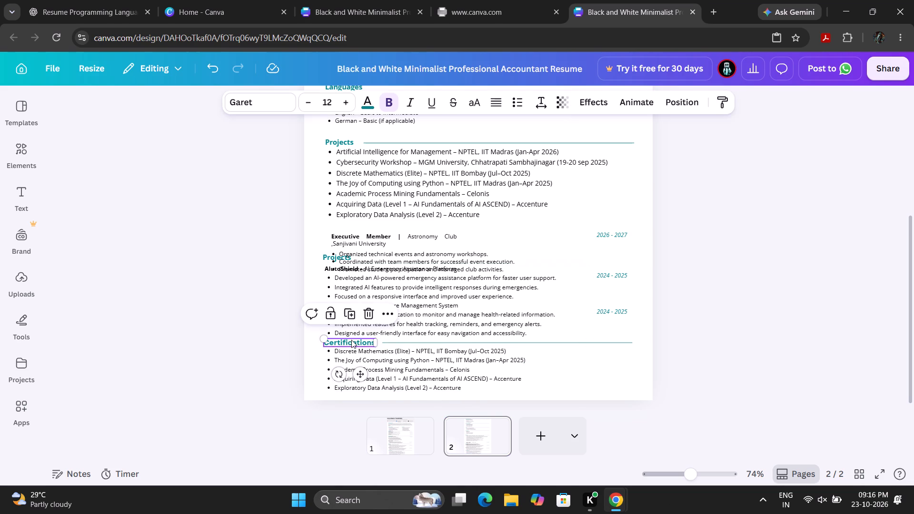
pyautogui.rightClick(352, 139)
pyautogui.doubleClick(346, 140)
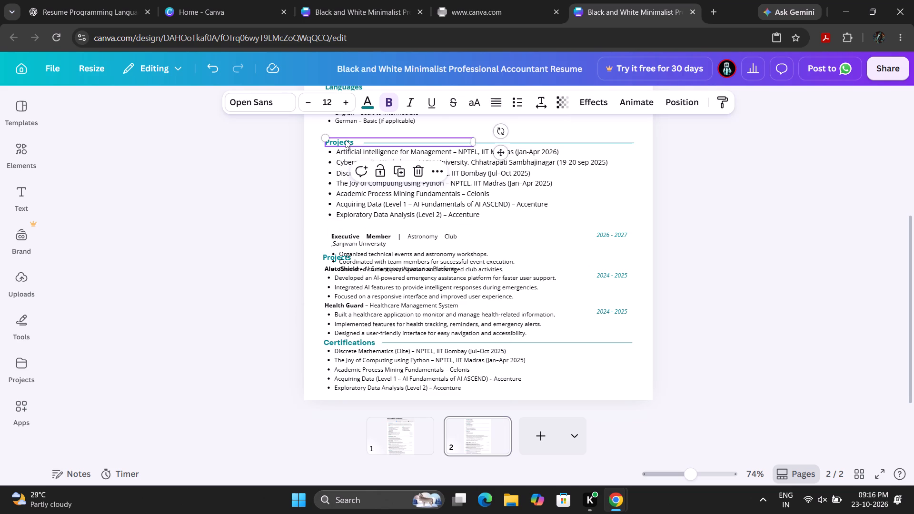
pyautogui.rightClick(346, 140)
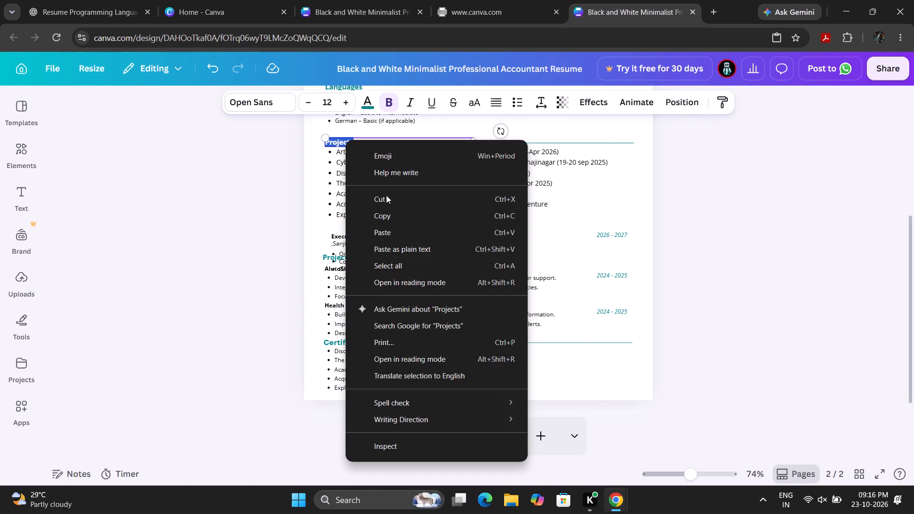
pyautogui.click(386, 230)
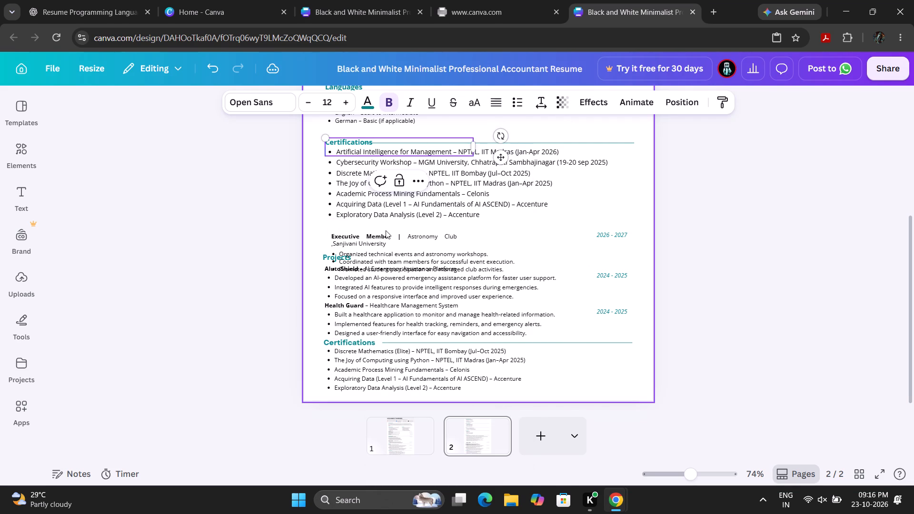
# Shorten the divider beside the new Certifications heading so its left end starts just after the heading text.
pyautogui.click(551, 140)
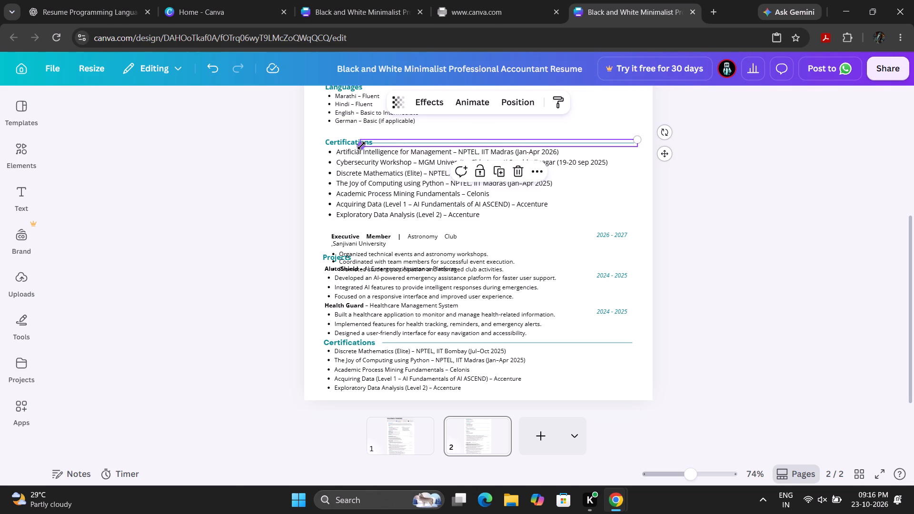
pyautogui.moveTo(361, 147); pyautogui.dragTo(375, 149)
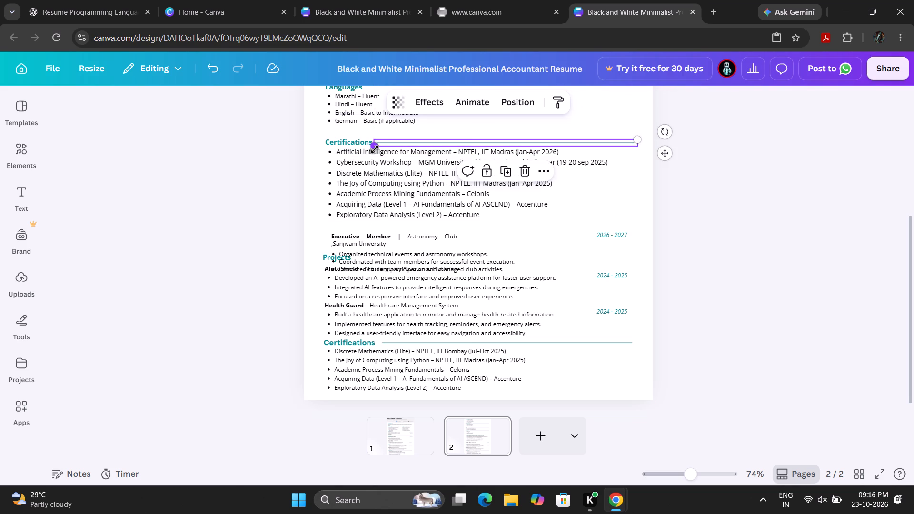
pyautogui.click(820, 266)
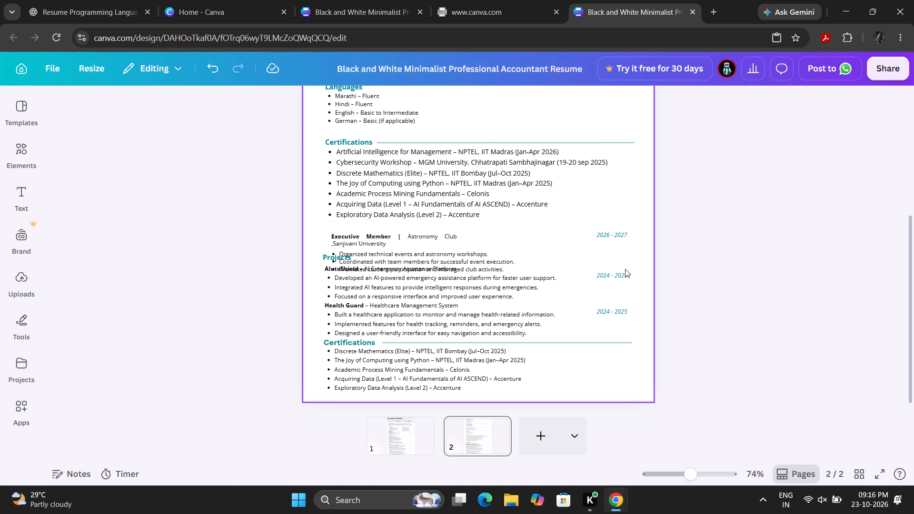
# Move the Languages divider line slightly down, keeping its right end aligned with the other section dividers.
pyautogui.scroll(2, 625, 269)
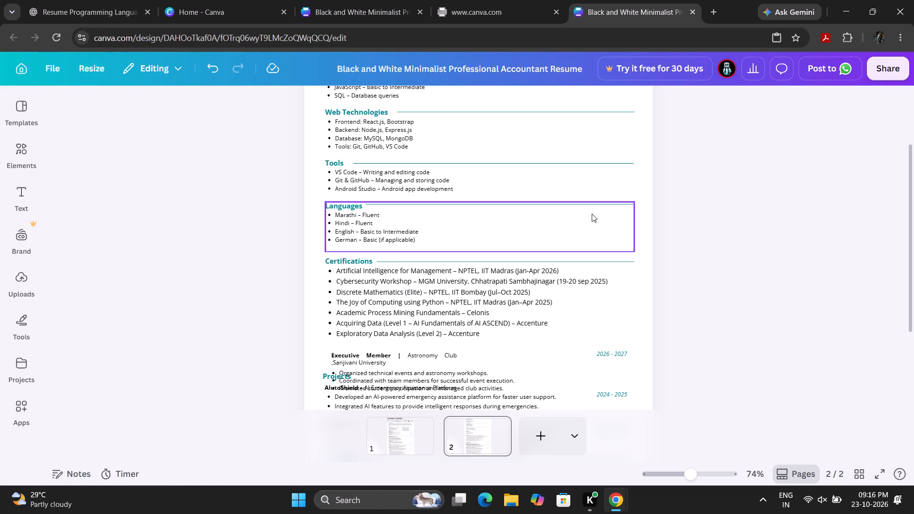
pyautogui.click(635, 202)
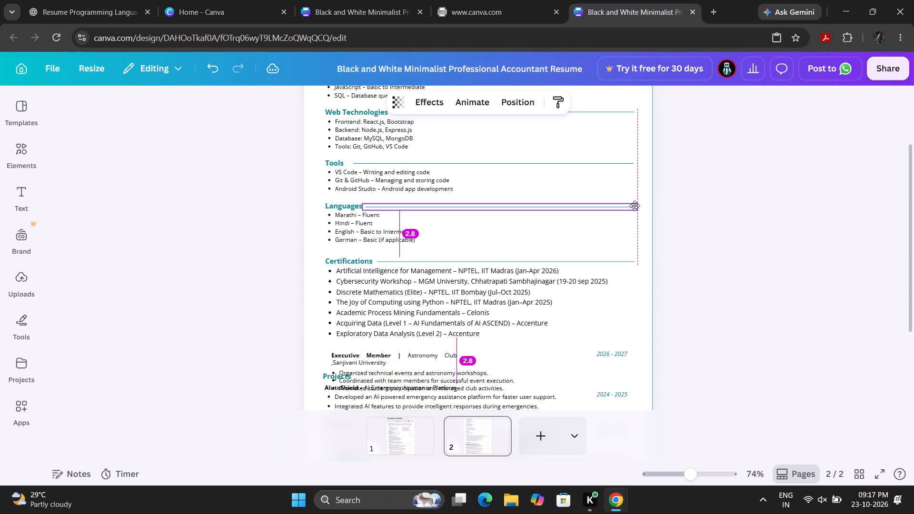
pyautogui.click(718, 234)
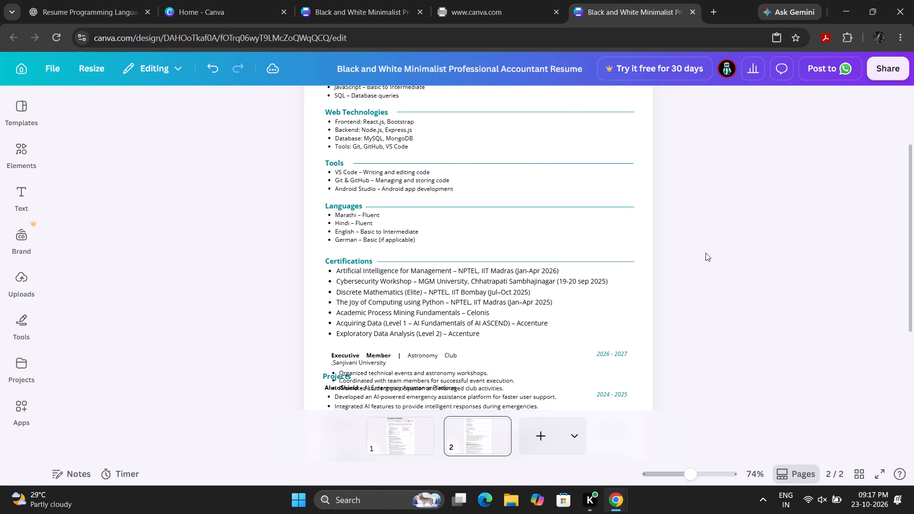
# Fine-tune the dated certifications list's position so it sits slightly lower beneath its Certifications heading.
pyautogui.scroll(1, 773, 346)
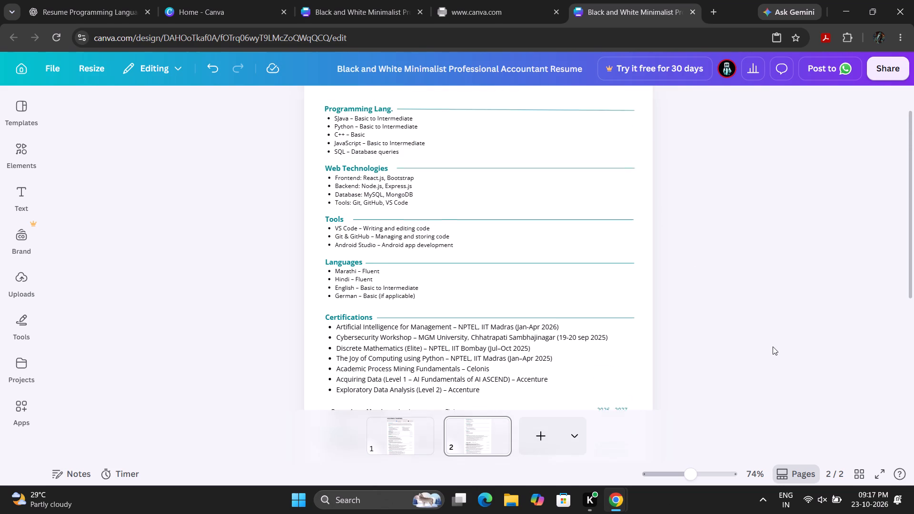
pyautogui.scroll(1, 773, 346)
pyautogui.scroll(-2, 773, 346)
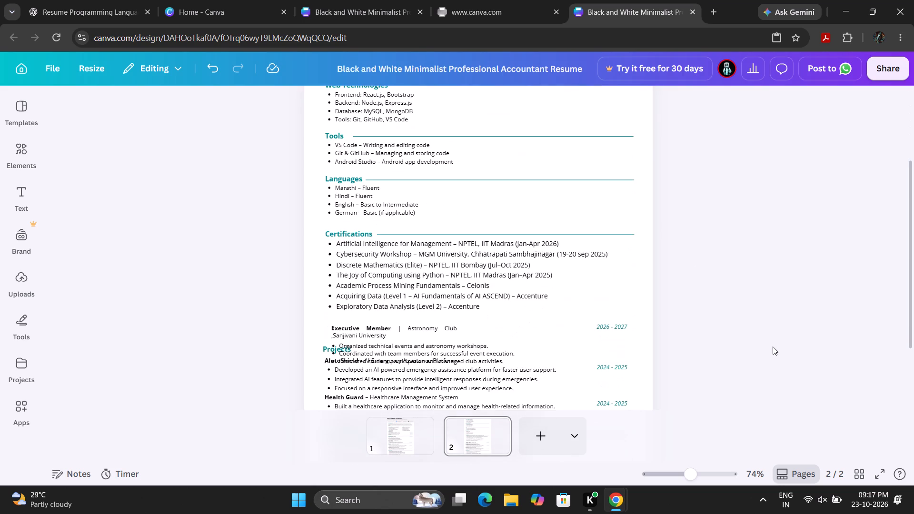
pyautogui.moveTo(573, 280); pyautogui.dragTo(573, 279)
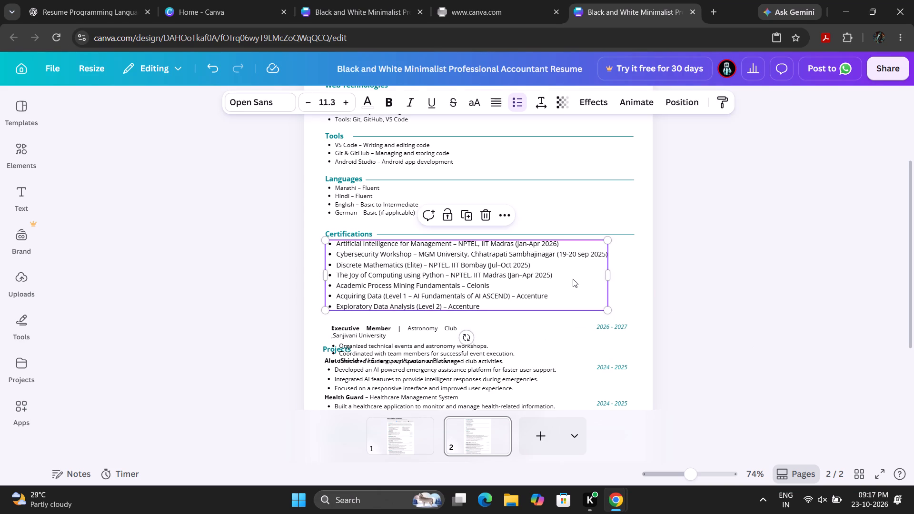
pyautogui.moveTo(573, 279); pyautogui.dragTo(572, 284)
pyautogui.click(913, 291)
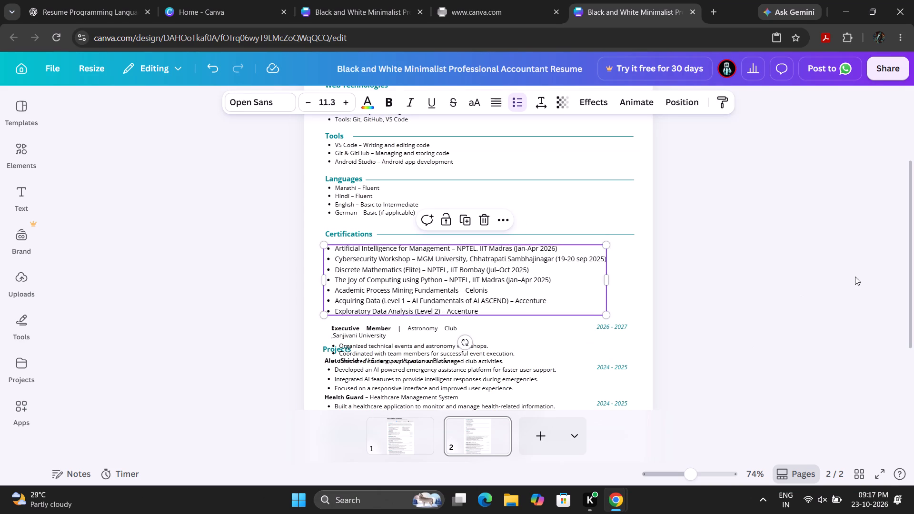
pyautogui.click(819, 253)
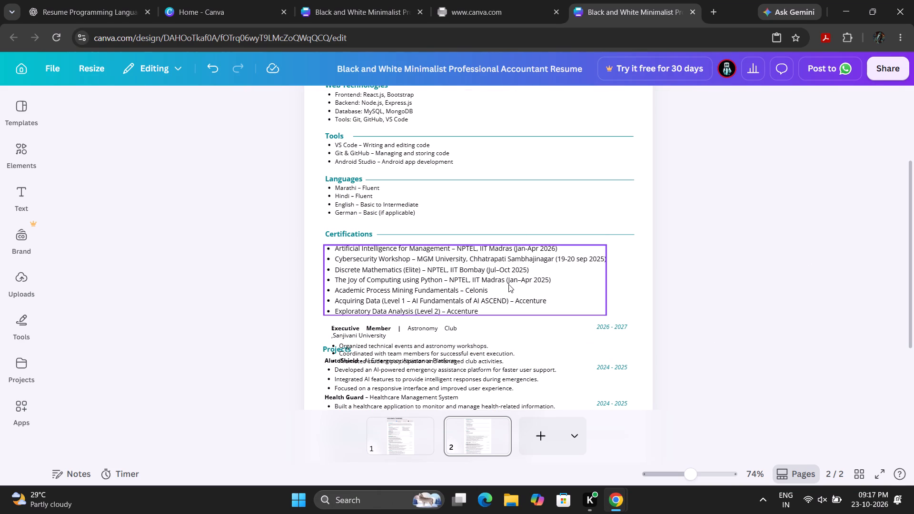
pyautogui.moveTo(508, 284); pyautogui.dragTo(509, 279)
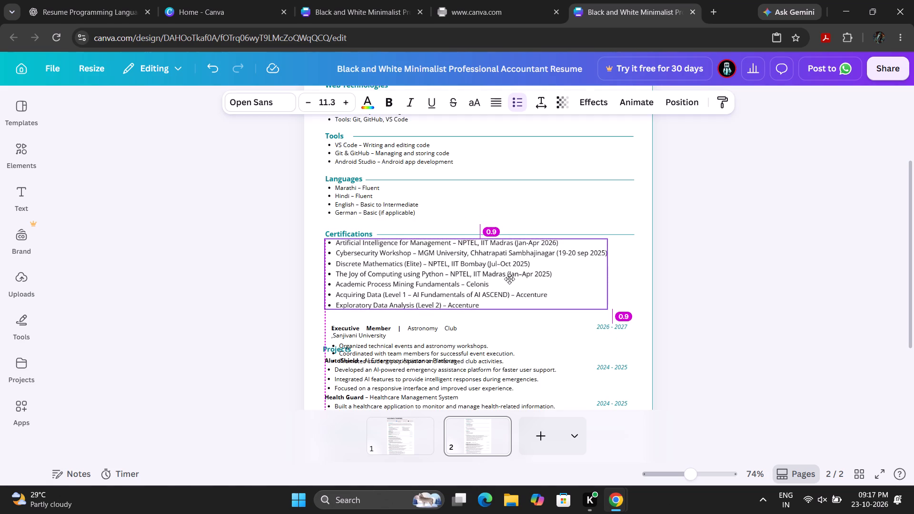
pyautogui.moveTo(509, 279); pyautogui.dragTo(509, 280)
pyautogui.click(802, 250)
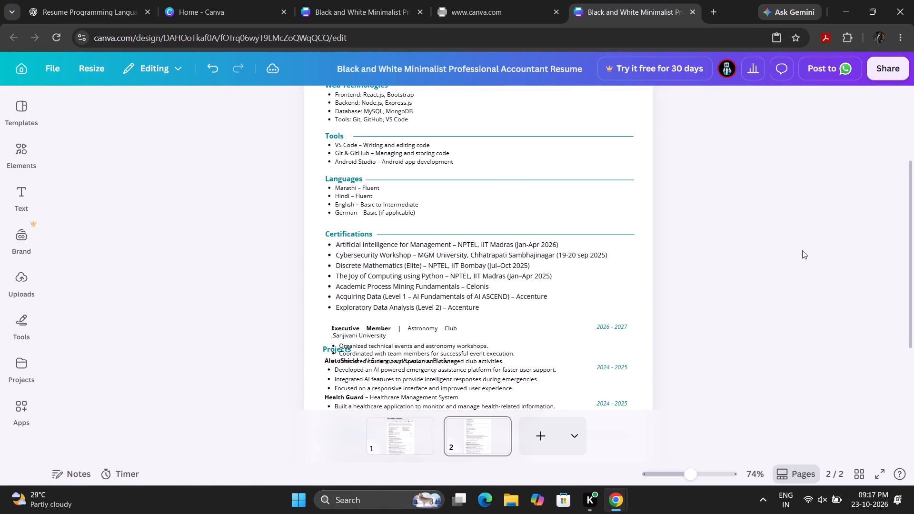
# Delete all leftover content below the dated certifications list on page 2, from the Executive Member text through the old Certifications section.
pyautogui.scroll(1, 799, 252)
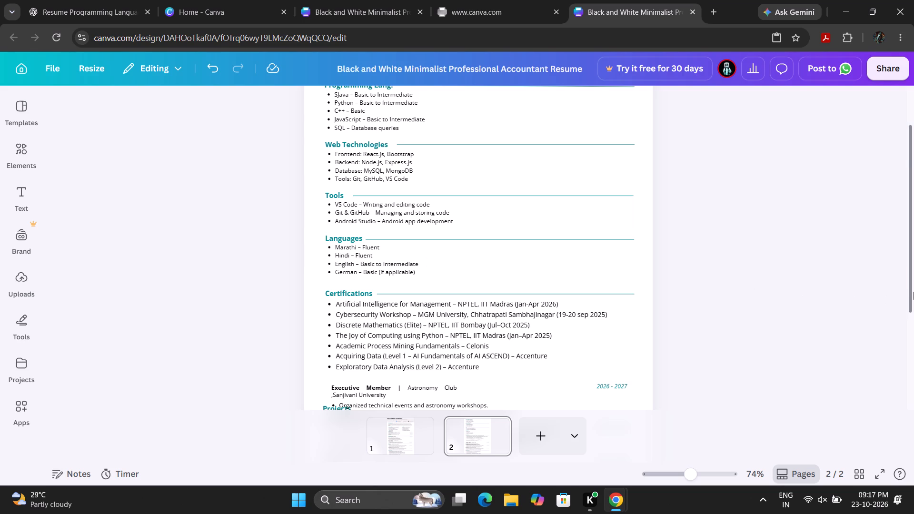
pyautogui.scroll(-3, 913, 292)
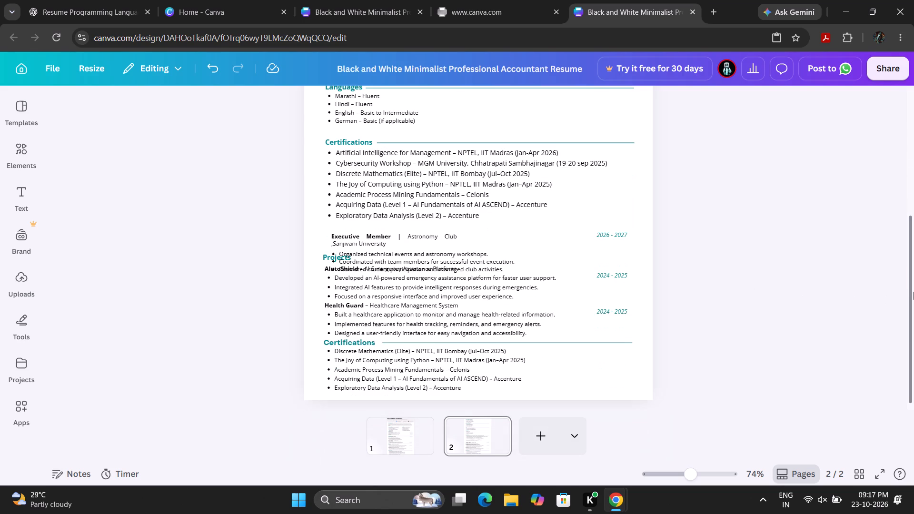
pyautogui.moveTo(324, 229); pyautogui.dragTo(600, 382)
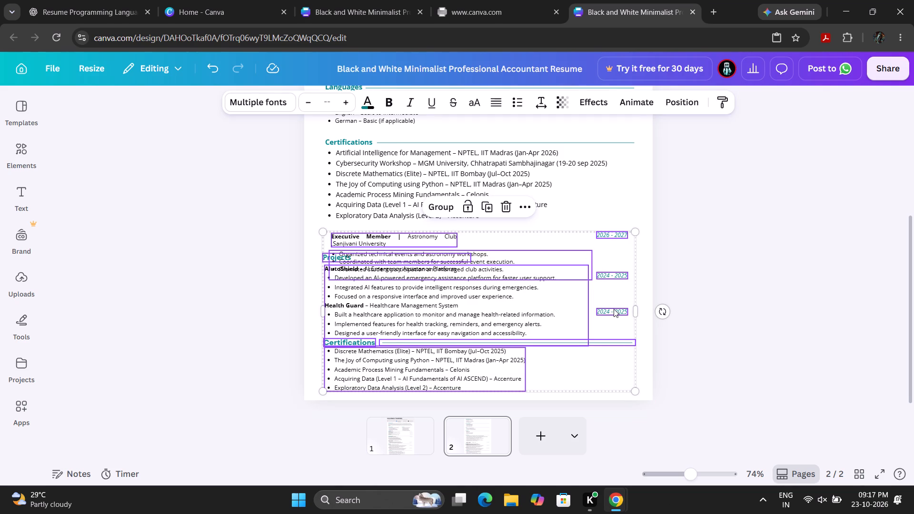
pyautogui.rightClick(585, 303)
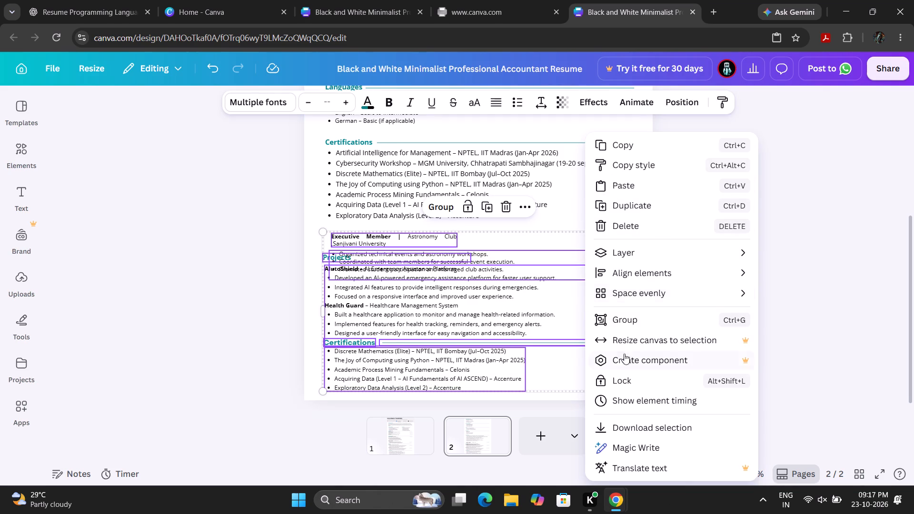
pyautogui.click(642, 230)
pyautogui.scroll(4, 576, 278)
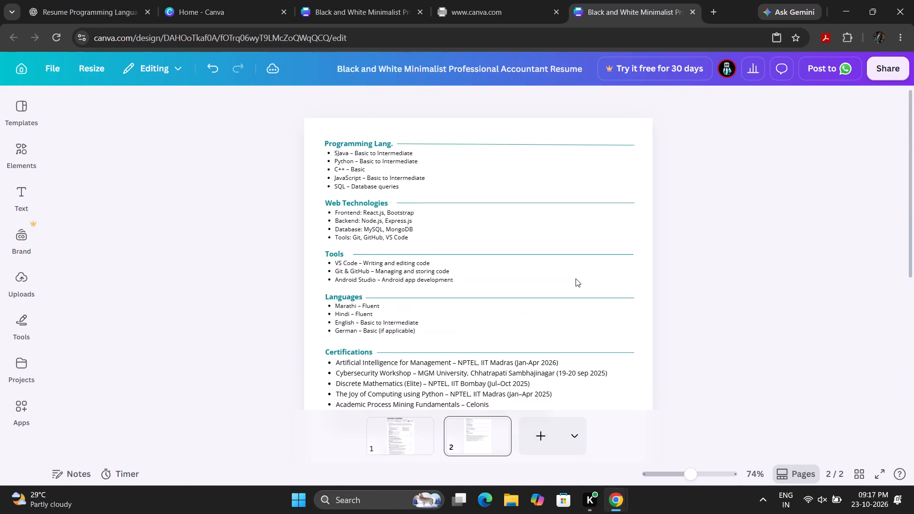
# Review the layout of both resume pages, comparing the sections on page 1 with those on page 2.
pyautogui.scroll(-2, 576, 278)
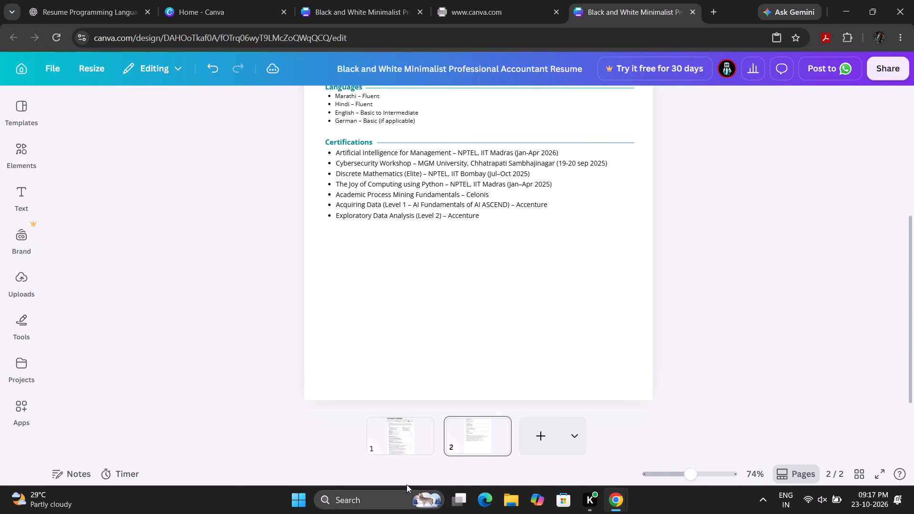
pyautogui.click(411, 441)
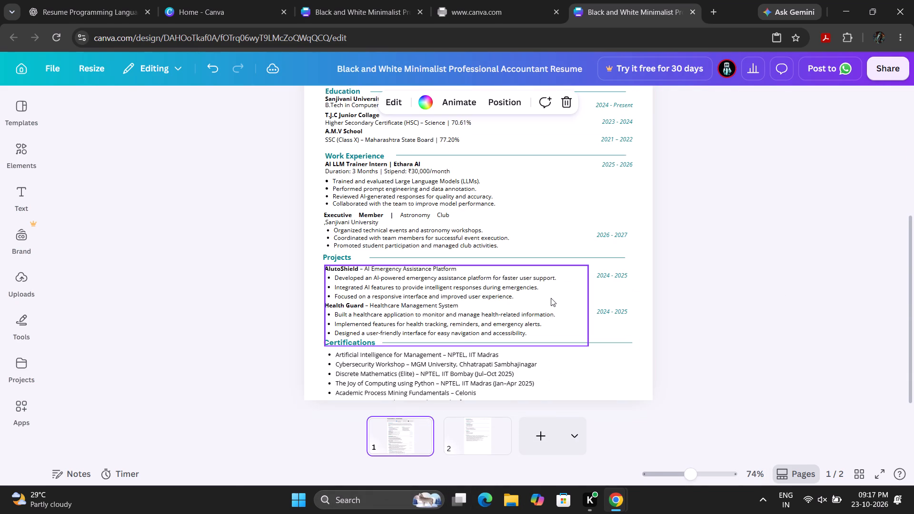
pyautogui.scroll(-2, 551, 298)
pyautogui.scroll(-2, 730, 273)
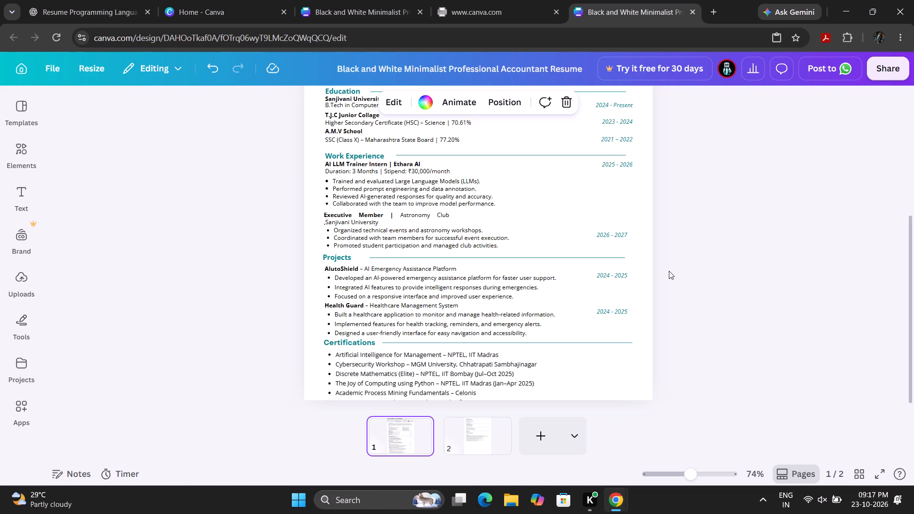
pyautogui.scroll(1, 669, 271)
pyautogui.scroll(1, 497, 282)
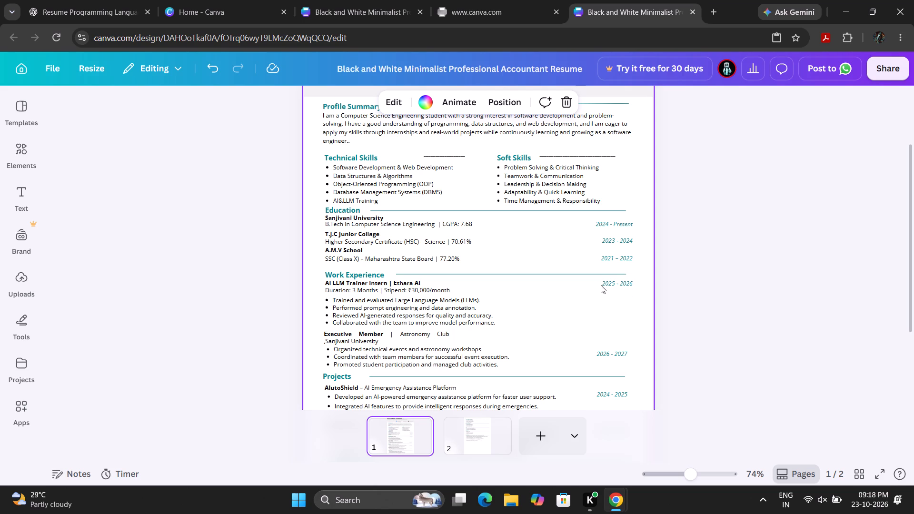
pyautogui.scroll(-2, 601, 285)
pyautogui.click(474, 442)
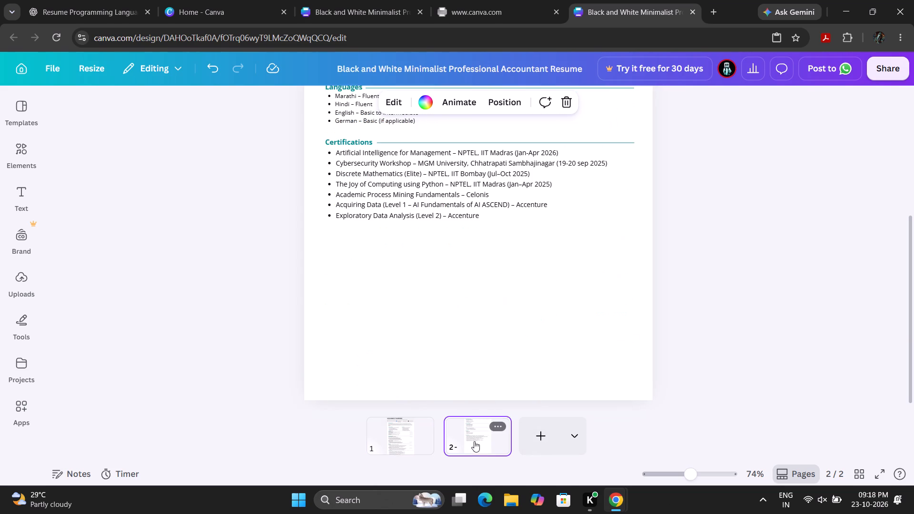
pyautogui.scroll(4, 467, 337)
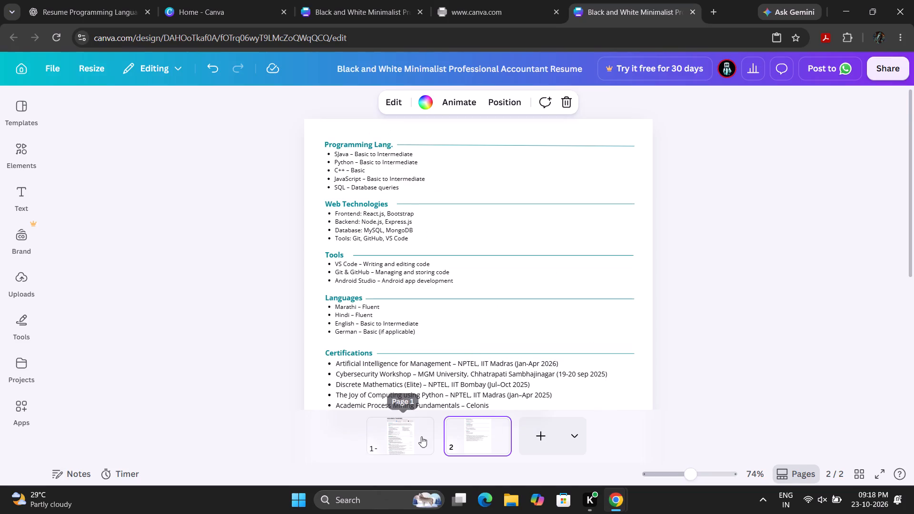
pyautogui.click(399, 446)
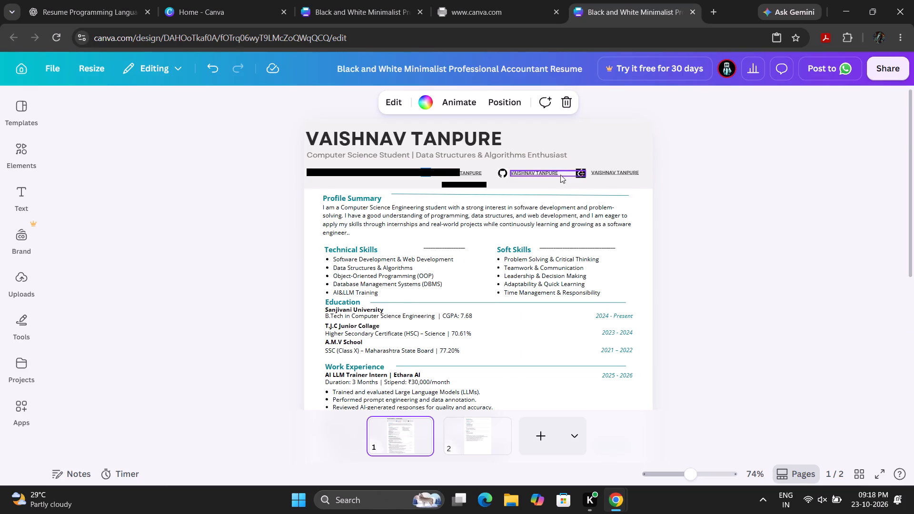
# Examine the contact entries in the page 1 header, including the LinkedIn, GitHub and LeetCode links and the phone number.
pyautogui.rightClick(451, 173)
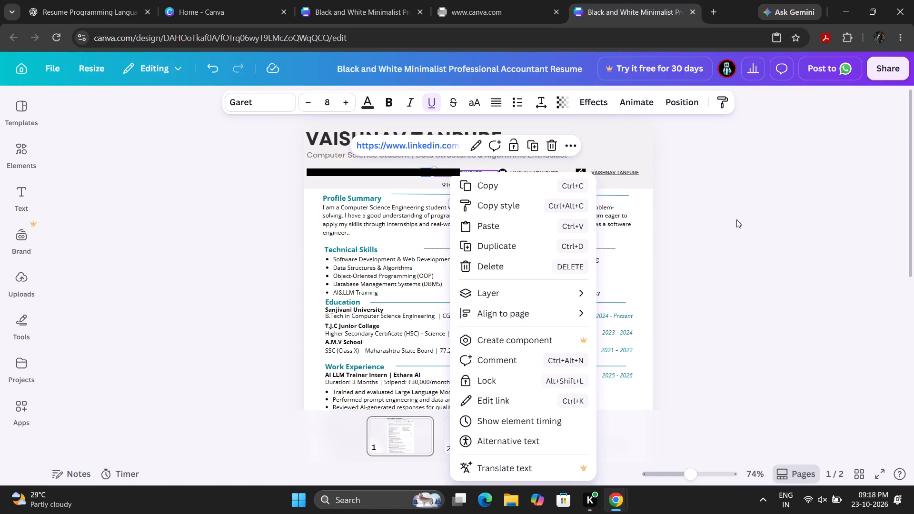
pyautogui.click(782, 226)
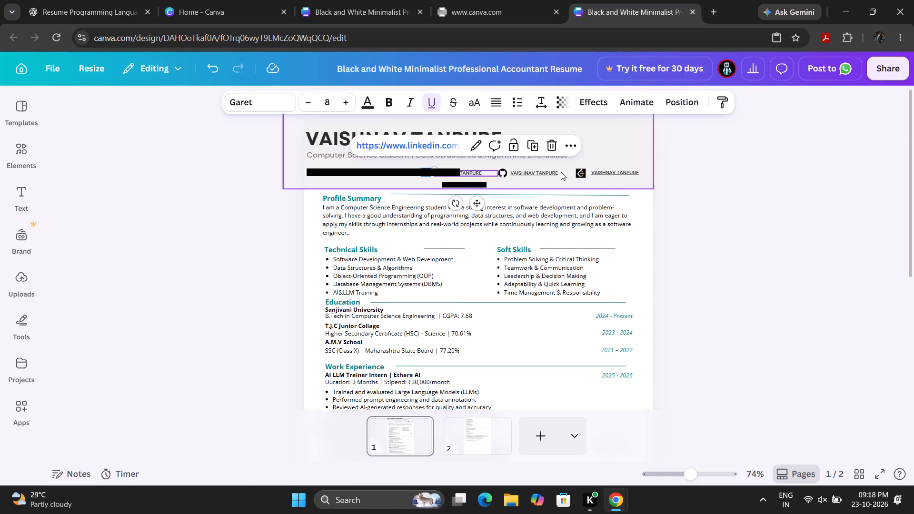
pyautogui.click(553, 172)
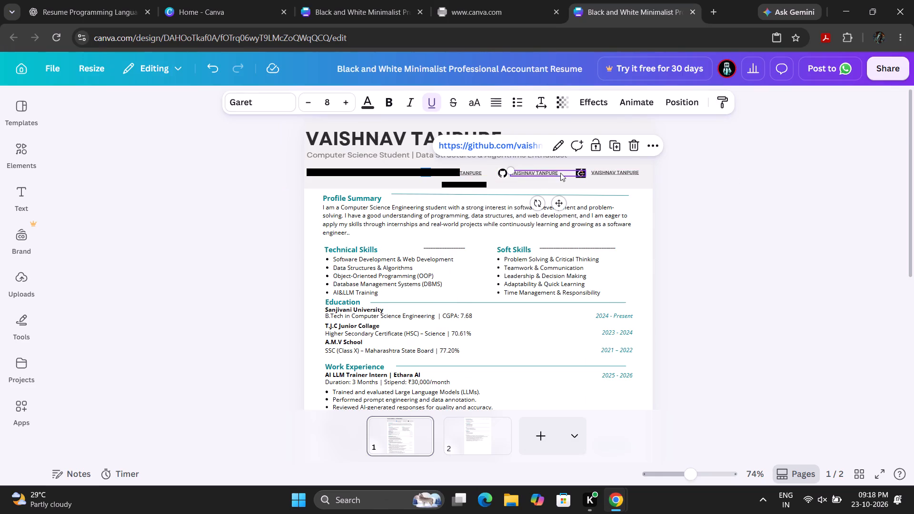
pyautogui.click(614, 171)
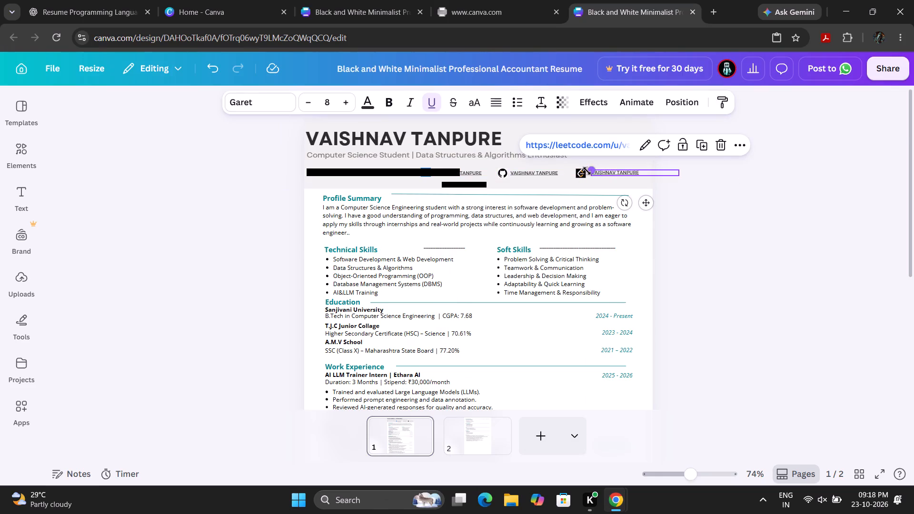
pyautogui.click(345, 172)
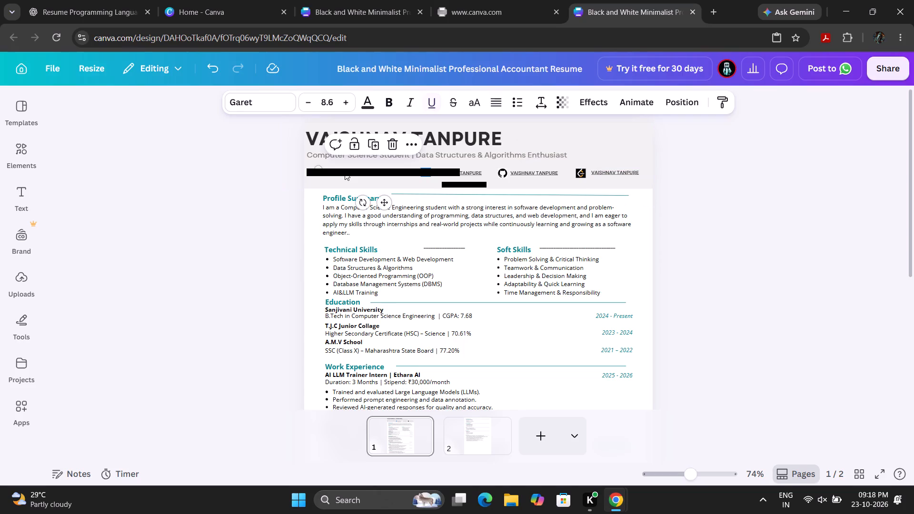
pyautogui.click(345, 172)
pyautogui.click(345, 172)
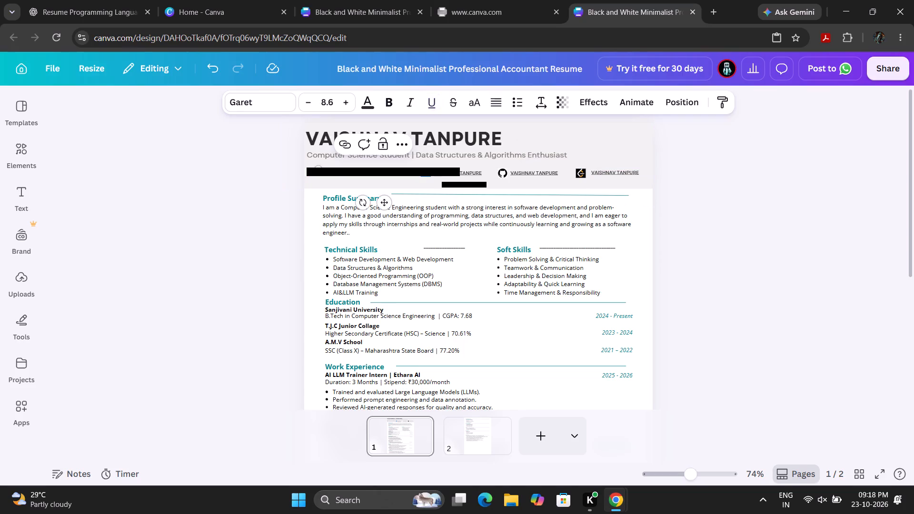
pyautogui.click(464, 183)
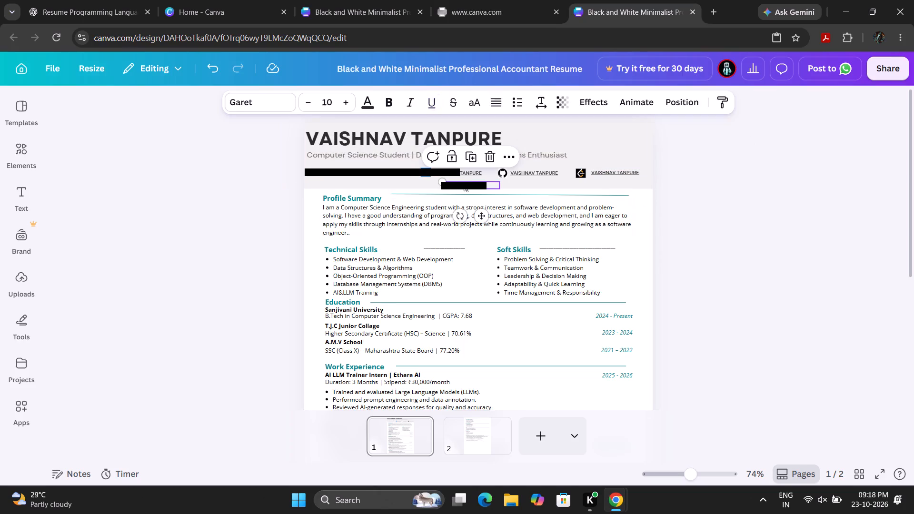
pyautogui.click(873, 209)
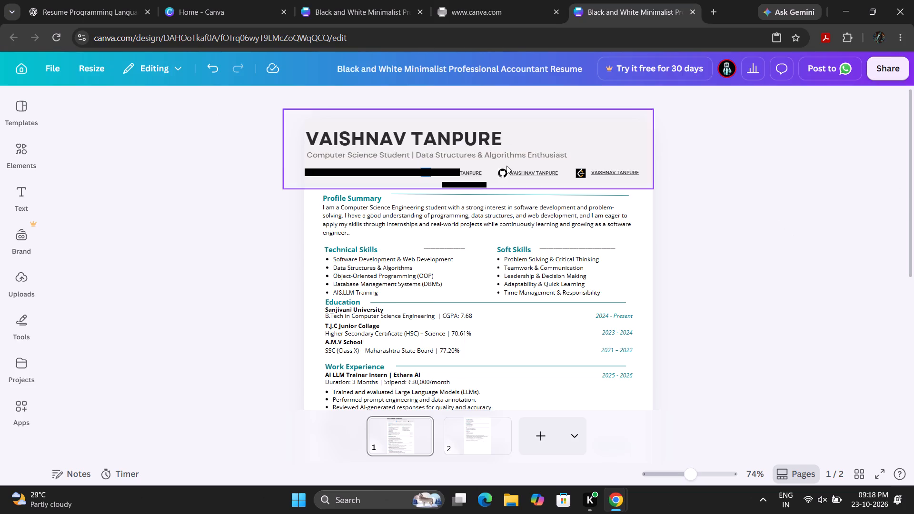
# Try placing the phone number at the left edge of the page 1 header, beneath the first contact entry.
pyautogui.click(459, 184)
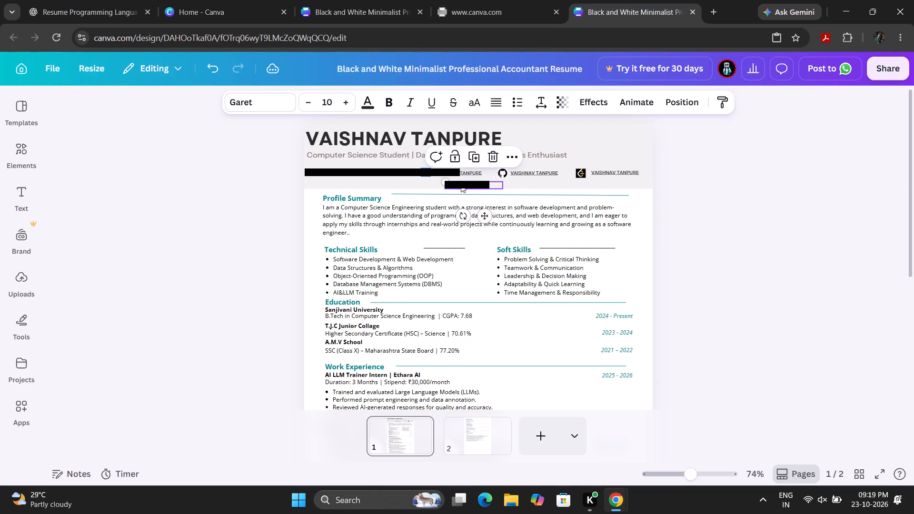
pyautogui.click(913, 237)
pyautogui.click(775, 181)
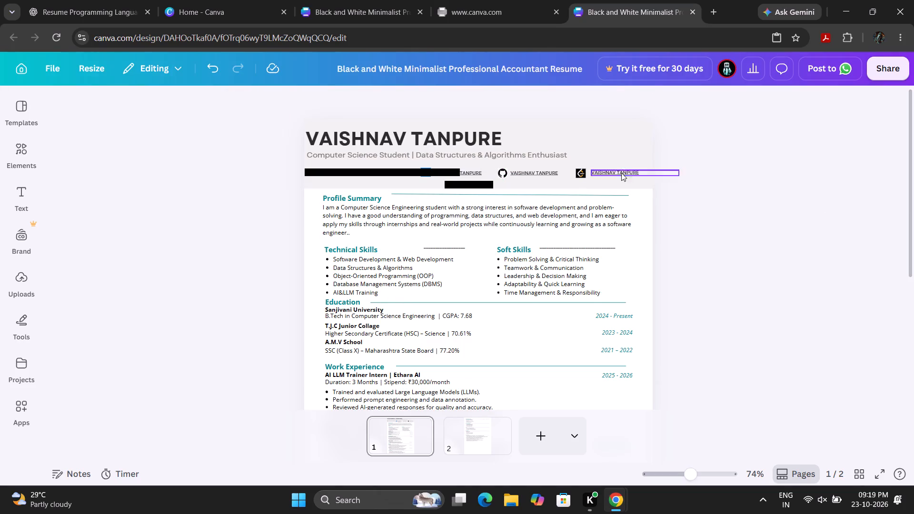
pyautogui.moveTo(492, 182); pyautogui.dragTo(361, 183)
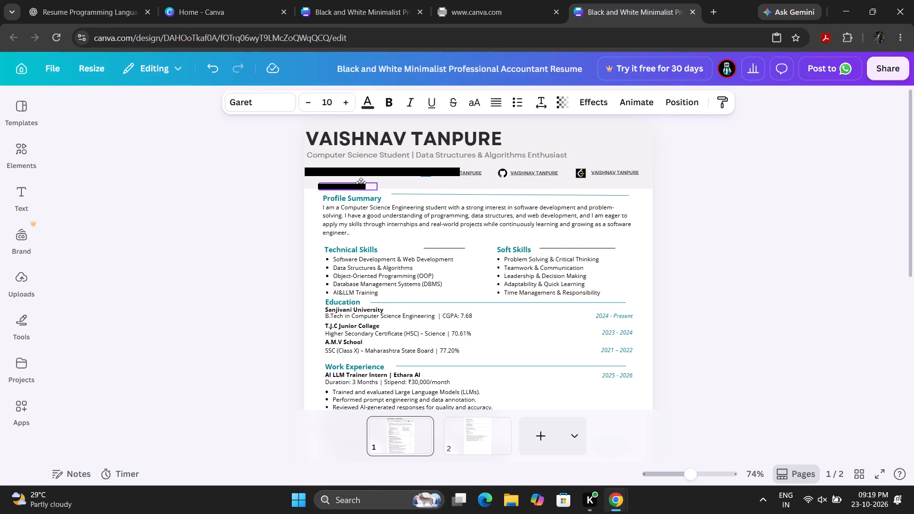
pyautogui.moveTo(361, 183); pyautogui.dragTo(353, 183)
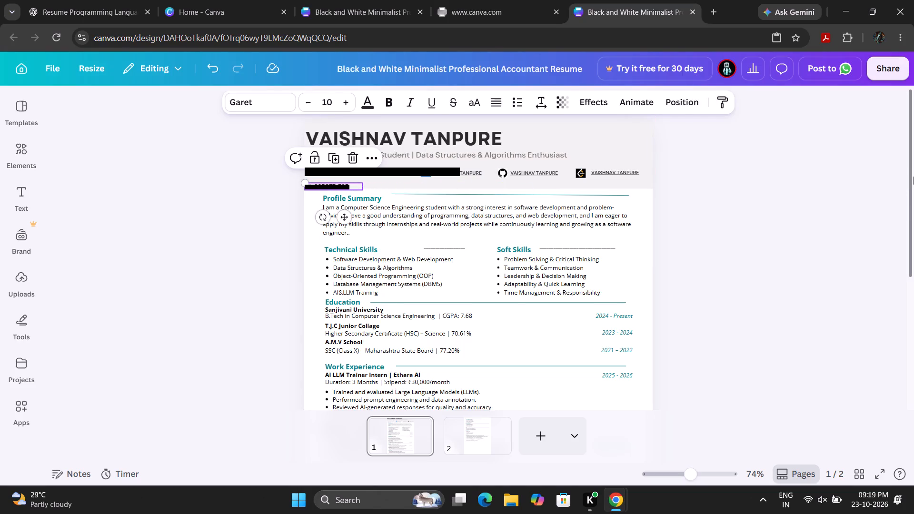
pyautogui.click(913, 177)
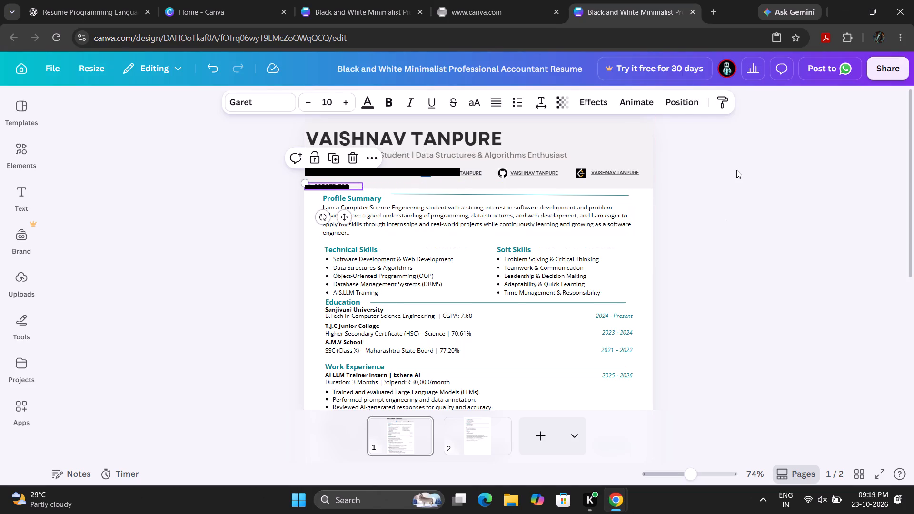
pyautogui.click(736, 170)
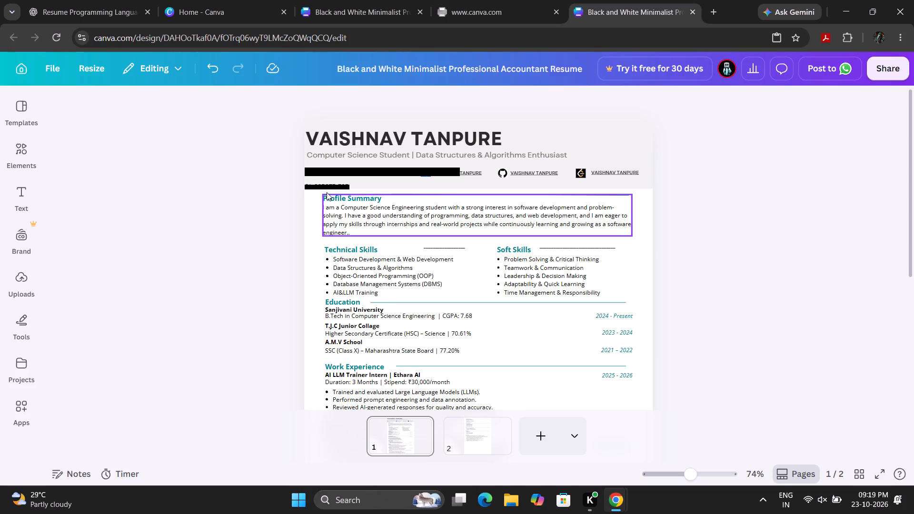
# Move the phone number to the right side of the page 1 header, just beneath the LeetCode link.
pyautogui.moveTo(327, 188); pyautogui.dragTo(645, 187)
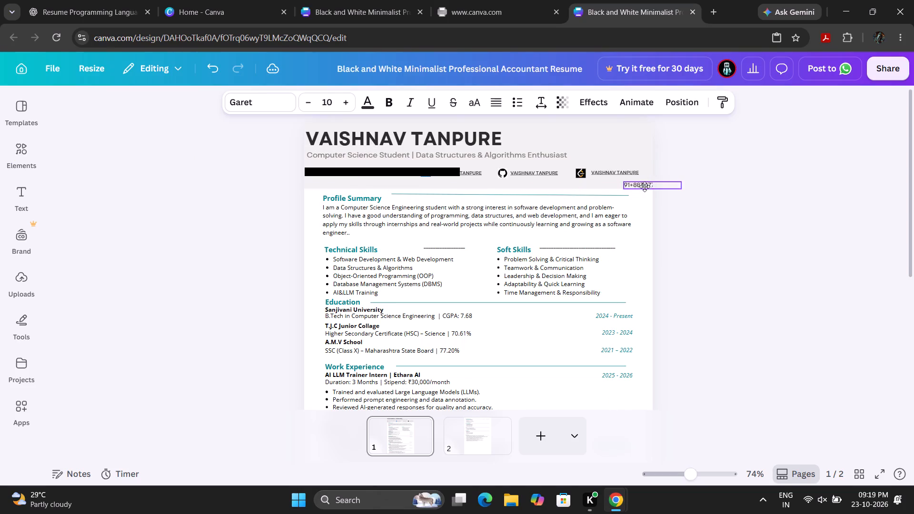
pyautogui.moveTo(645, 187); pyautogui.dragTo(627, 186)
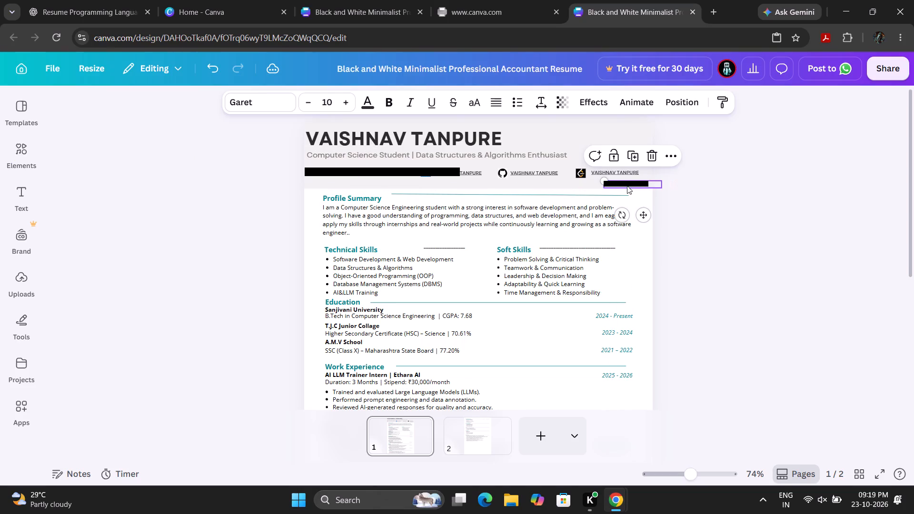
pyautogui.click(777, 175)
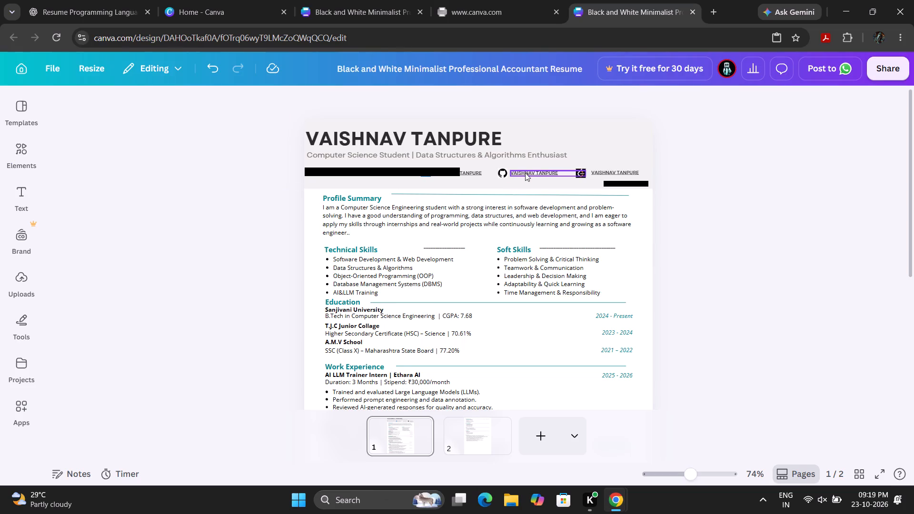
# Move the GitHub icon and its profile link directly beneath the LinkedIn entry, with the link text beside the icon.
pyautogui.moveTo(499, 171); pyautogui.dragTo(419, 182)
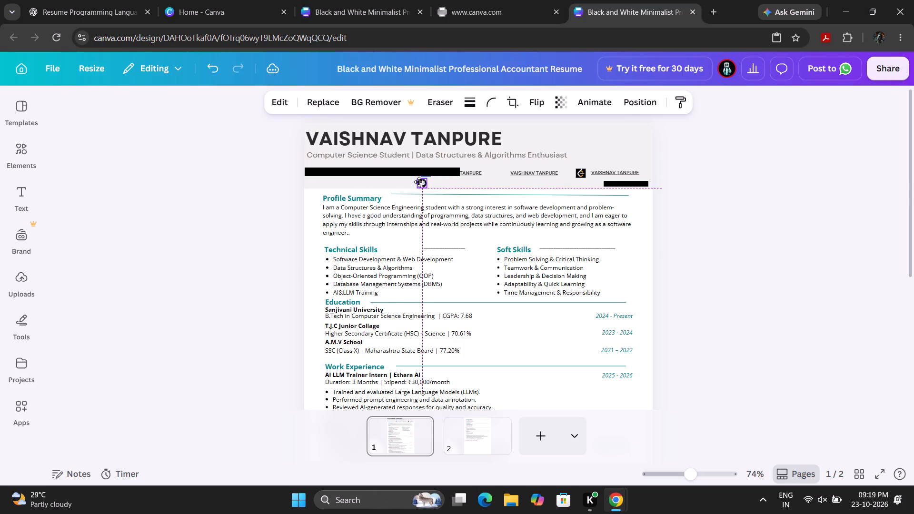
pyautogui.moveTo(419, 182); pyautogui.dragTo(421, 182)
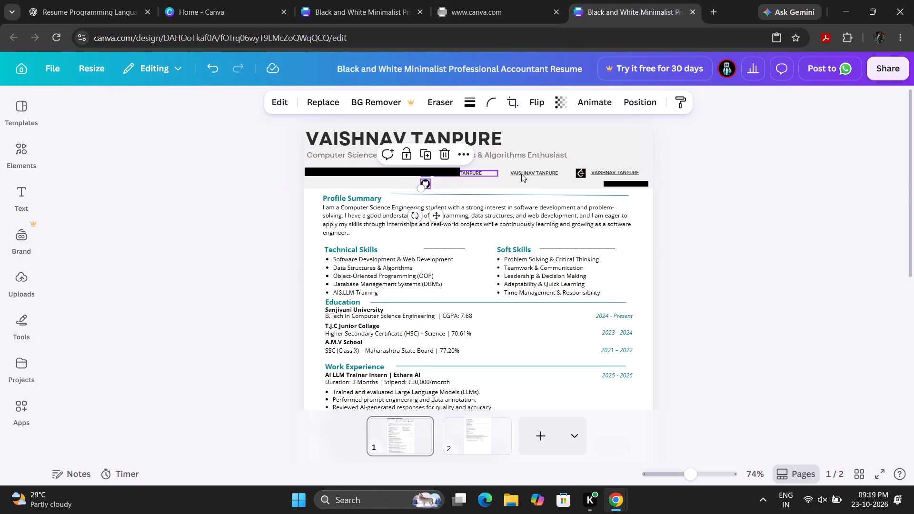
pyautogui.moveTo(532, 172); pyautogui.dragTo(457, 184)
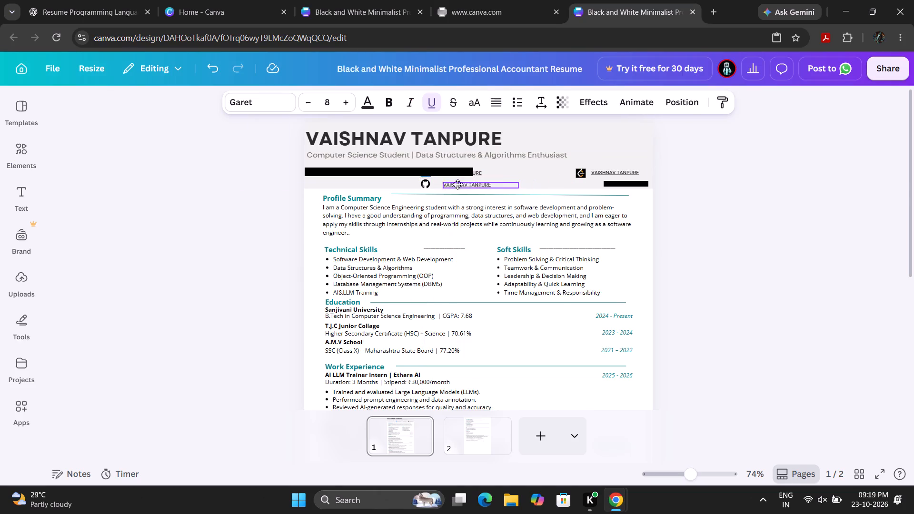
pyautogui.moveTo(457, 184); pyautogui.dragTo(455, 184)
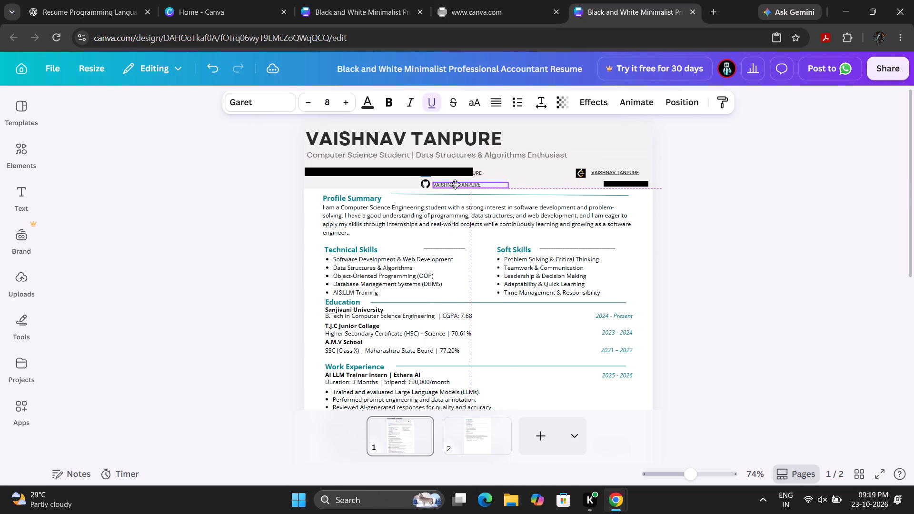
pyautogui.moveTo(455, 184); pyautogui.dragTo(456, 184)
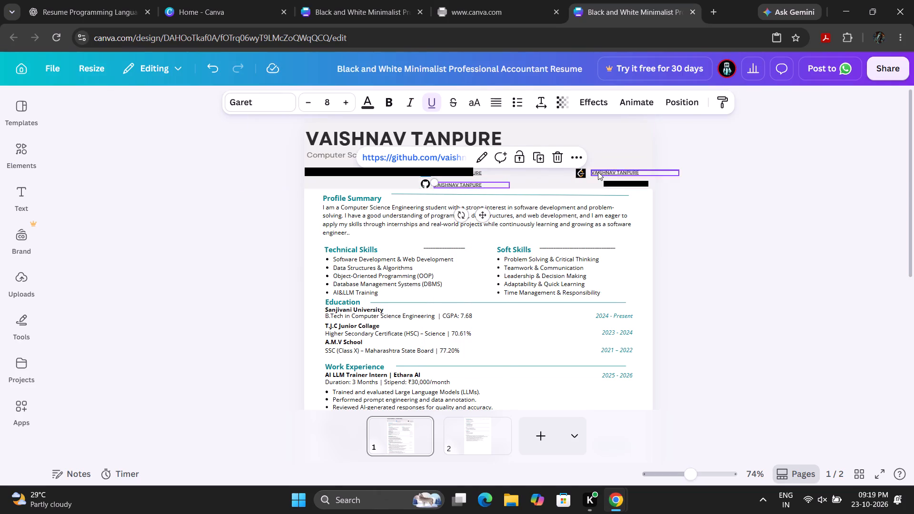
# Move the LeetCode icon and its profile link into the space just right of the LinkedIn entry, keeping them on the same row.
pyautogui.moveTo(581, 174); pyautogui.dragTo(508, 172)
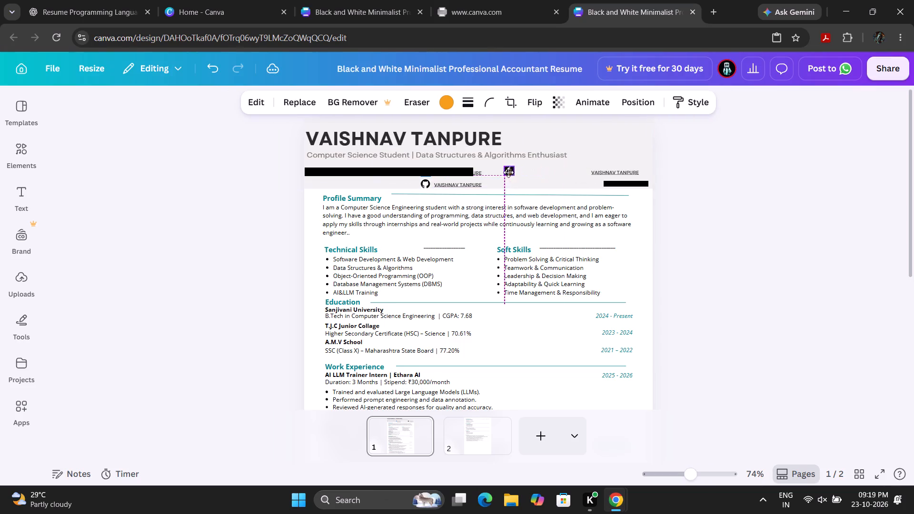
pyautogui.moveTo(508, 172); pyautogui.dragTo(502, 174)
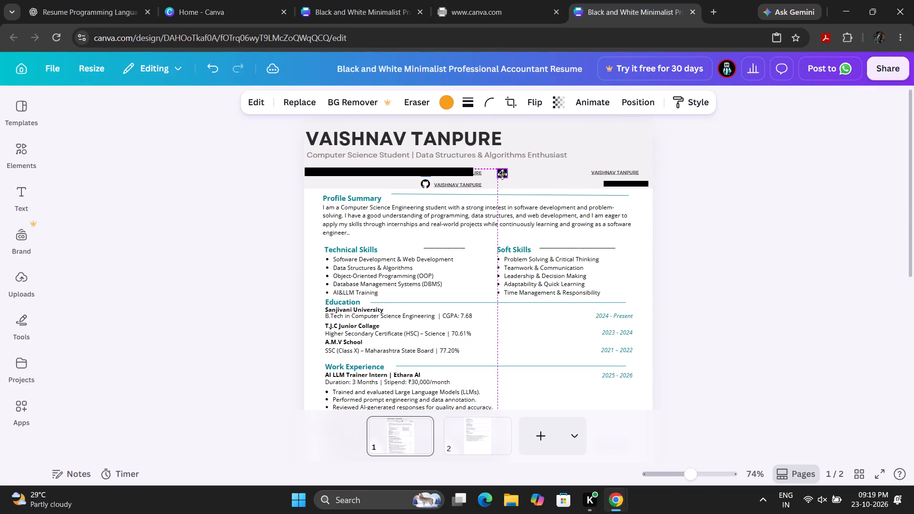
pyautogui.moveTo(502, 174); pyautogui.dragTo(498, 173)
pyautogui.moveTo(629, 169); pyautogui.dragTo(574, 168)
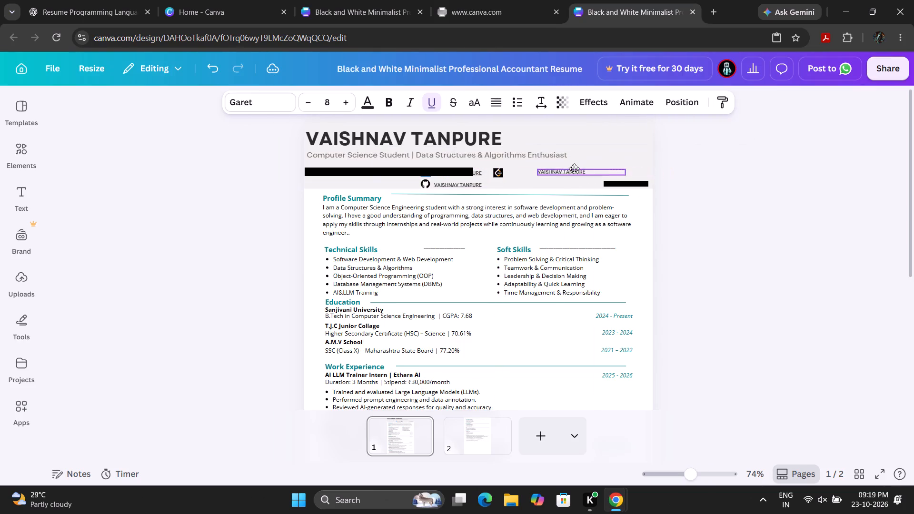
pyautogui.moveTo(574, 168); pyautogui.dragTo(551, 169)
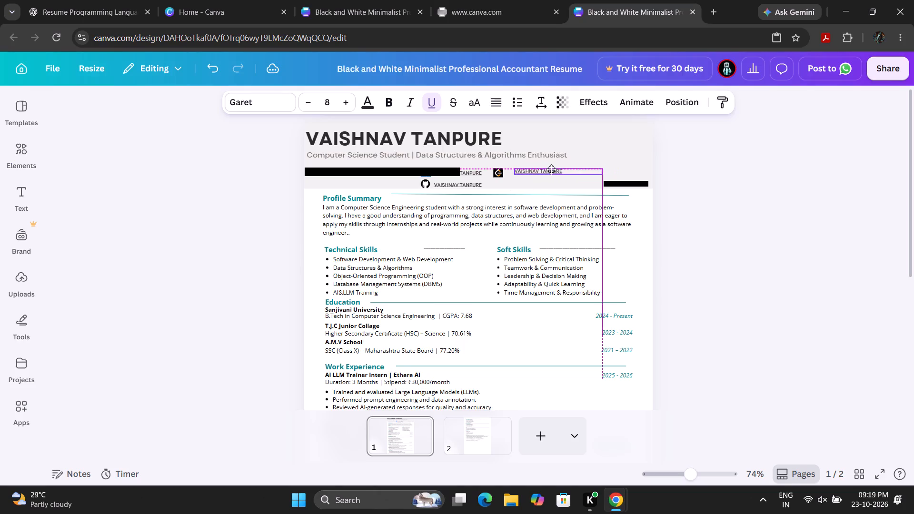
pyautogui.moveTo(551, 169); pyautogui.dragTo(543, 169)
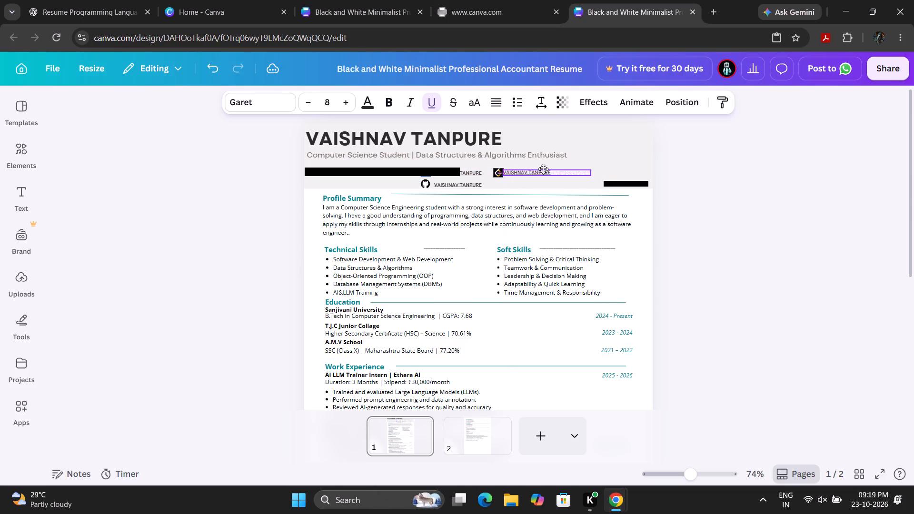
pyautogui.moveTo(543, 169); pyautogui.dragTo(545, 169)
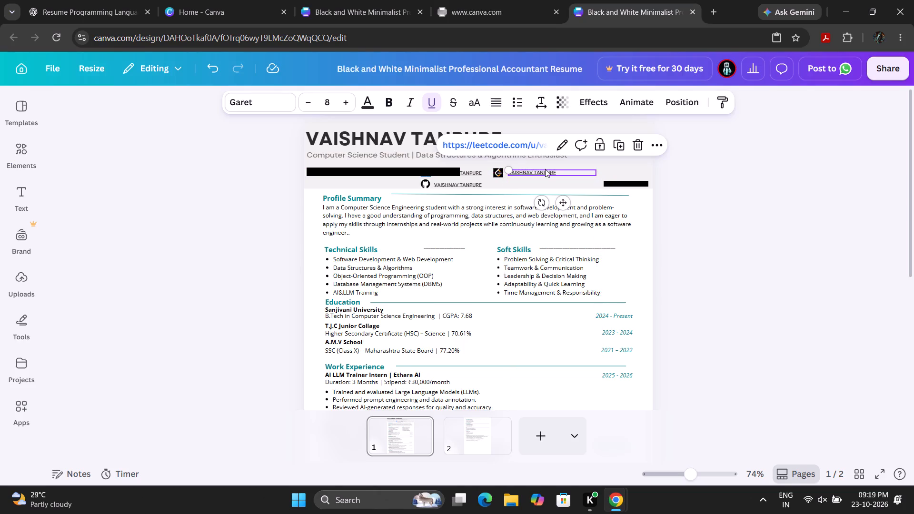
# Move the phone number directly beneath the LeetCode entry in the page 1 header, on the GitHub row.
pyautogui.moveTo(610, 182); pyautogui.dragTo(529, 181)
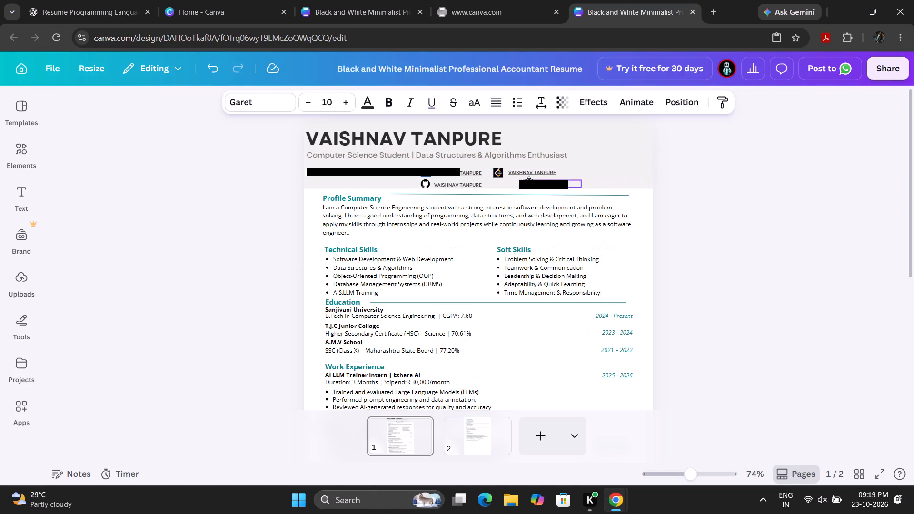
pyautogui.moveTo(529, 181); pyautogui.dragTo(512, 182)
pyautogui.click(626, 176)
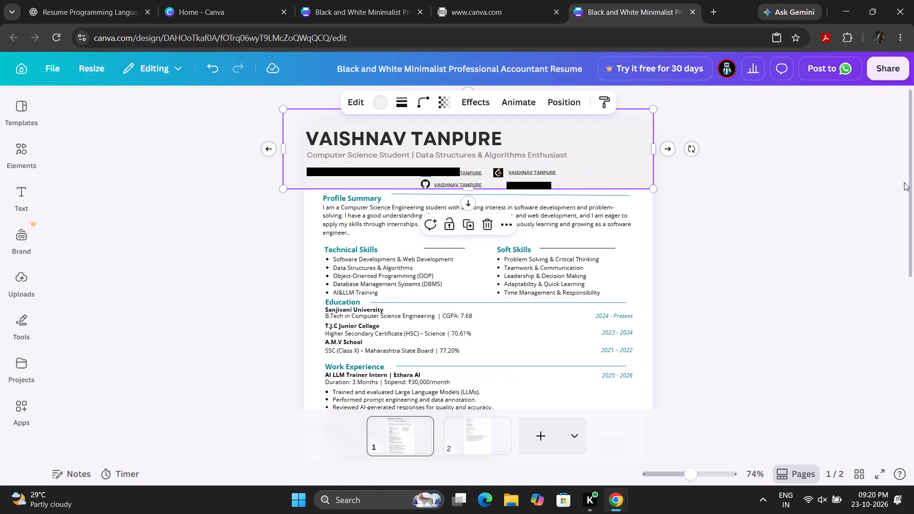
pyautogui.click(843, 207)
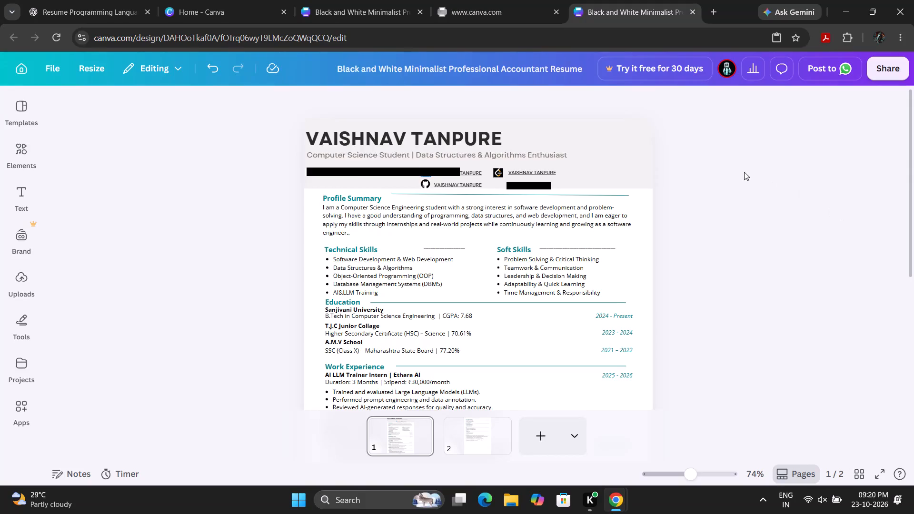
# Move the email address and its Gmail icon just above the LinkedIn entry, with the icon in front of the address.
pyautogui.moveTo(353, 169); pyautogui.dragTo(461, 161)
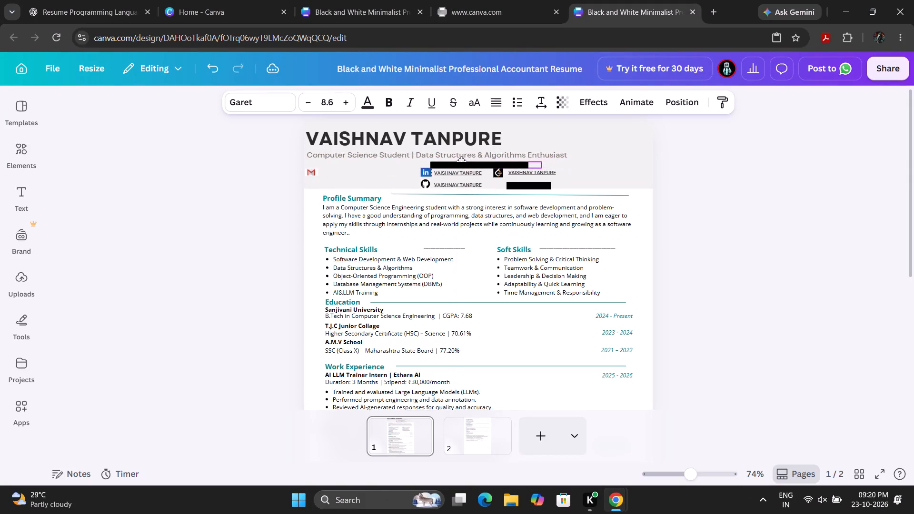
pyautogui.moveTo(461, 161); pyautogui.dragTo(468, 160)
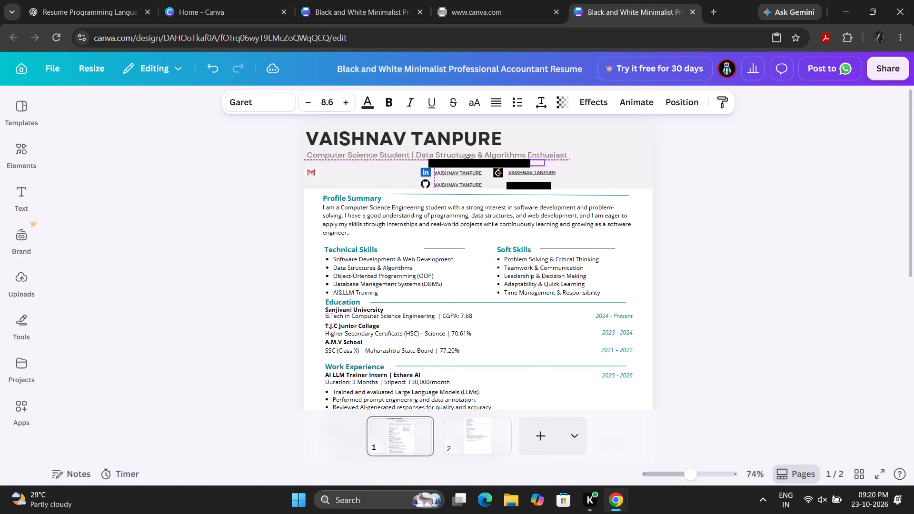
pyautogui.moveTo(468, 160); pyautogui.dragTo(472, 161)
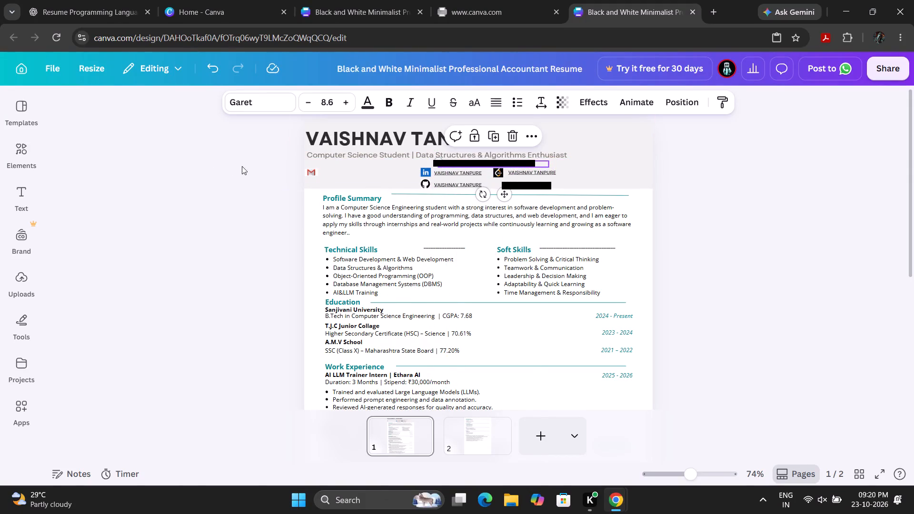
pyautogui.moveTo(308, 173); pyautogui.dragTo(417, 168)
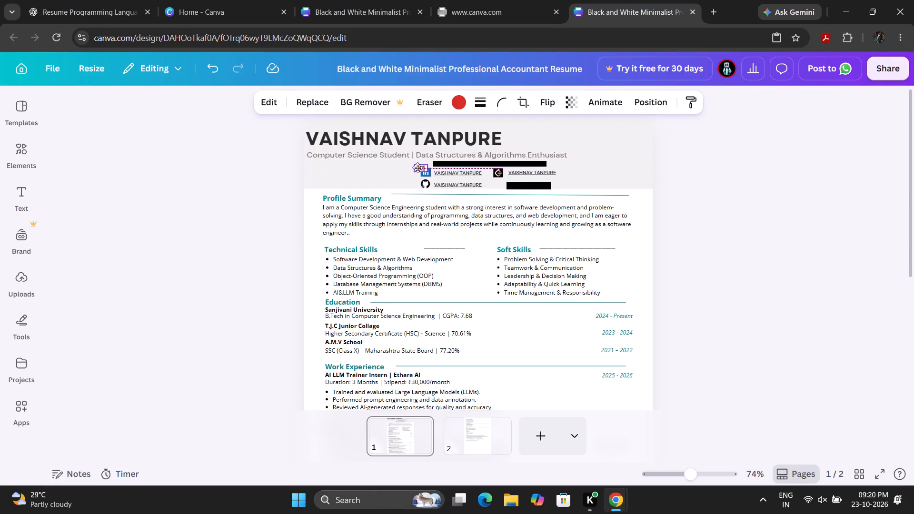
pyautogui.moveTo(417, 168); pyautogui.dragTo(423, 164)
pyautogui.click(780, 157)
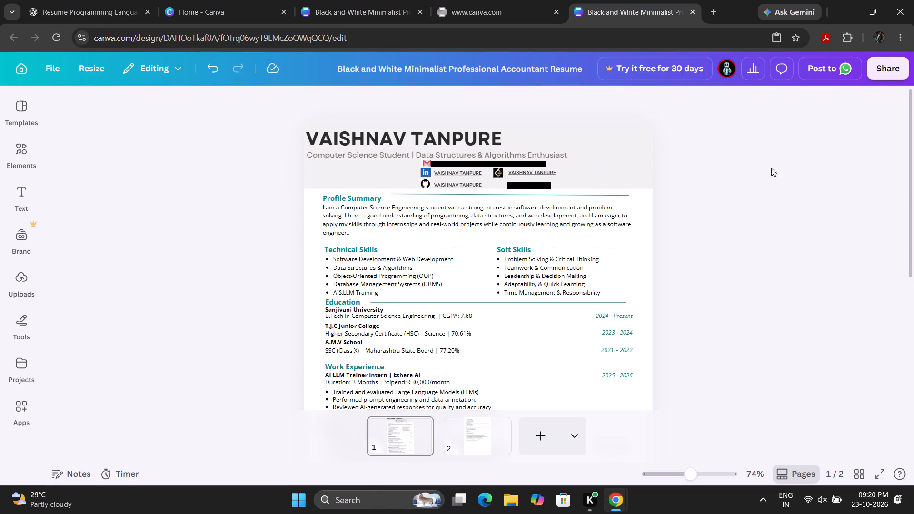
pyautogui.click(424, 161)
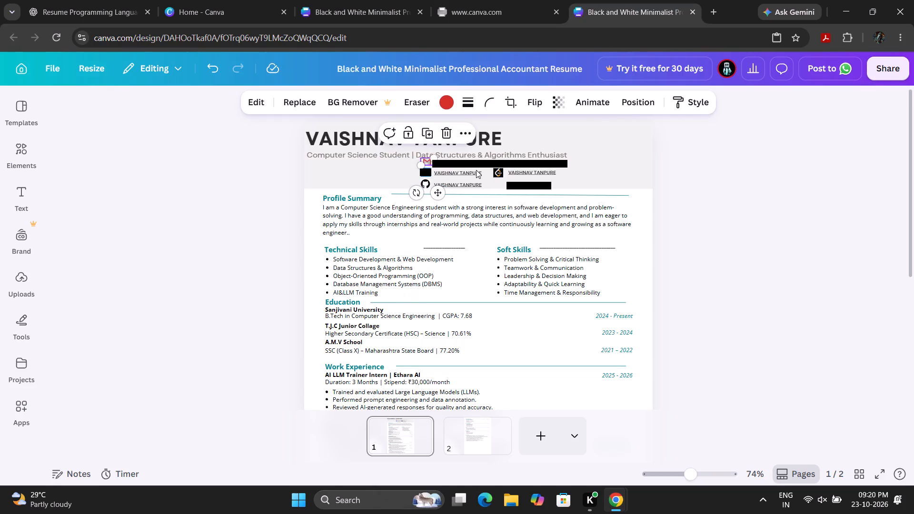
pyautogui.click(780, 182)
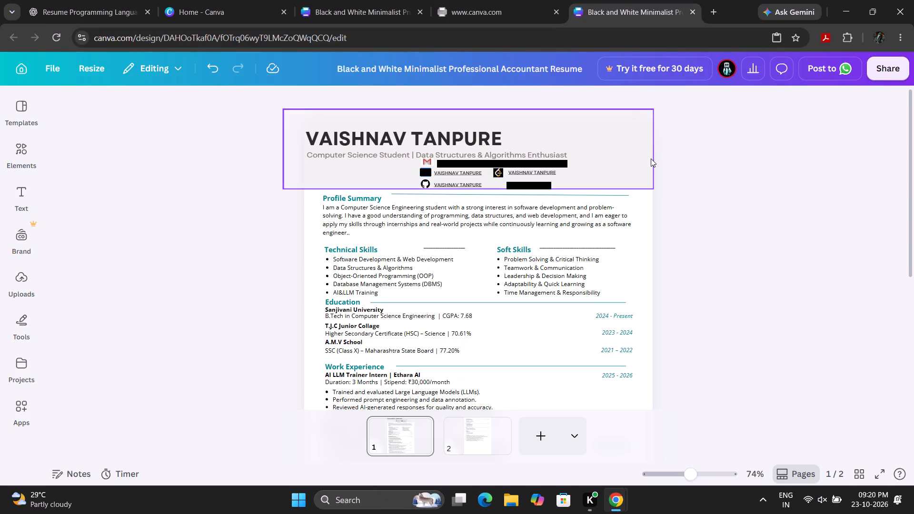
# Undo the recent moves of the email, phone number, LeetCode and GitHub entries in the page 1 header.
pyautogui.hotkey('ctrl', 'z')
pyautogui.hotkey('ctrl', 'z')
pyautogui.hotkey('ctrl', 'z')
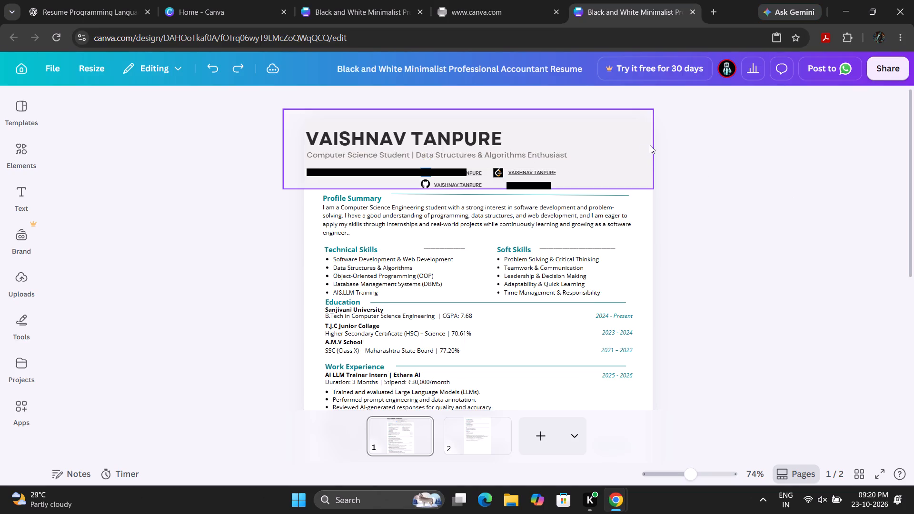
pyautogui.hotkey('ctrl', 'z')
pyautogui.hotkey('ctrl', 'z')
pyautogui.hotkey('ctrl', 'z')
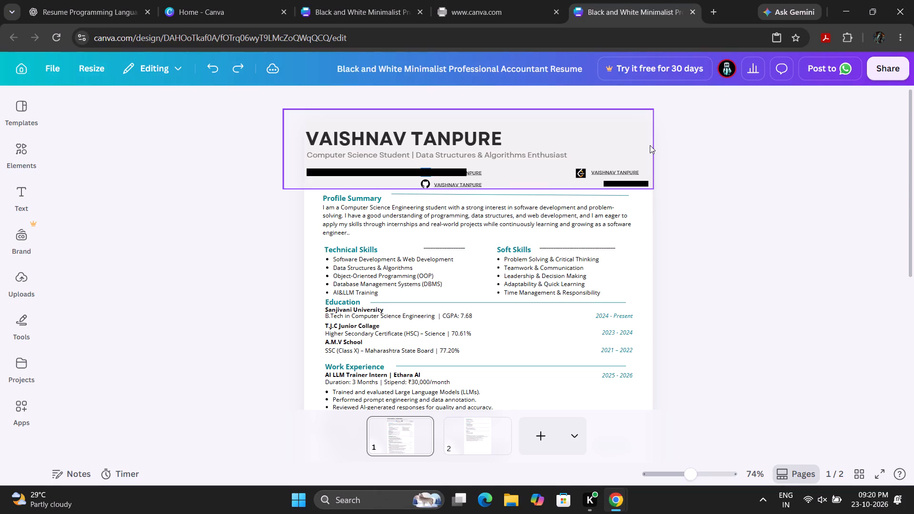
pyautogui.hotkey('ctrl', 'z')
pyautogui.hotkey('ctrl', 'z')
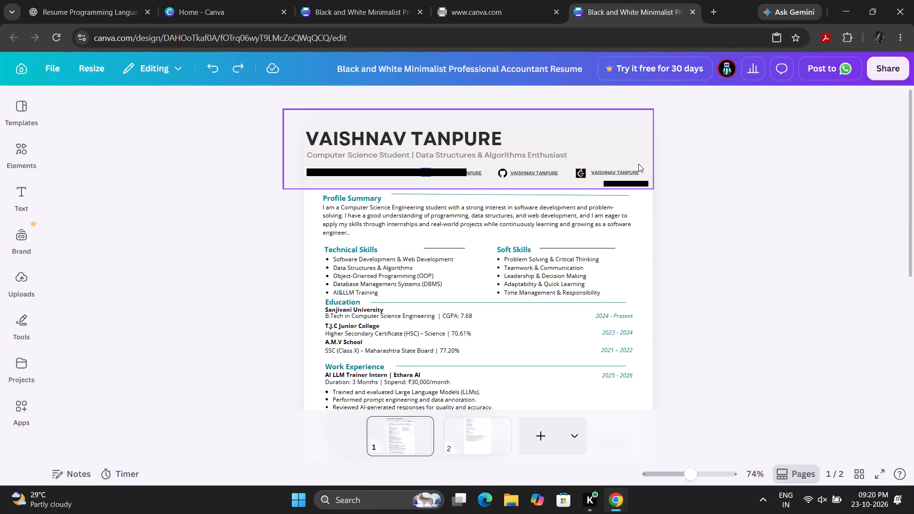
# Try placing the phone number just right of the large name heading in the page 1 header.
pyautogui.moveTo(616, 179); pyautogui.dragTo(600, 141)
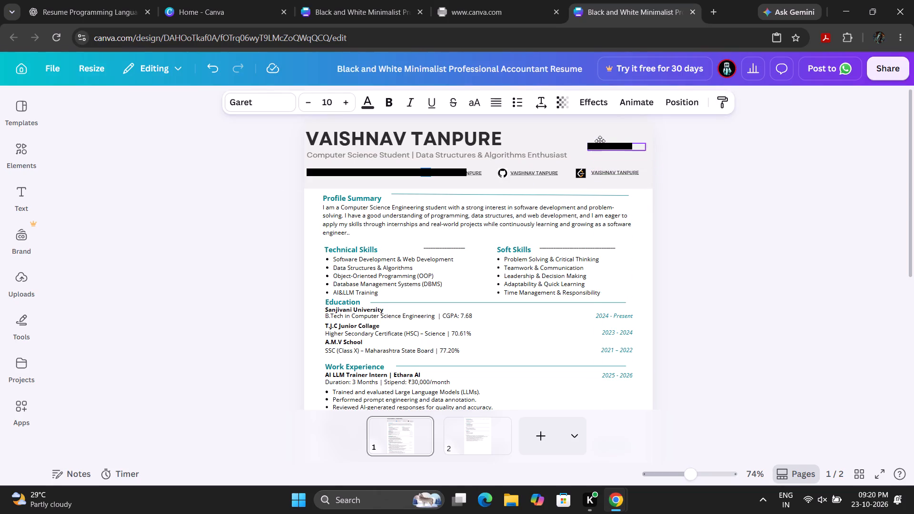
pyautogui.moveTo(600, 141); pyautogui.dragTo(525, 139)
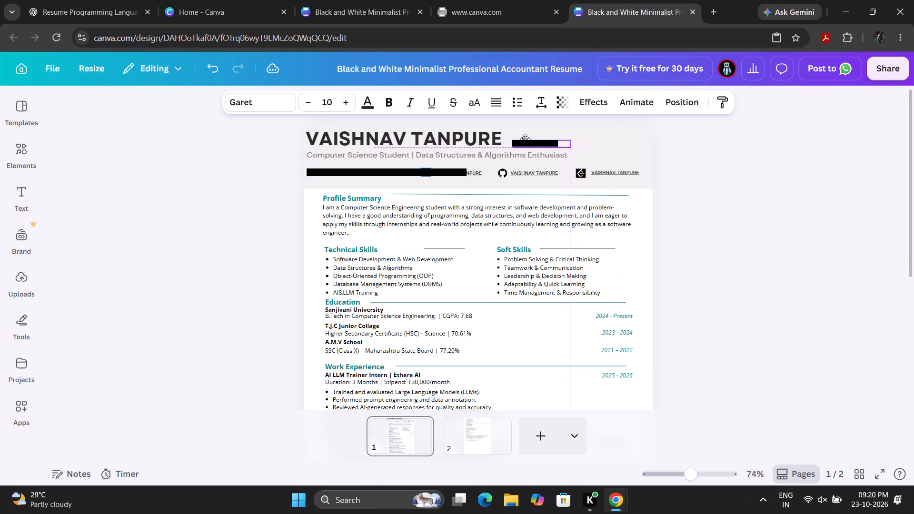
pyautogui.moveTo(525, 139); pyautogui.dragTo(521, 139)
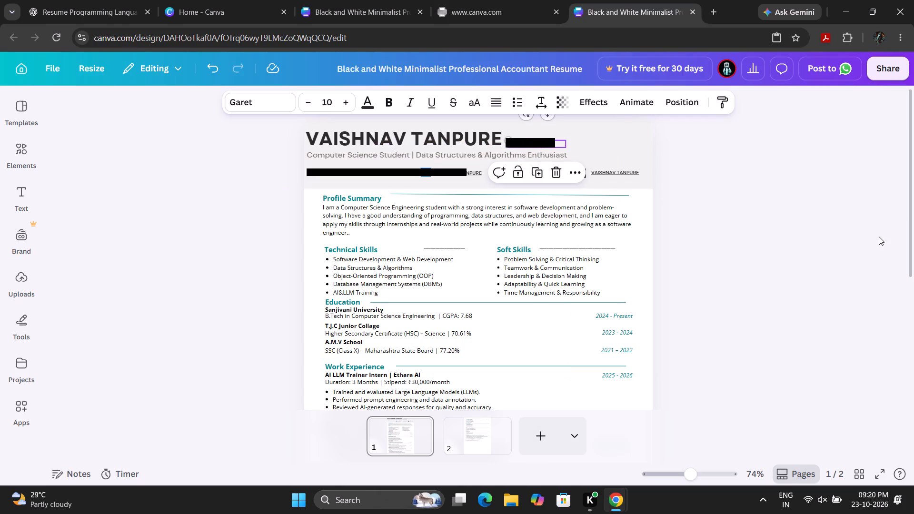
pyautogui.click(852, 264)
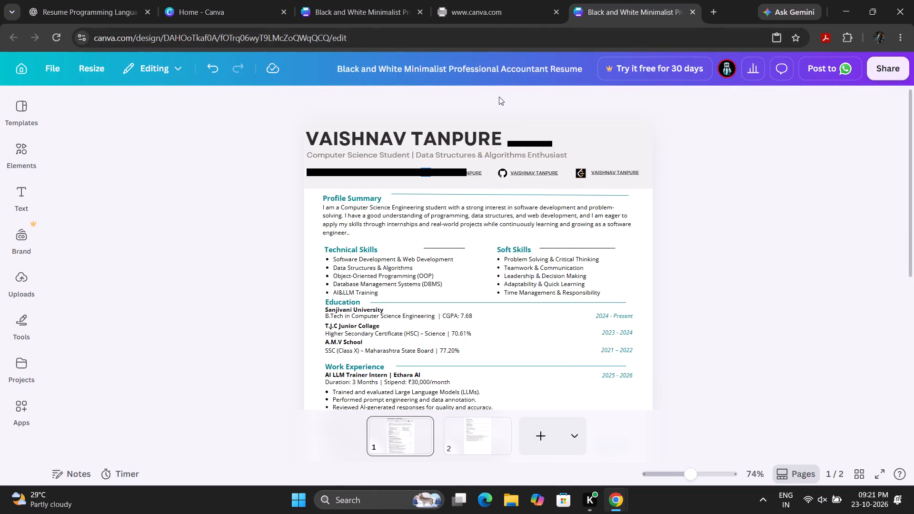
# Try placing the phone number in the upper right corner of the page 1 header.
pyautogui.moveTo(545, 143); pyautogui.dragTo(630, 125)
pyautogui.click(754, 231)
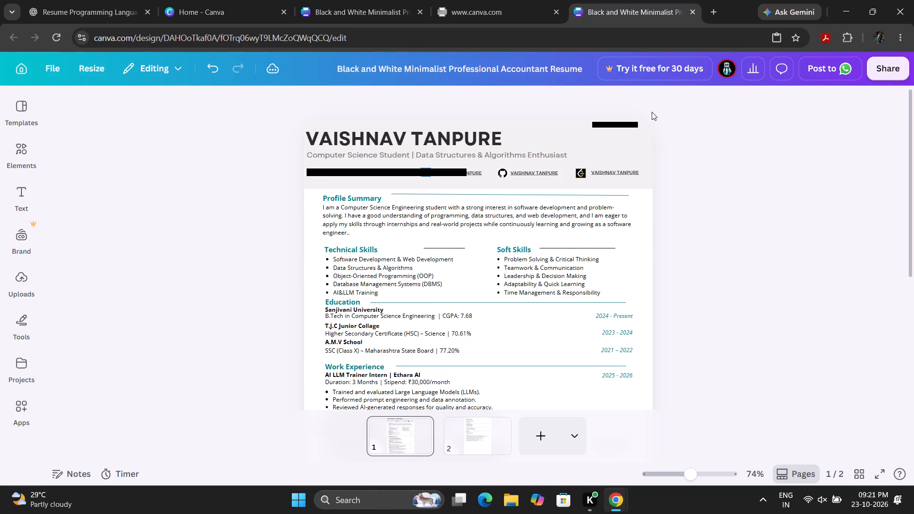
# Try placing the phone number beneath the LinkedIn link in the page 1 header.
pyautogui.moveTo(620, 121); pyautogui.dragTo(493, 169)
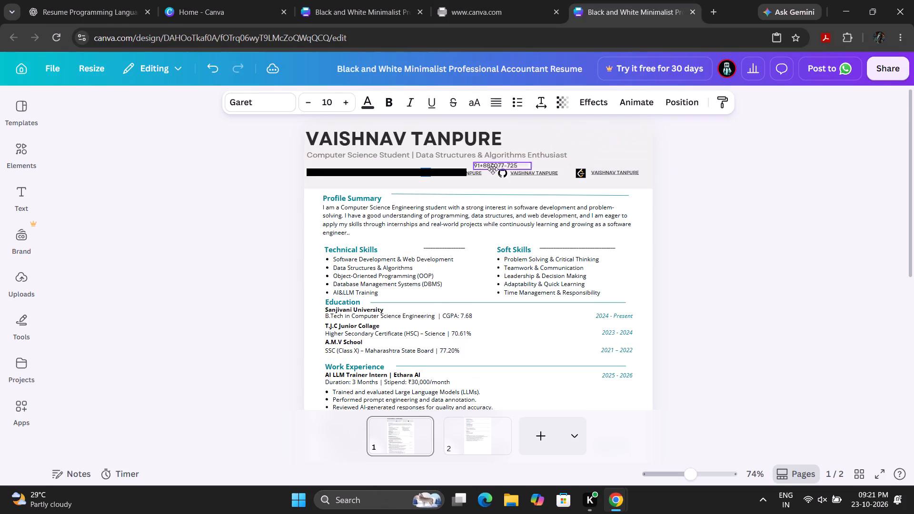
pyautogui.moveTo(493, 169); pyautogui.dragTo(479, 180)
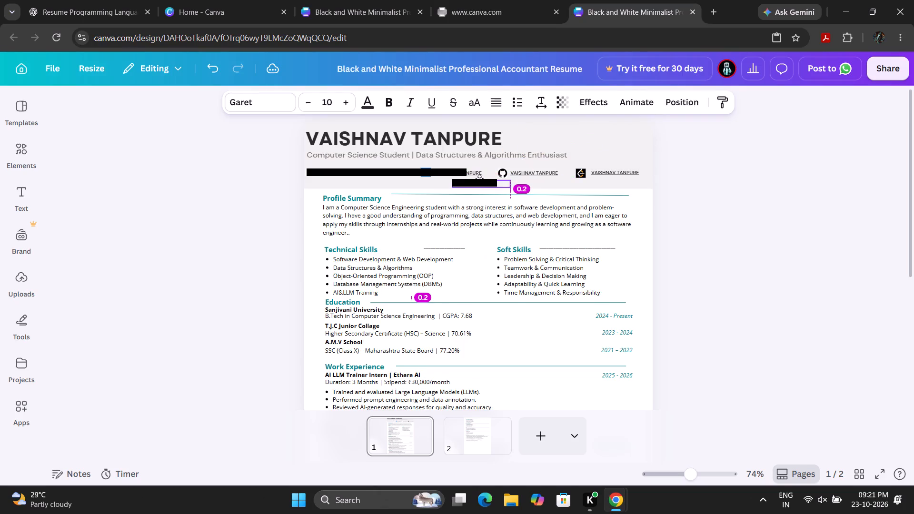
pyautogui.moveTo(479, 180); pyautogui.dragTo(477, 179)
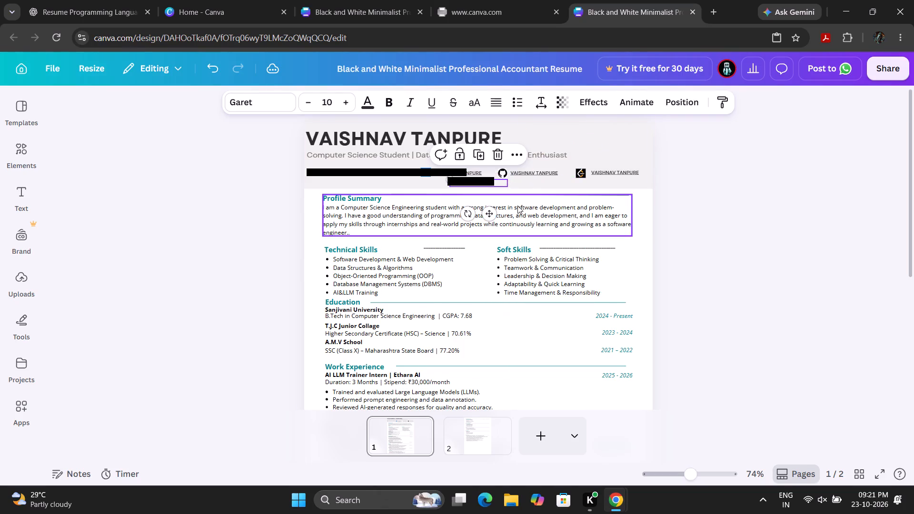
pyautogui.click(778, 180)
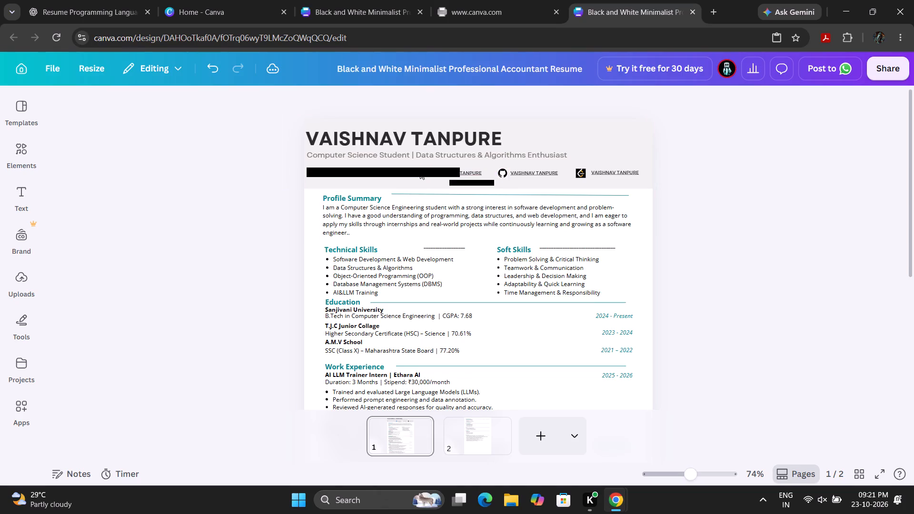
# Shift the LinkedIn icon and its profile link slightly left in the contact row, closer to the email address.
pyautogui.moveTo(429, 172); pyautogui.dragTo(423, 173)
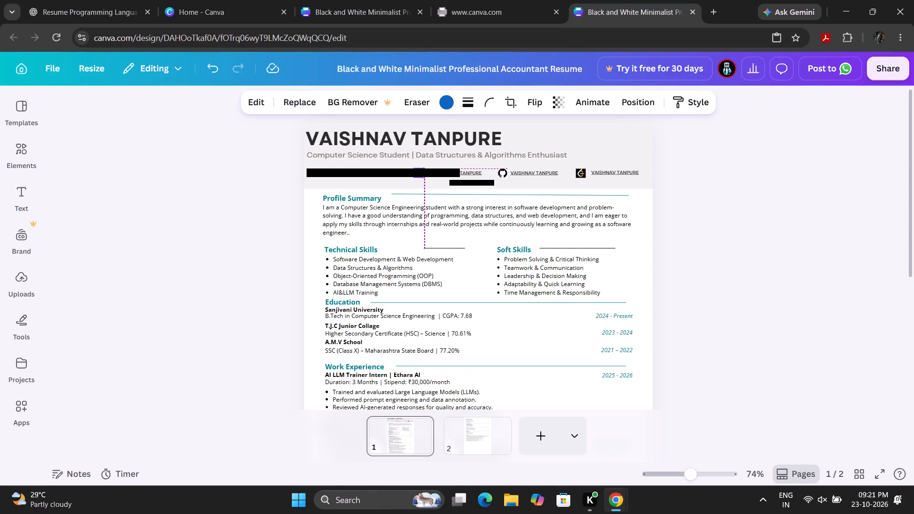
pyautogui.moveTo(423, 173); pyautogui.dragTo(425, 173)
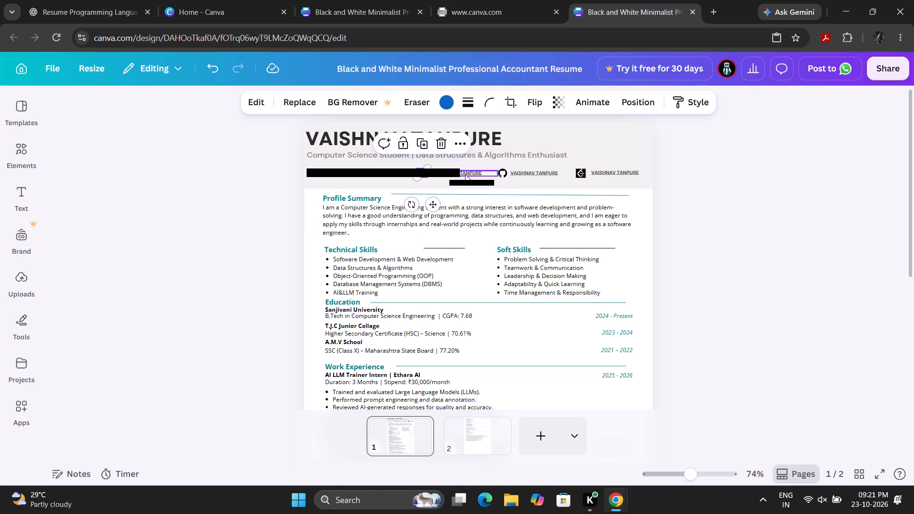
pyautogui.moveTo(467, 172); pyautogui.dragTo(463, 171)
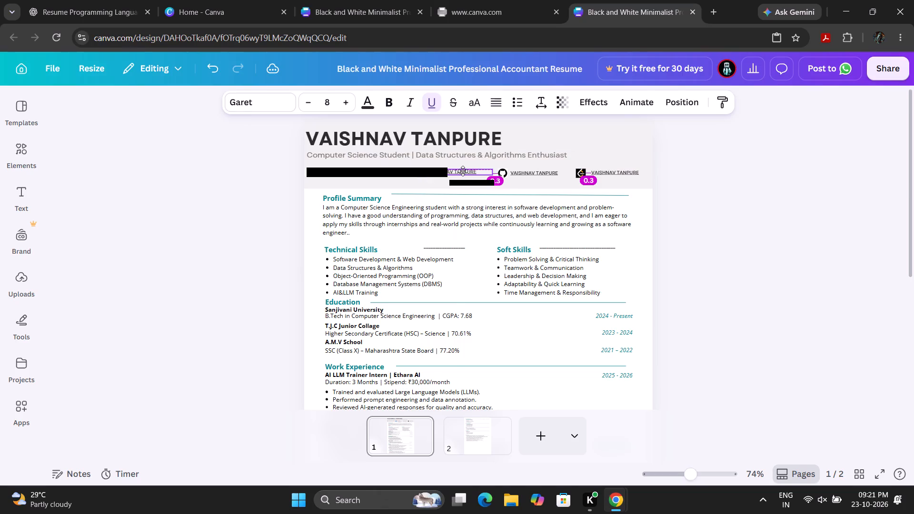
pyautogui.moveTo(463, 171); pyautogui.dragTo(463, 171)
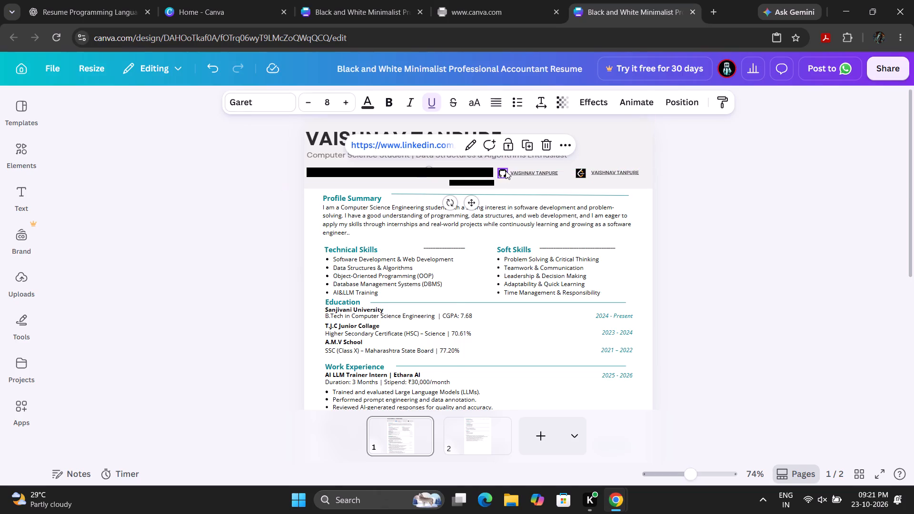
# Shift the GitHub icon and its profile link left in the contact row, closing the gap after the LinkedIn entry.
pyautogui.moveTo(506, 171); pyautogui.dragTo(488, 169)
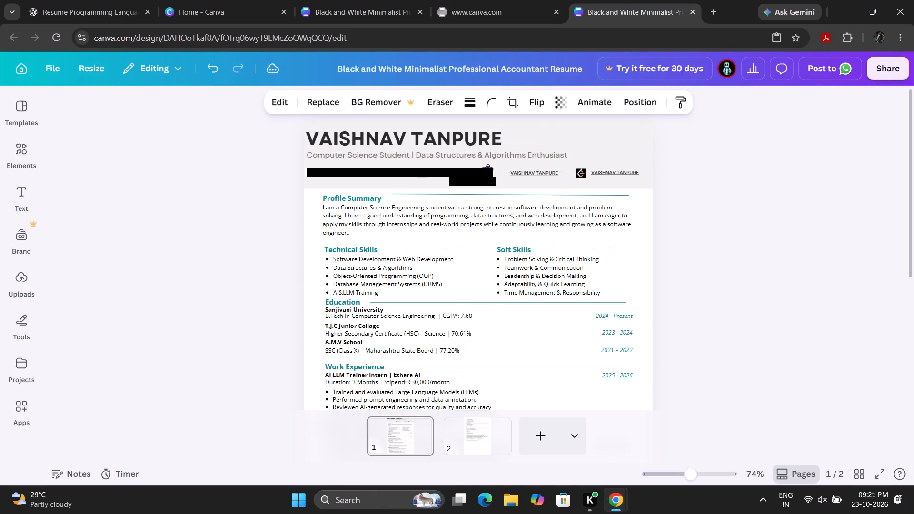
pyautogui.moveTo(488, 169); pyautogui.dragTo(491, 169)
pyautogui.moveTo(521, 172); pyautogui.dragTo(507, 172)
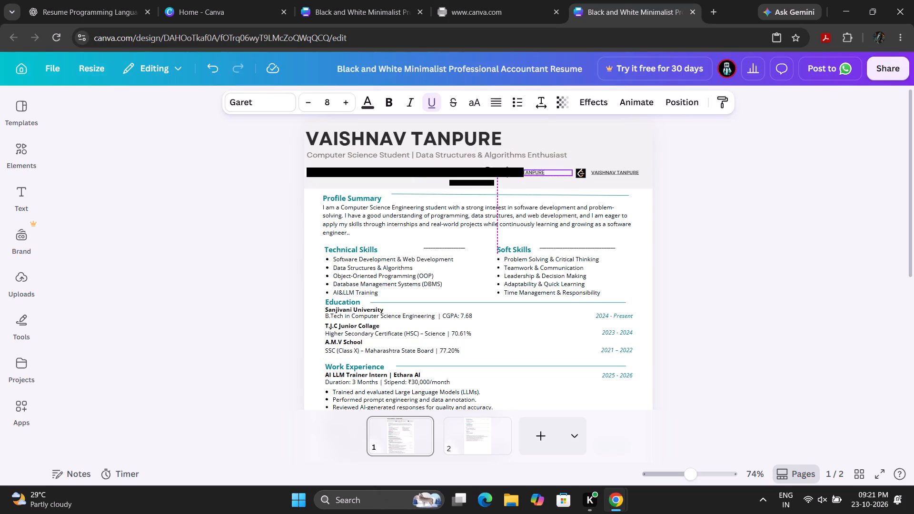
pyautogui.moveTo(507, 172); pyautogui.dragTo(505, 171)
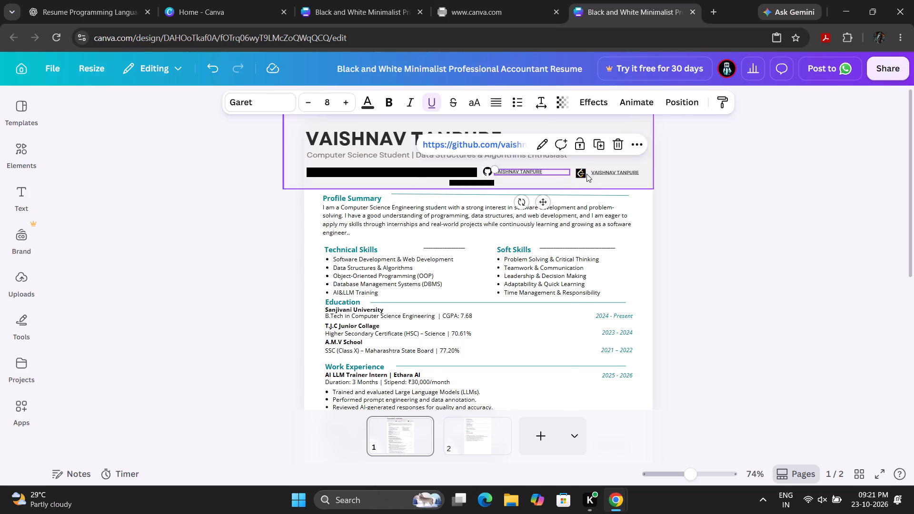
# Shift the LeetCode icon and its profile link left in the contact row, closing the gap after the GitHub entry.
pyautogui.moveTo(581, 173); pyautogui.dragTo(554, 170)
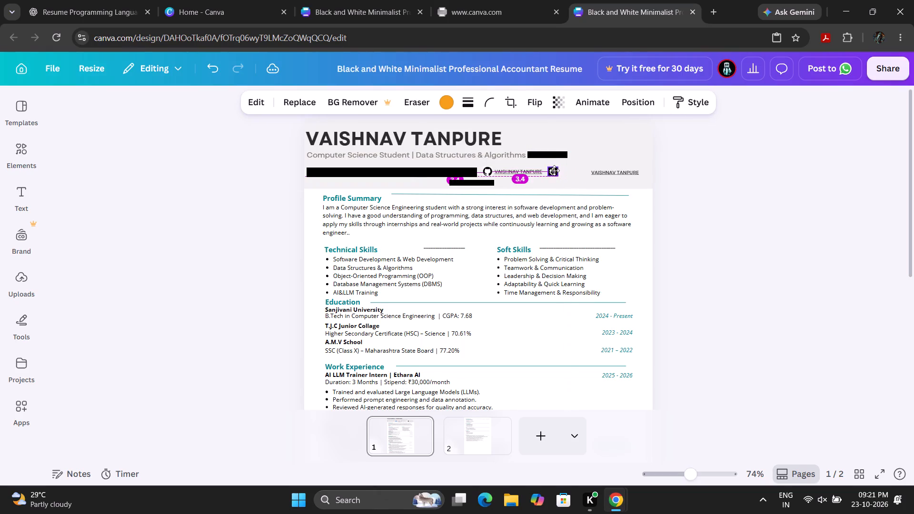
pyautogui.moveTo(554, 170); pyautogui.dragTo(553, 170)
pyautogui.moveTo(596, 173); pyautogui.dragTo(579, 171)
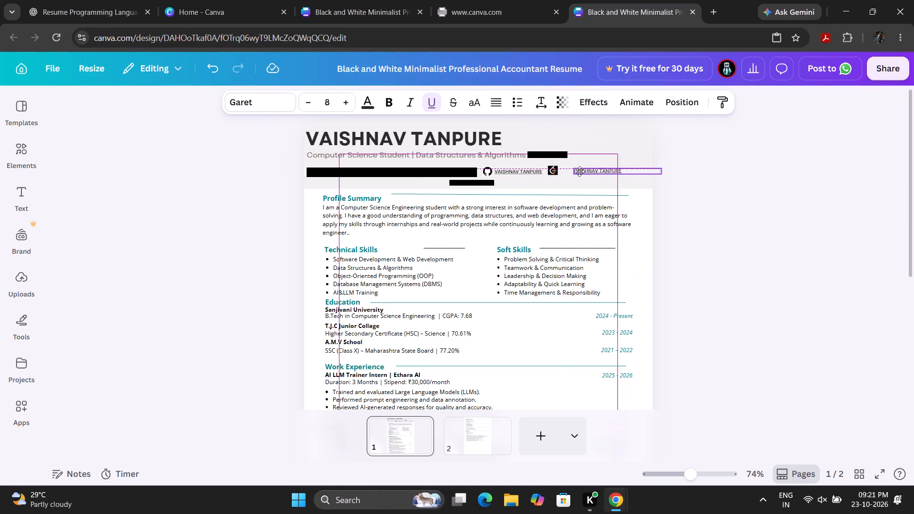
pyautogui.moveTo(579, 171); pyautogui.dragTo(566, 171)
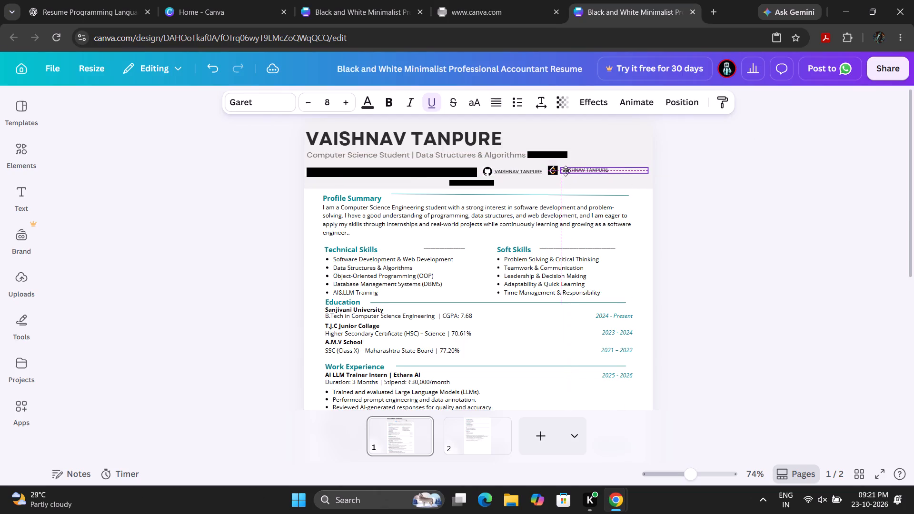
pyautogui.moveTo(566, 171); pyautogui.dragTo(565, 171)
pyautogui.moveTo(565, 171); pyautogui.dragTo(565, 171)
# Move the phone number from beneath the contact row to its end, just after the LeetCode profile link.
pyautogui.moveTo(463, 183); pyautogui.dragTo(479, 184)
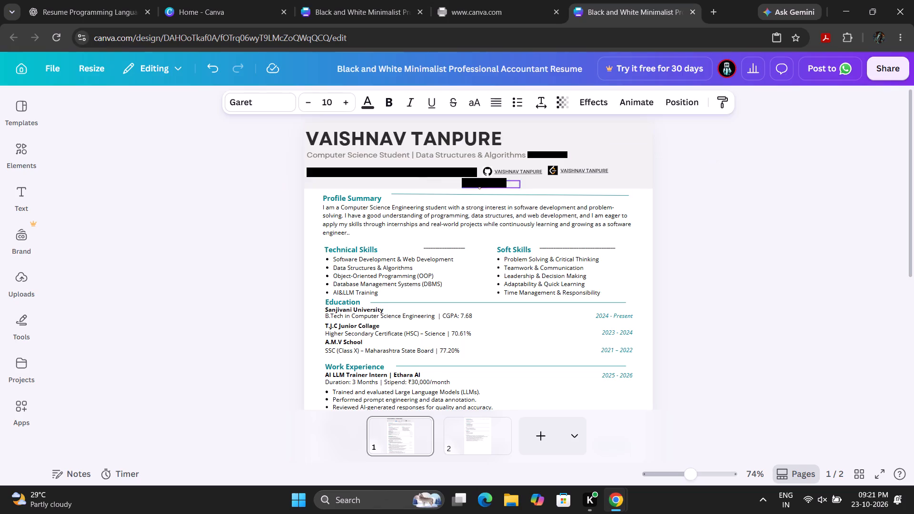
pyautogui.moveTo(479, 184); pyautogui.dragTo(629, 170)
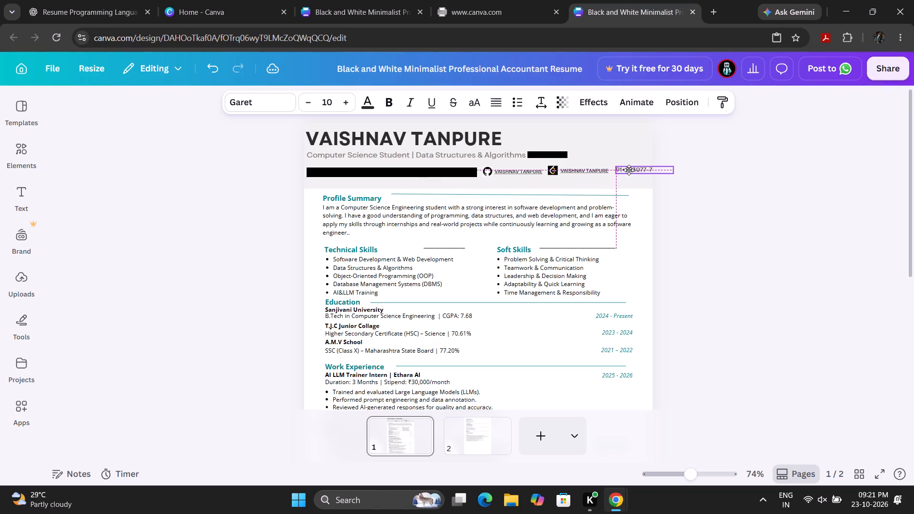
pyautogui.moveTo(629, 170); pyautogui.dragTo(622, 171)
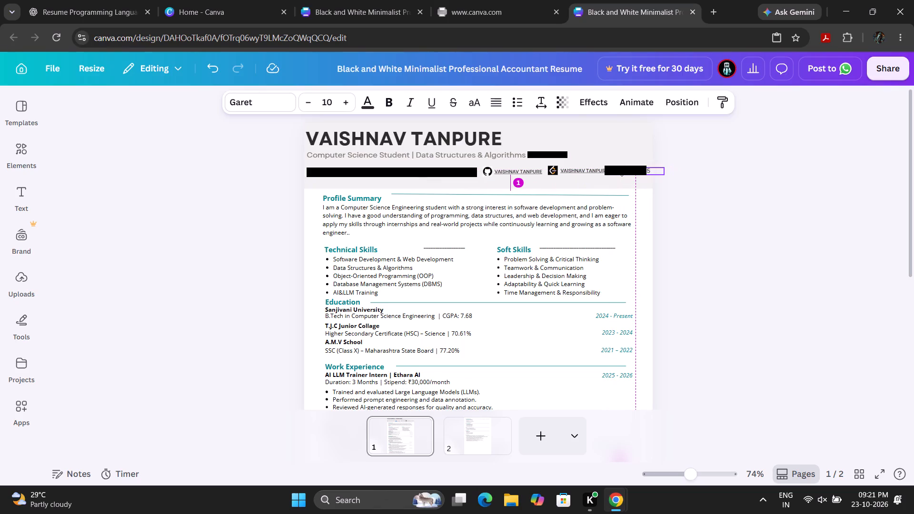
pyautogui.moveTo(622, 171); pyautogui.dragTo(622, 171)
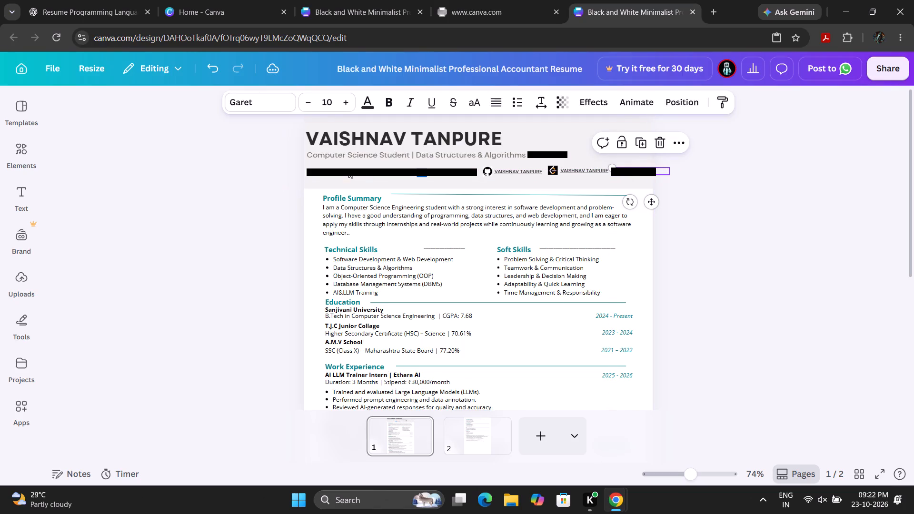
# Nudge the email address slightly left in the contact row and shrink its text to about size 8.4.
pyautogui.click(348, 170)
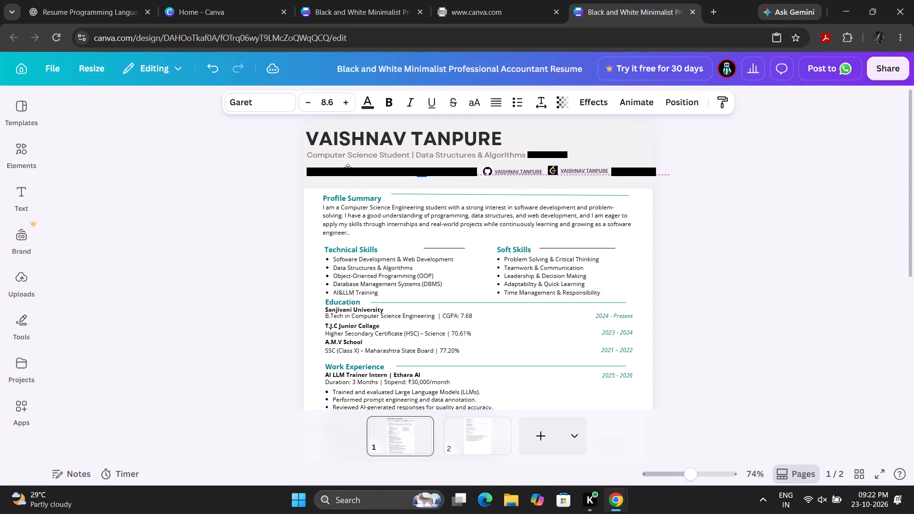
pyautogui.click(760, 221)
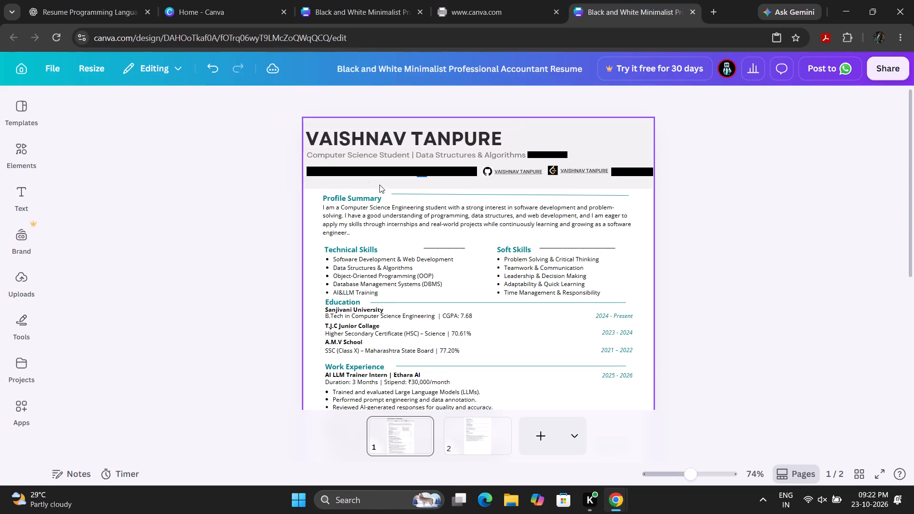
pyautogui.click(423, 173)
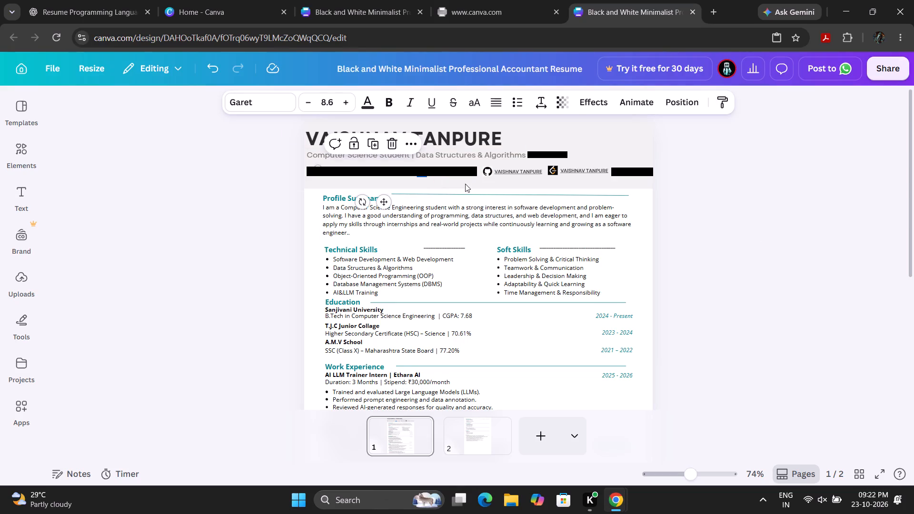
pyautogui.click(425, 174)
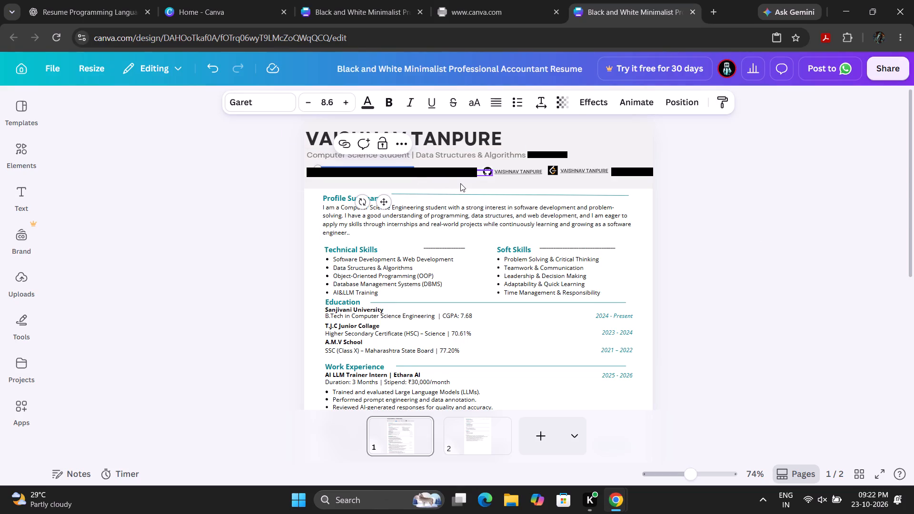
pyautogui.click(461, 184)
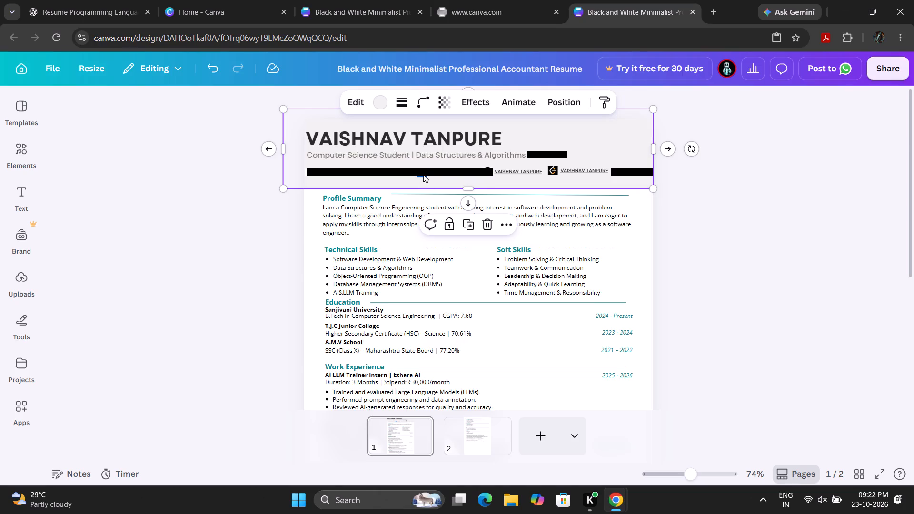
pyautogui.click(424, 172)
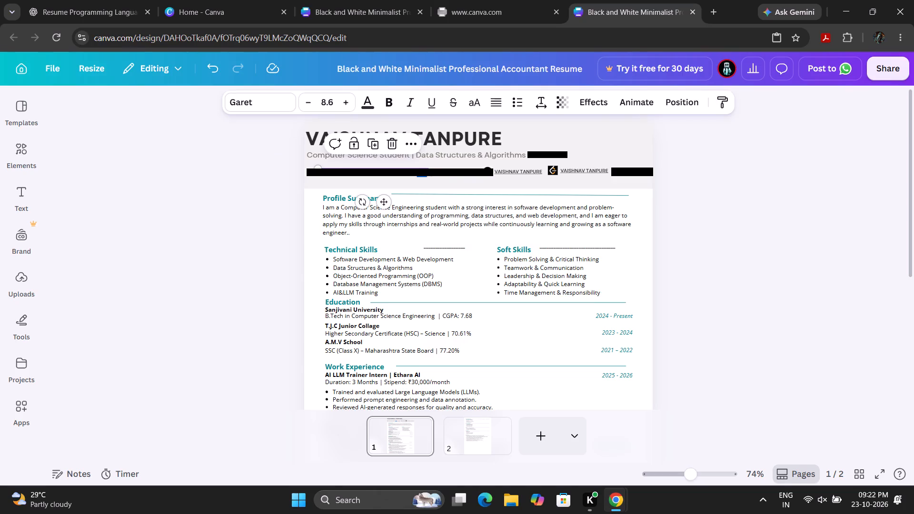
pyautogui.moveTo(427, 175); pyautogui.dragTo(423, 175)
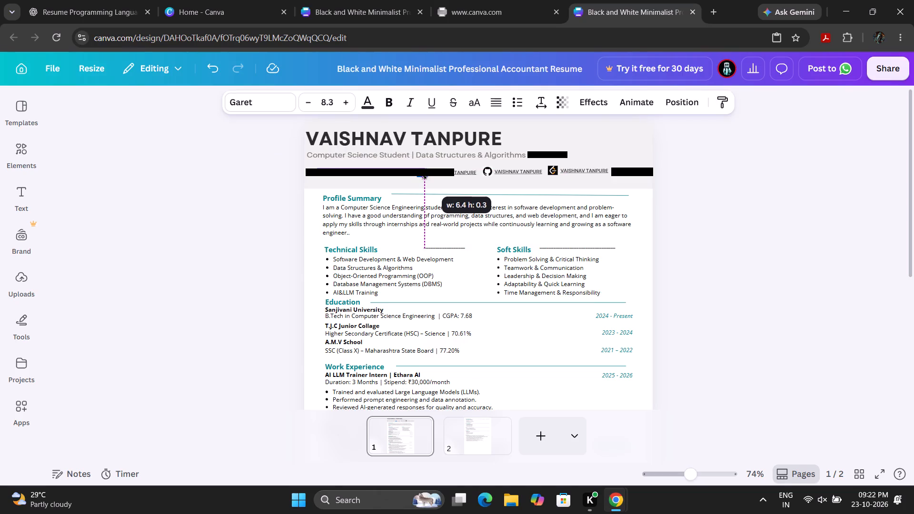
pyautogui.moveTo(423, 175); pyautogui.dragTo(425, 179)
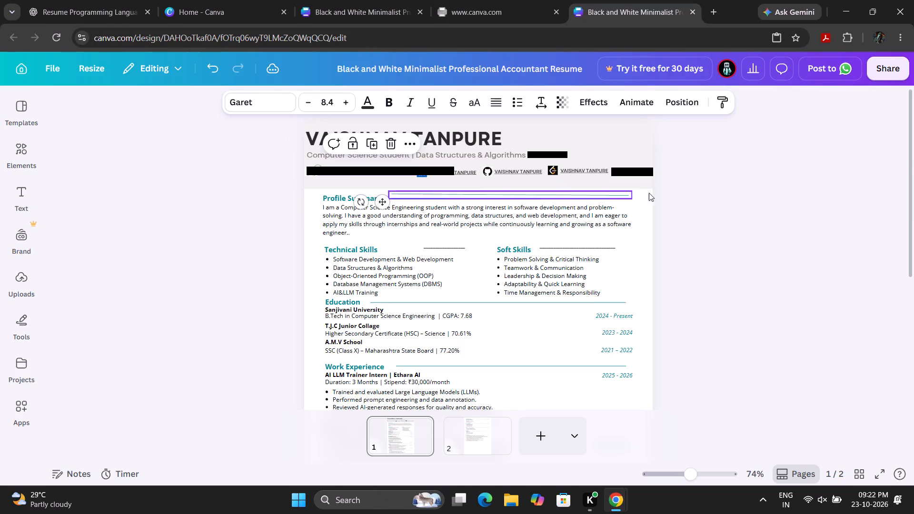
pyautogui.click(694, 196)
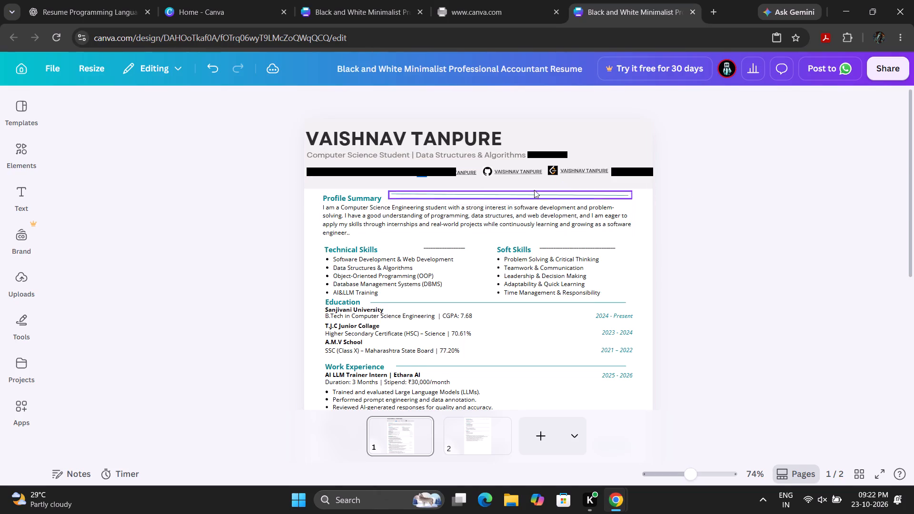
# Shift the GitHub icon and its profile link slightly left in the contact row, closer to the LinkedIn link.
pyautogui.click(490, 167)
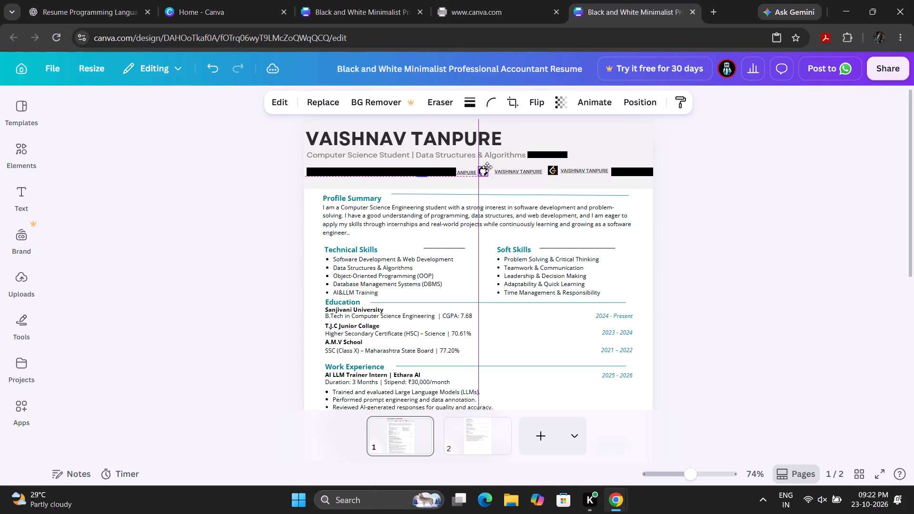
pyautogui.click(514, 171)
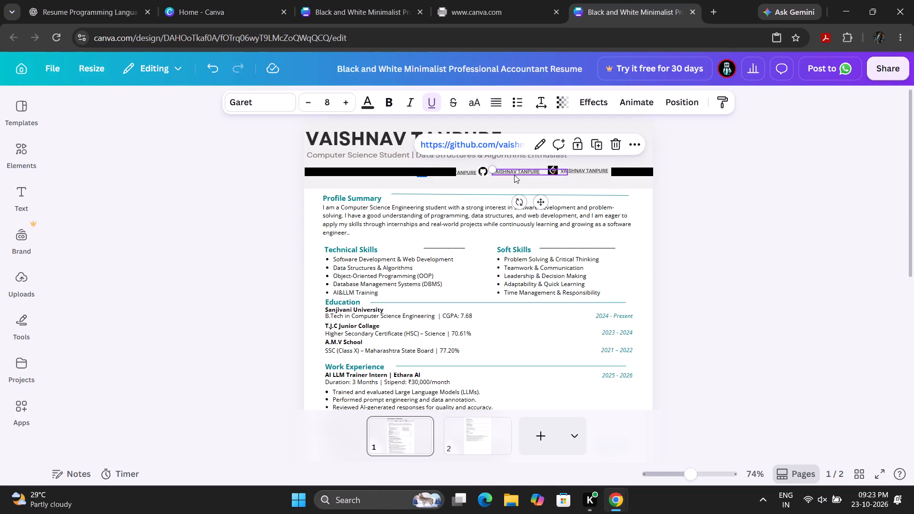
pyautogui.click(759, 195)
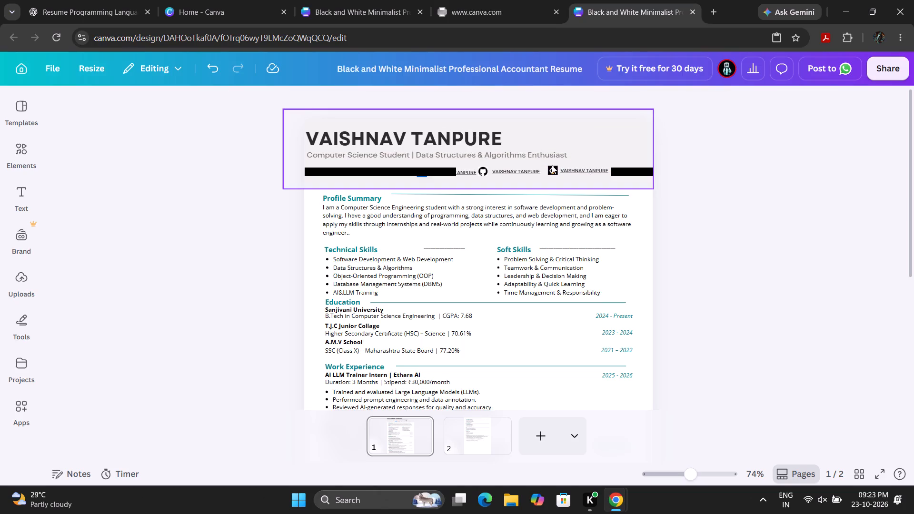
# Shift the LeetCode icon and its profile link slightly left in the contact row, closer to the GitHub link.
pyautogui.moveTo(554, 166); pyautogui.dragTo(551, 169)
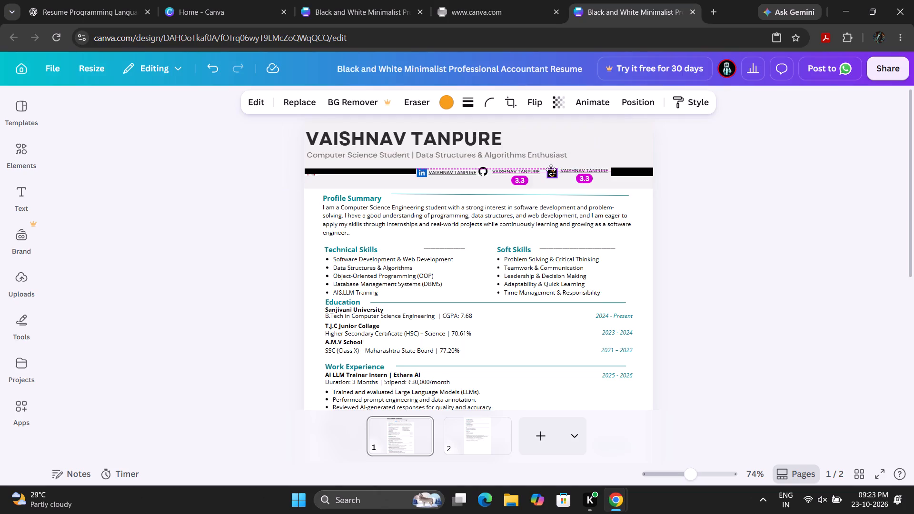
pyautogui.moveTo(551, 169); pyautogui.dragTo(548, 165)
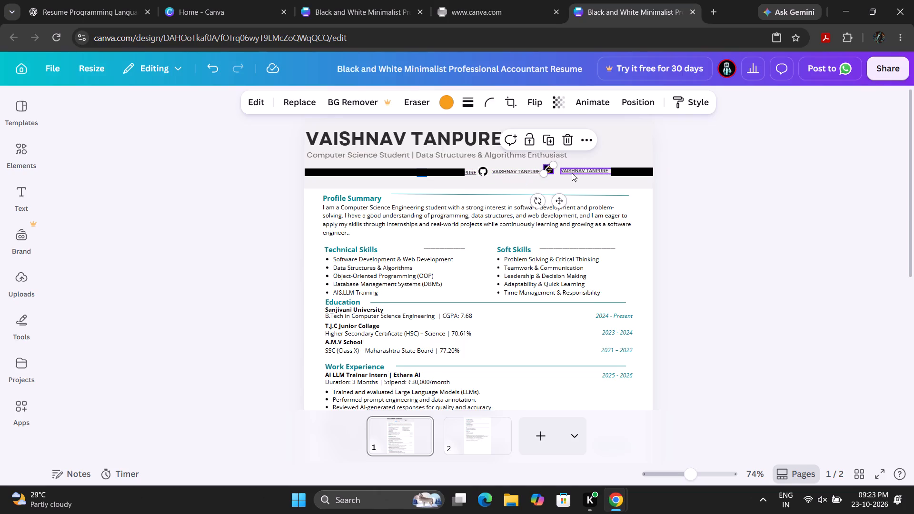
pyautogui.click(574, 169)
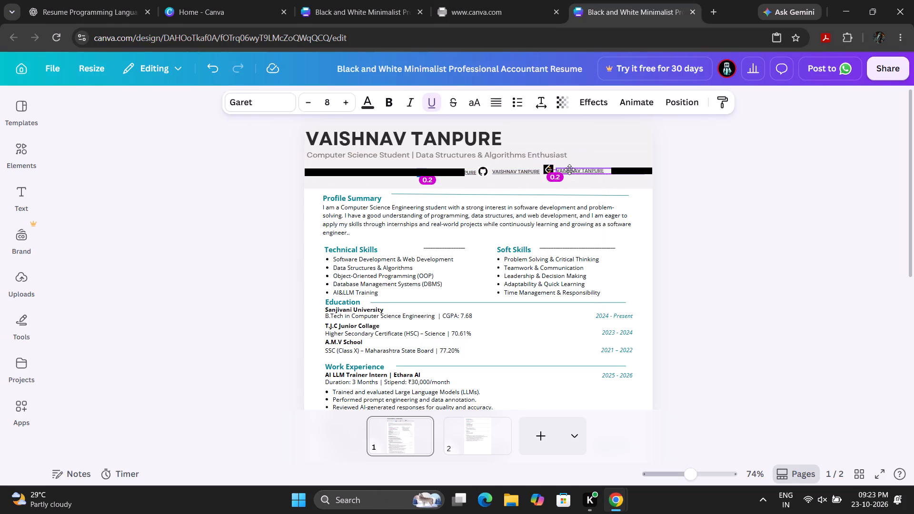
pyautogui.click(683, 189)
# Shift the phone number slightly left so it sits within the page edge after the LeetCode link.
pyautogui.click(643, 172)
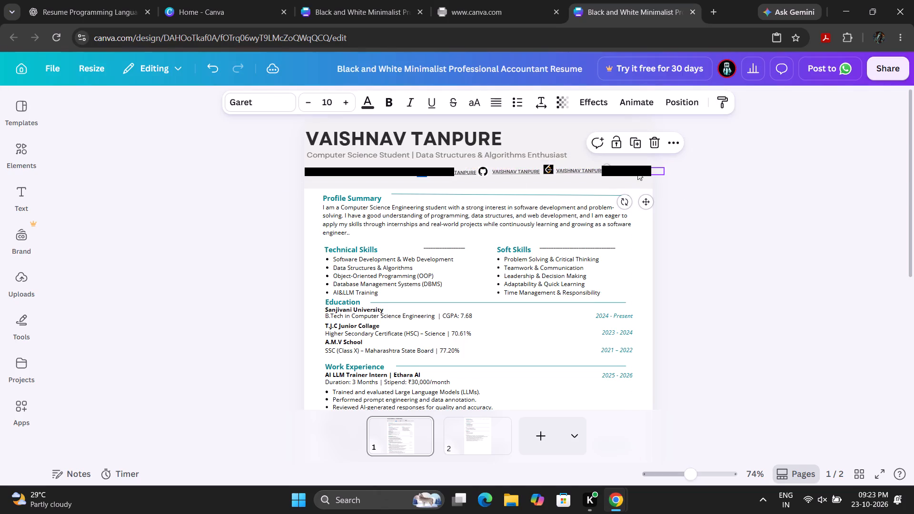
pyautogui.click(744, 185)
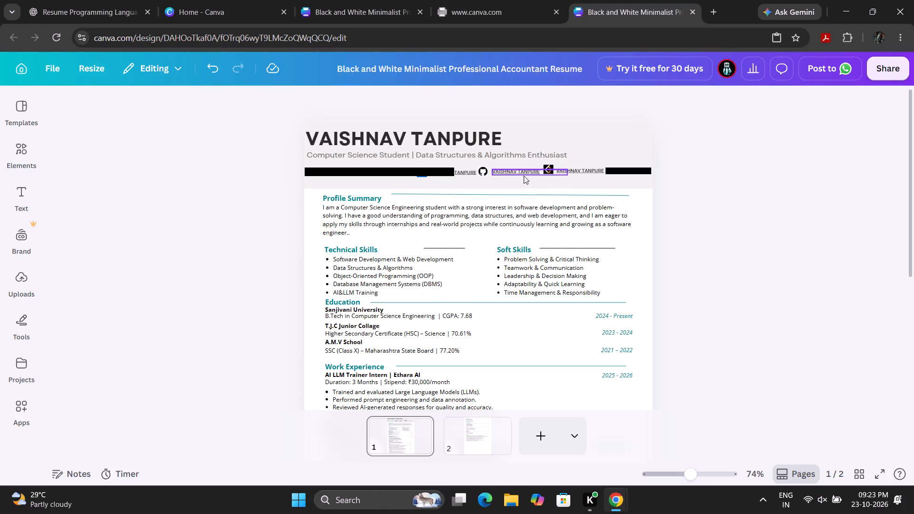
# Delete the surname from the LinkedIn profile link text, leaving only the first name.
pyautogui.click(464, 169)
pyautogui.doubleClick(464, 169)
pyautogui.doubleClick(465, 169)
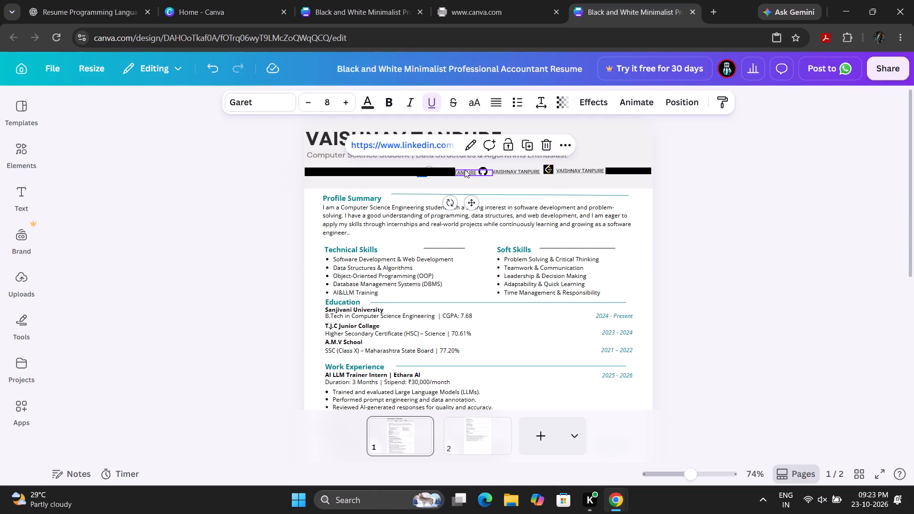
pyautogui.click(478, 173)
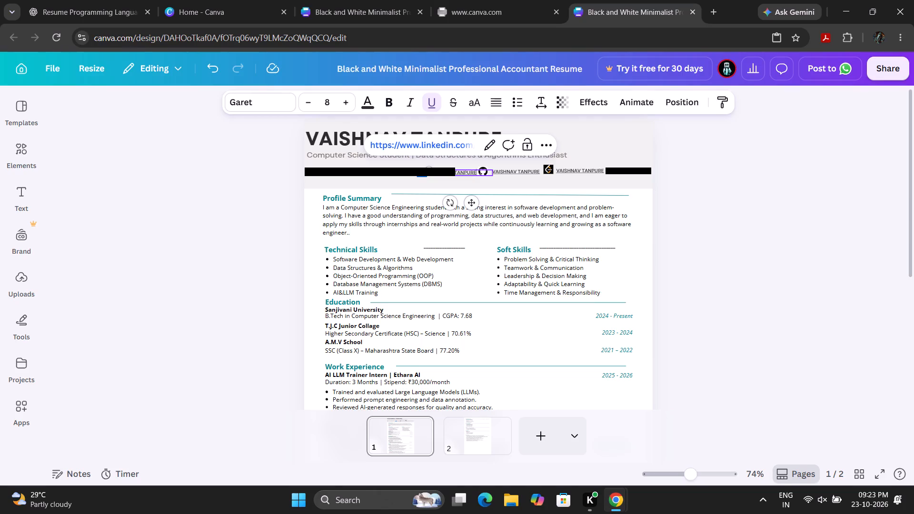
pyautogui.press('BackSpace')
pyautogui.press('BackSpace')
pyautogui.press('BackSpace')
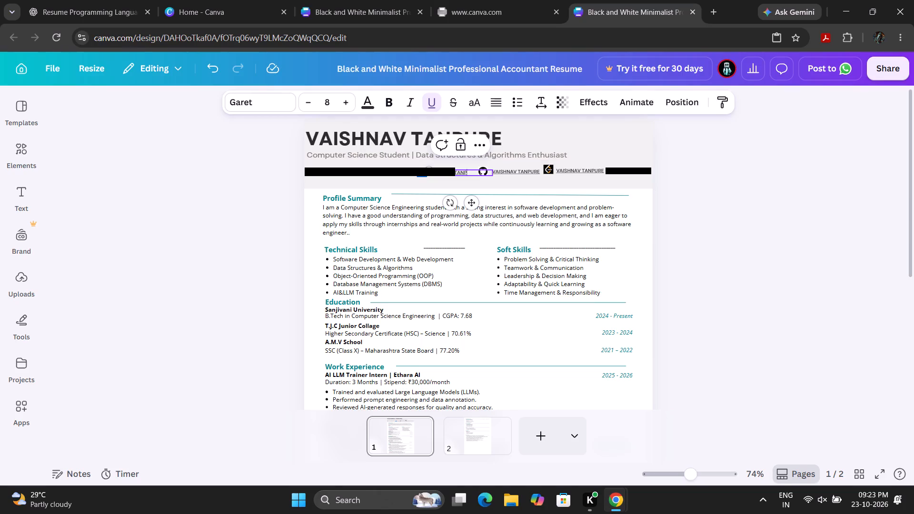
pyautogui.press('BackSpace')
pyautogui.press('BackSpace')
pyautogui.press('BackSpace')
pyautogui.press('BackSpace')
# Narrow the LinkedIn link's text box to fit the shortened name, keeping text size 8, and nudge it slightly right.
pyautogui.moveTo(492, 177); pyautogui.dragTo(486, 177)
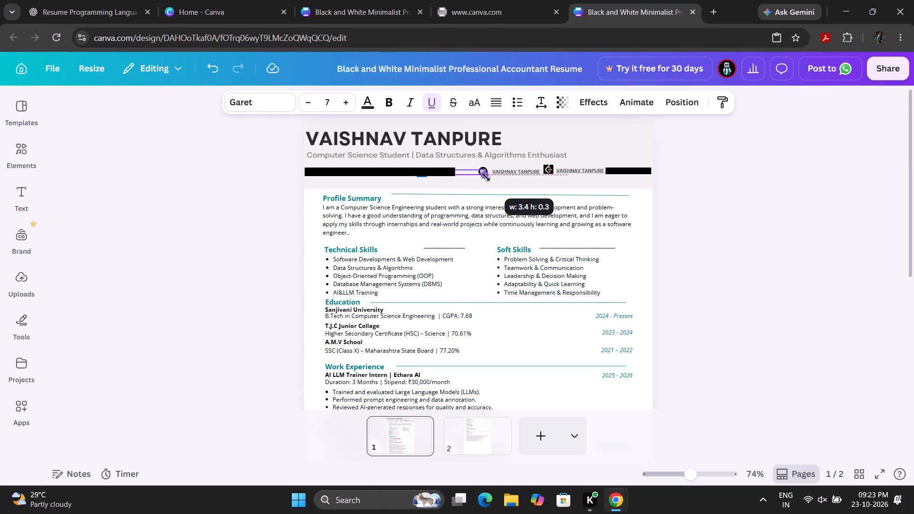
pyautogui.moveTo(486, 177); pyautogui.dragTo(486, 179)
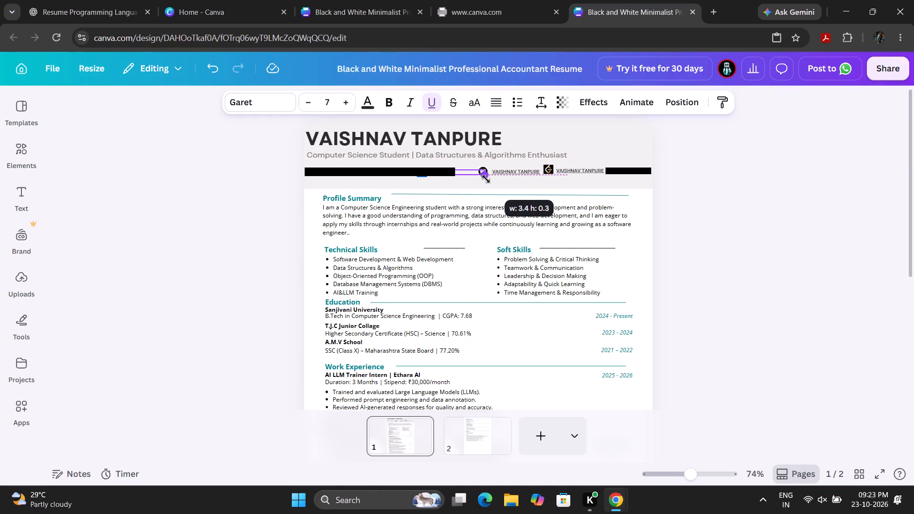
pyautogui.moveTo(486, 179); pyautogui.dragTo(492, 181)
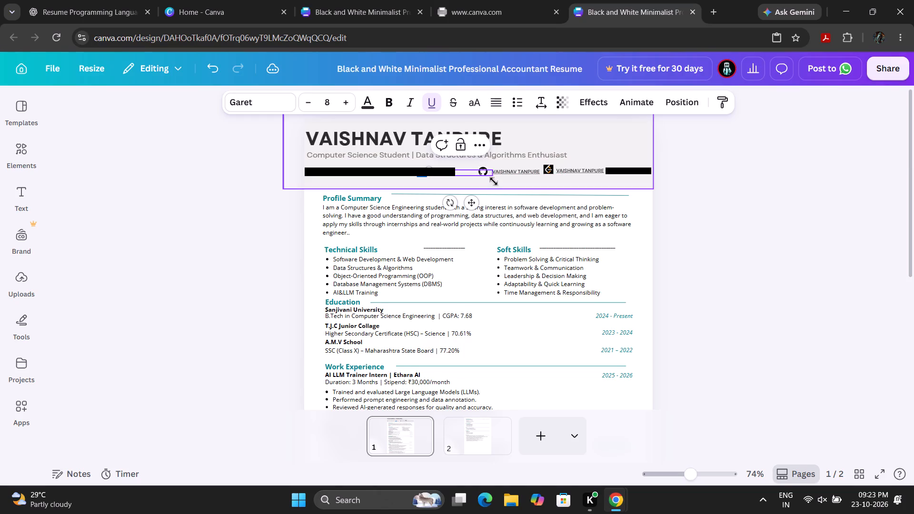
pyautogui.moveTo(493, 174); pyautogui.dragTo(477, 176)
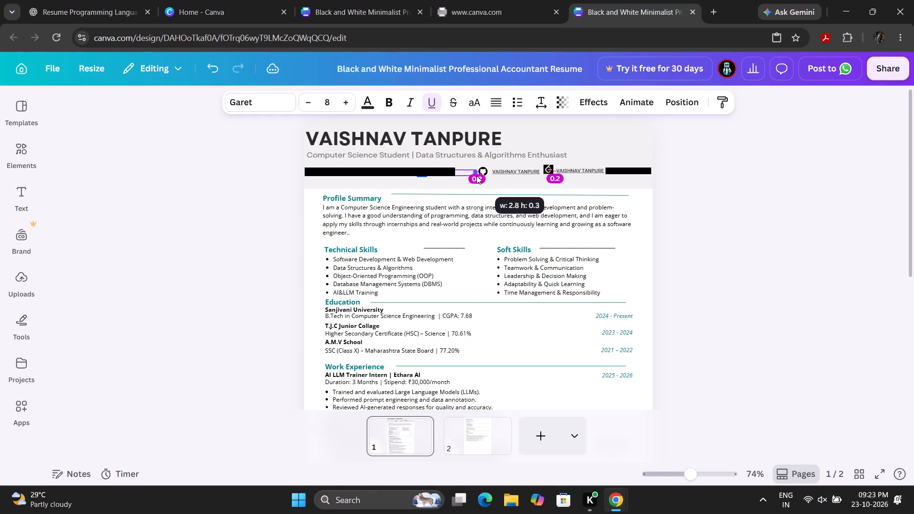
pyautogui.moveTo(477, 176); pyautogui.dragTo(462, 177)
pyautogui.click(825, 254)
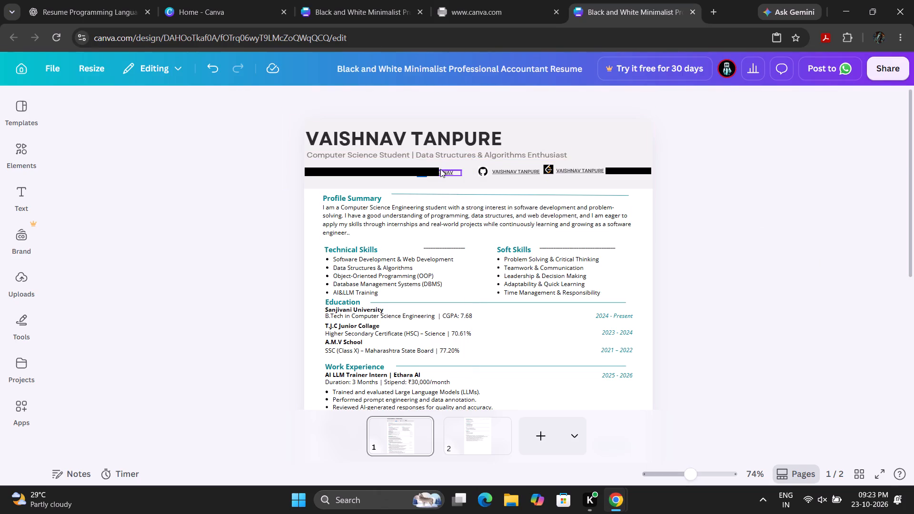
pyautogui.click(440, 169)
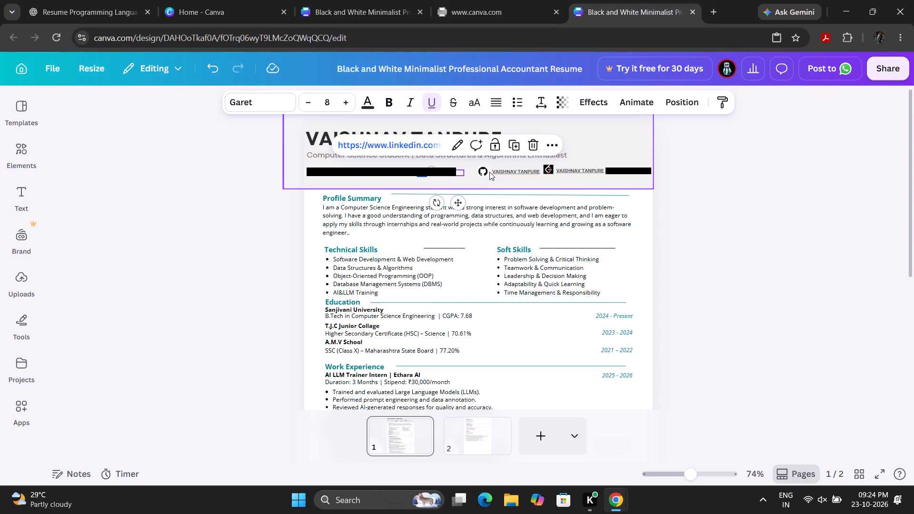
# Move the GitHub icon left in the contact row, closer to the shortened LinkedIn link.
pyautogui.moveTo(487, 171); pyautogui.dragTo(478, 171)
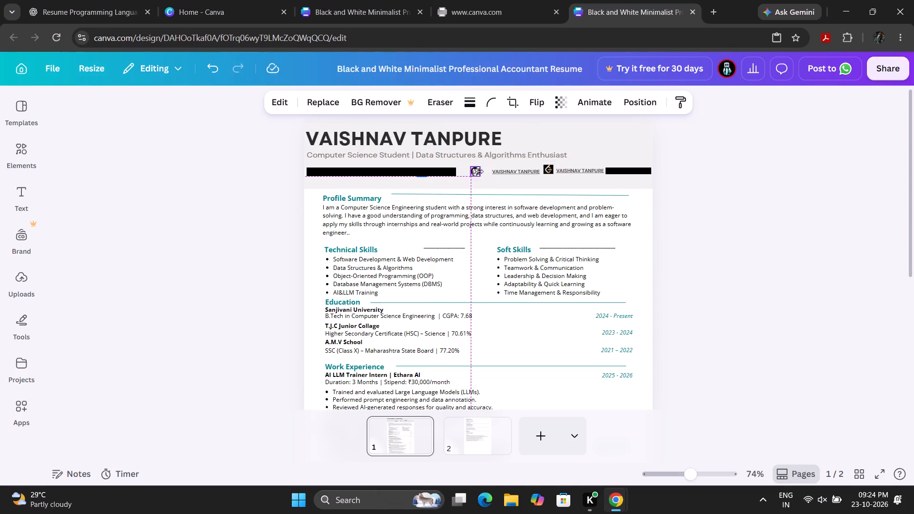
pyautogui.moveTo(478, 171); pyautogui.dragTo(477, 172)
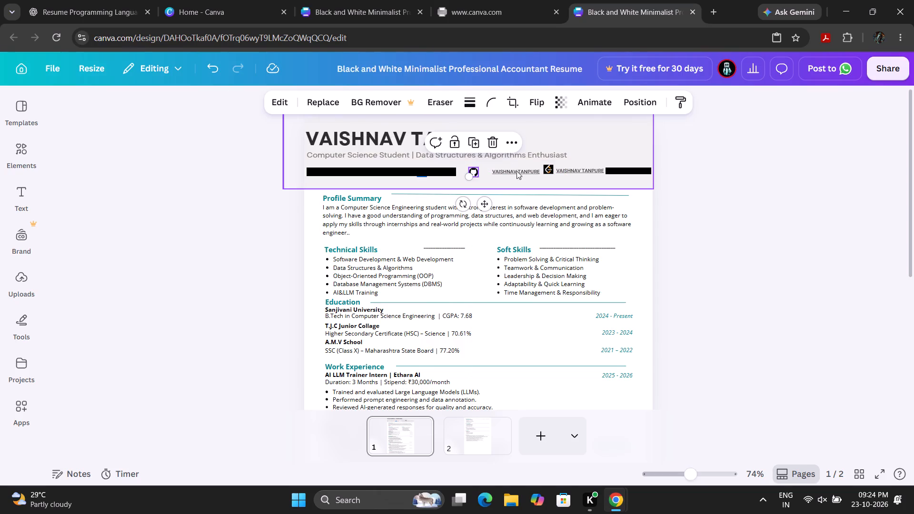
# Delete the surname from the GitHub profile link text in the page 1 header, leaving only the first name.
pyautogui.doubleClick(517, 171)
pyautogui.click(537, 171)
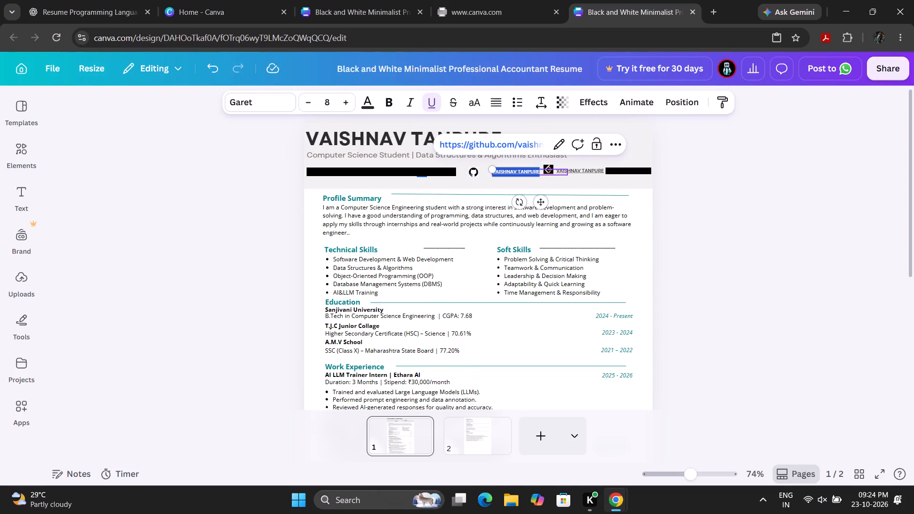
pyautogui.moveTo(541, 170); pyautogui.dragTo(521, 169)
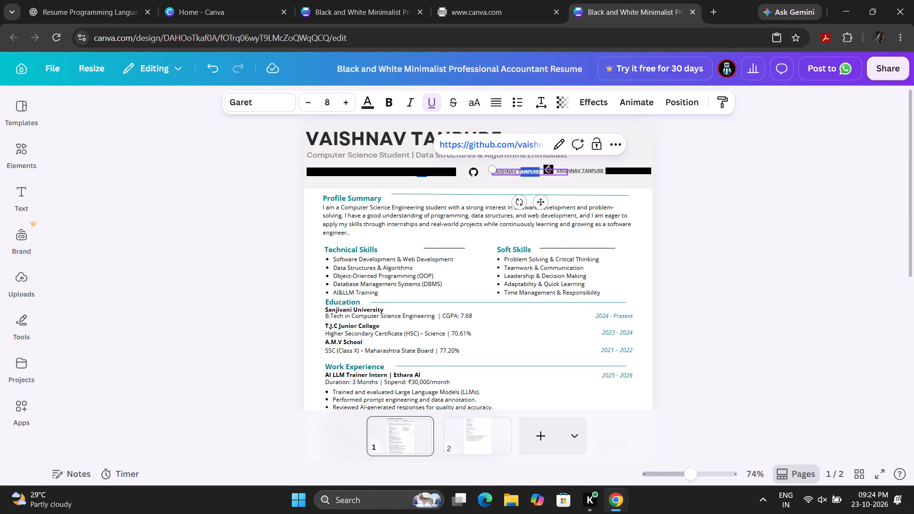
pyautogui.moveTo(521, 169); pyautogui.dragTo(519, 172)
pyautogui.press('BackSpace')
pyautogui.press('BackSpace')
# Move the shortened GitHub link right beside the GitHub icon and narrow its text box to fit the name.
pyautogui.moveTo(525, 176); pyautogui.dragTo(516, 177)
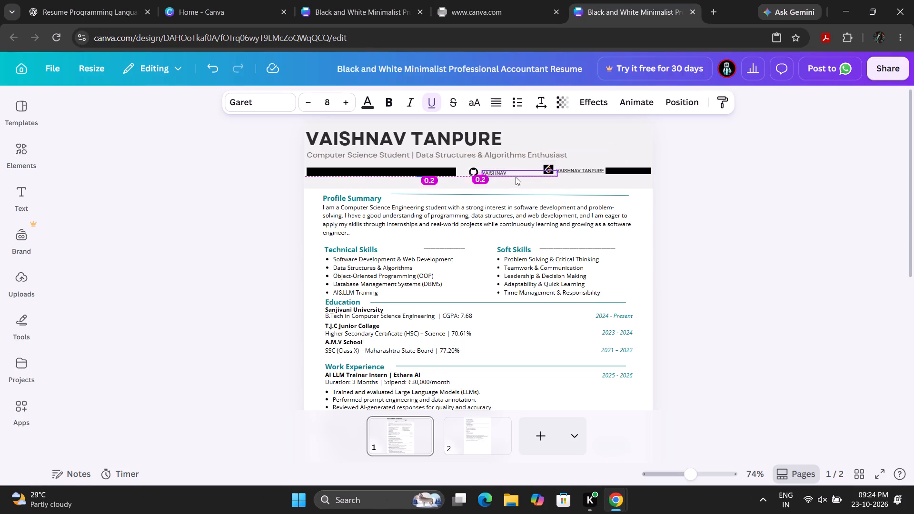
pyautogui.moveTo(516, 177); pyautogui.dragTo(515, 178)
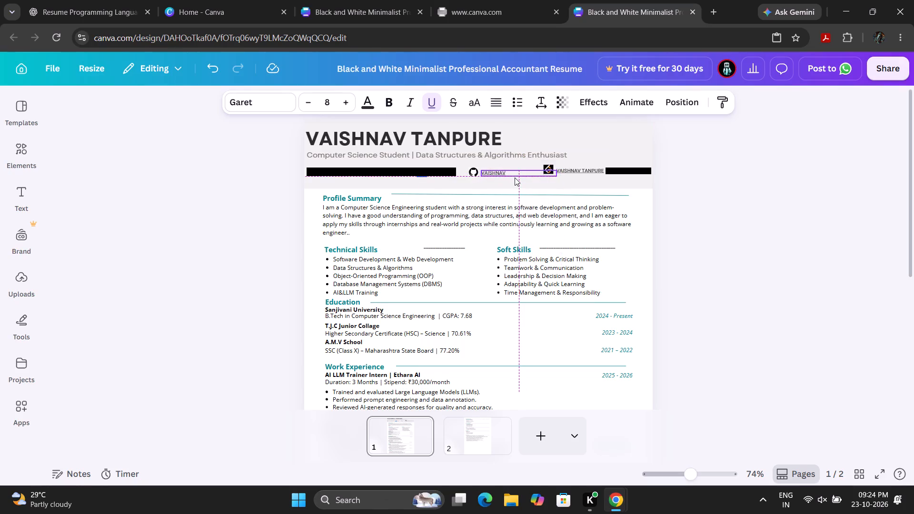
pyautogui.moveTo(515, 178); pyautogui.dragTo(515, 177)
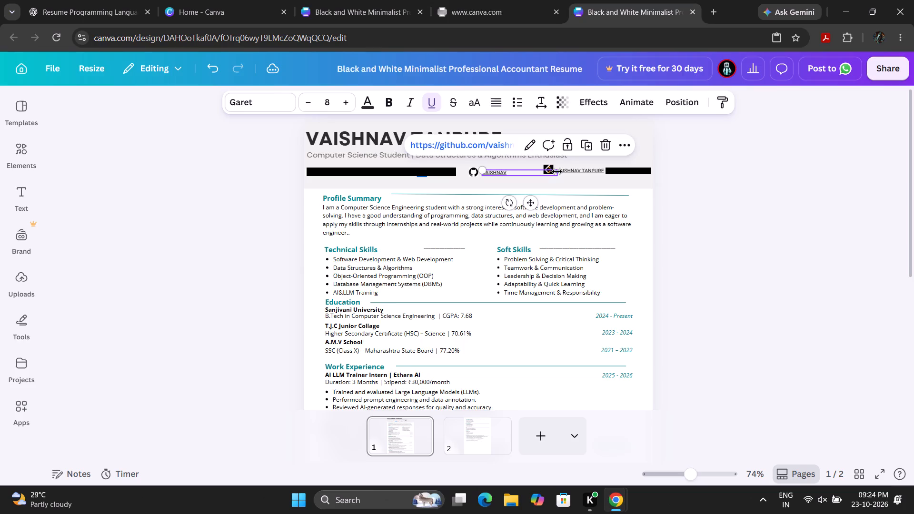
pyautogui.moveTo(557, 171); pyautogui.dragTo(527, 172)
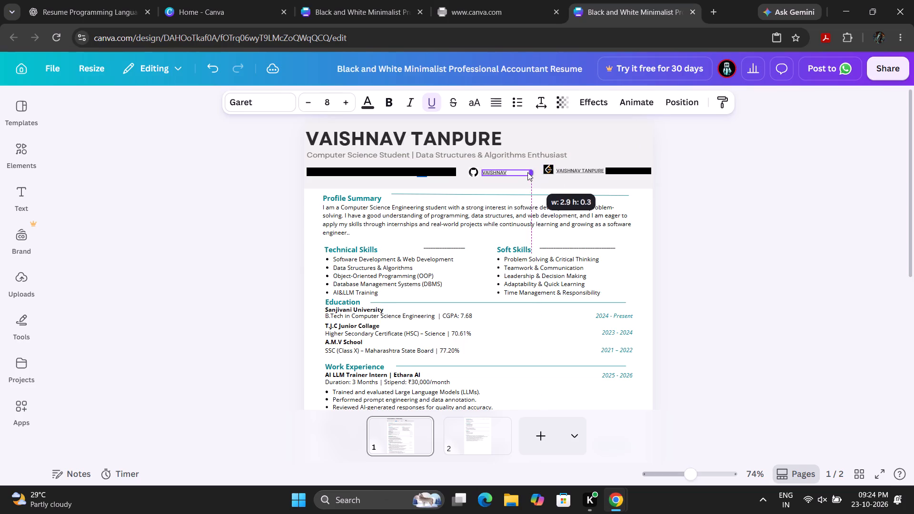
pyautogui.moveTo(527, 172); pyautogui.dragTo(509, 170)
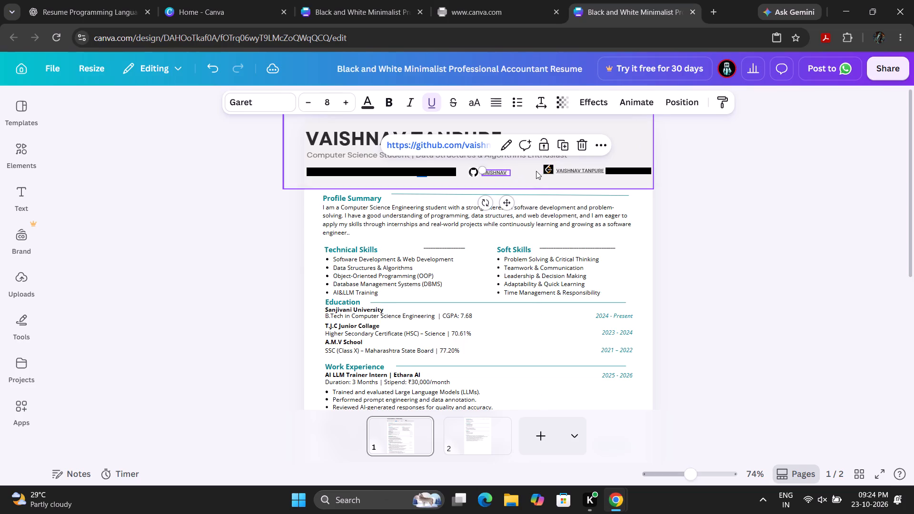
# Move the LeetCode icon left in the contact row, close to the end of the shortened GitHub link.
pyautogui.moveTo(547, 168); pyautogui.dragTo(530, 173)
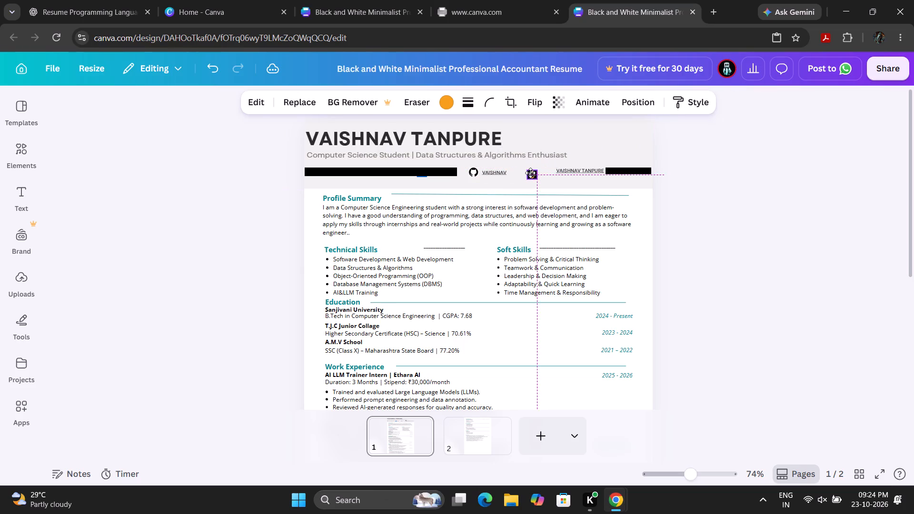
pyautogui.moveTo(530, 173); pyautogui.dragTo(517, 169)
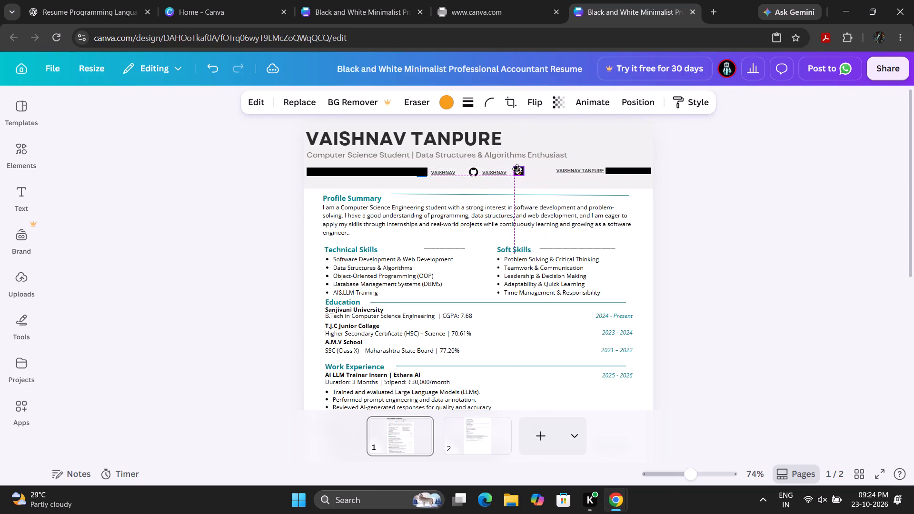
pyautogui.moveTo(517, 169); pyautogui.dragTo(521, 169)
# Delete the surname from the LeetCode profile link text, leaving only the first name.
pyautogui.click(590, 169)
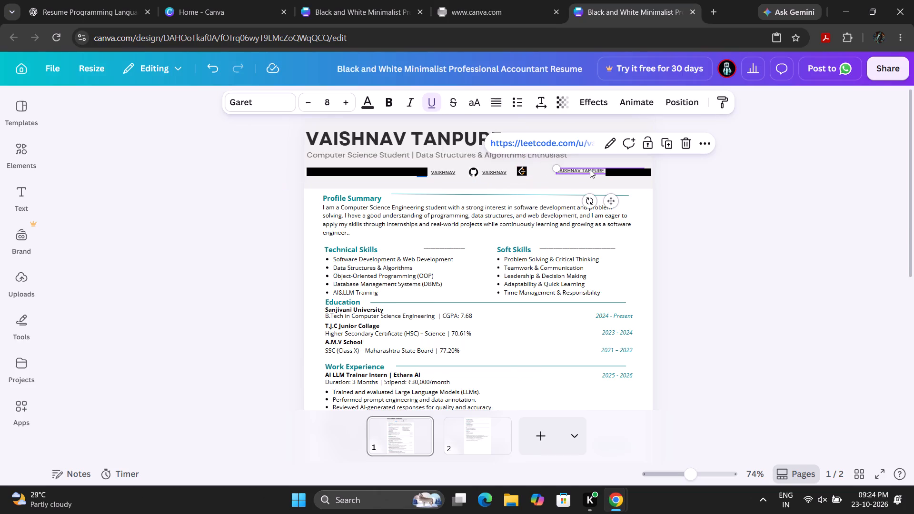
pyautogui.click(590, 169)
pyautogui.moveTo(590, 169); pyautogui.dragTo(581, 170)
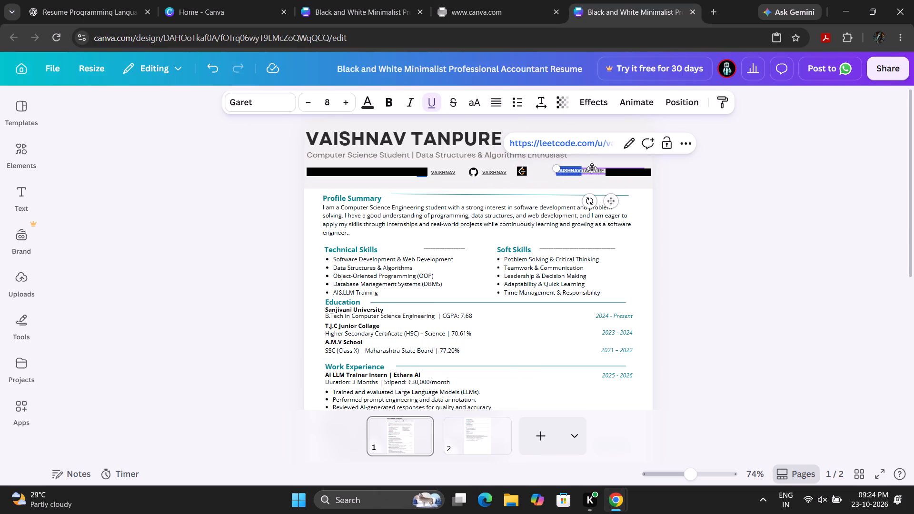
pyautogui.doubleClick(592, 168)
pyautogui.press('BackSpace')
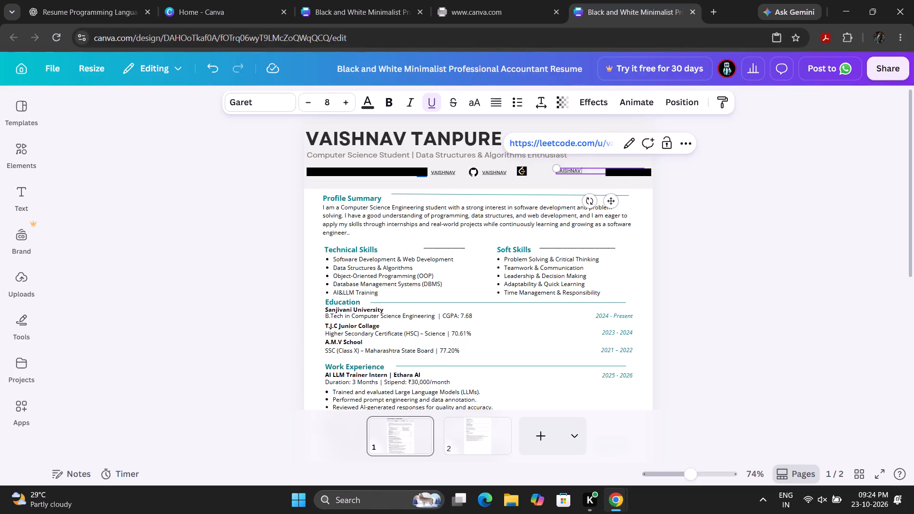
# Narrow the LeetCode link's text box to fit the shortened name and place it beside the LeetCode icon, level with the other links.
pyautogui.moveTo(644, 171); pyautogui.dragTo(634, 171)
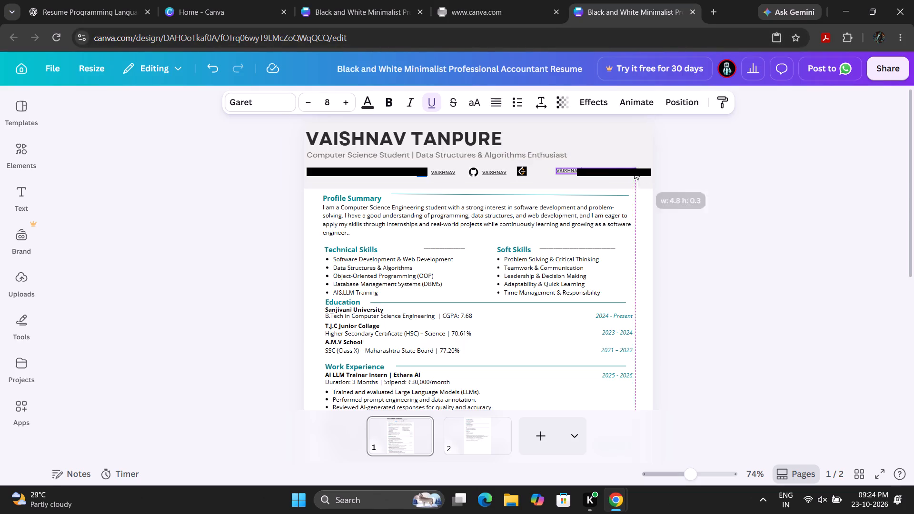
pyautogui.moveTo(634, 171); pyautogui.dragTo(593, 168)
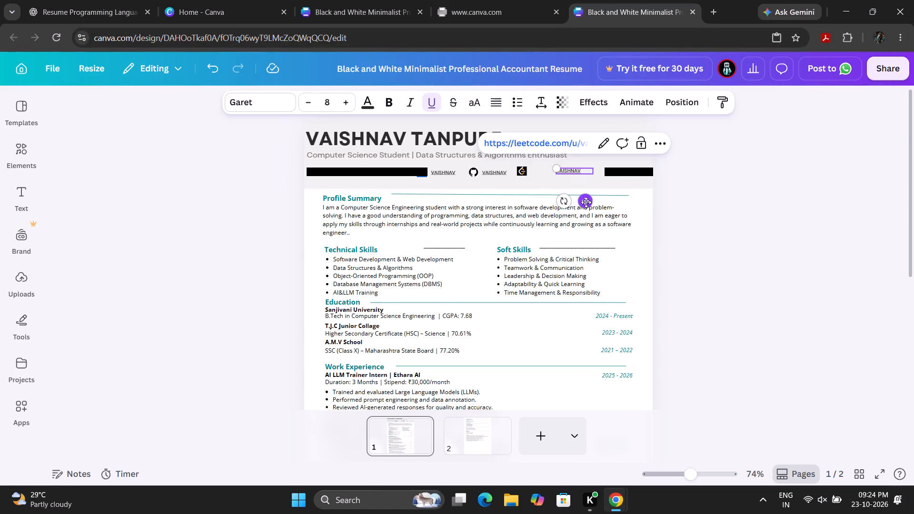
pyautogui.moveTo(586, 202); pyautogui.dragTo(564, 205)
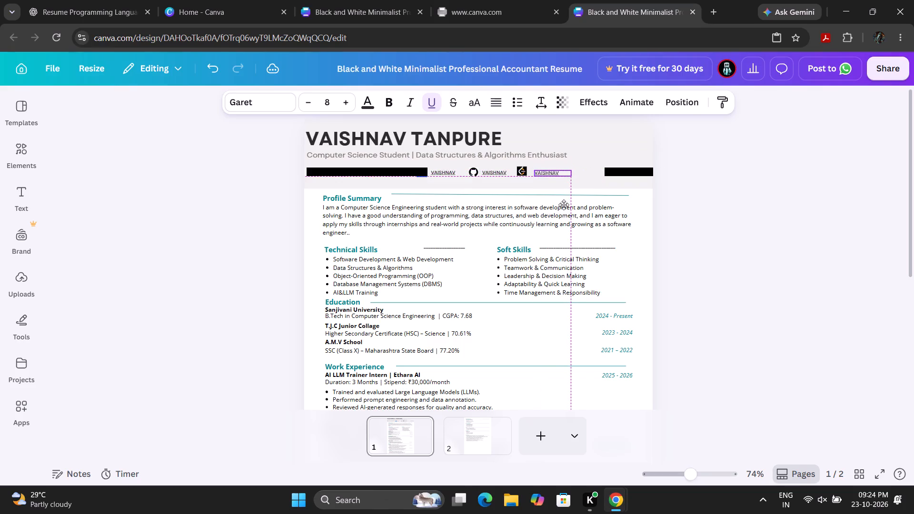
pyautogui.moveTo(564, 205); pyautogui.dragTo(564, 203)
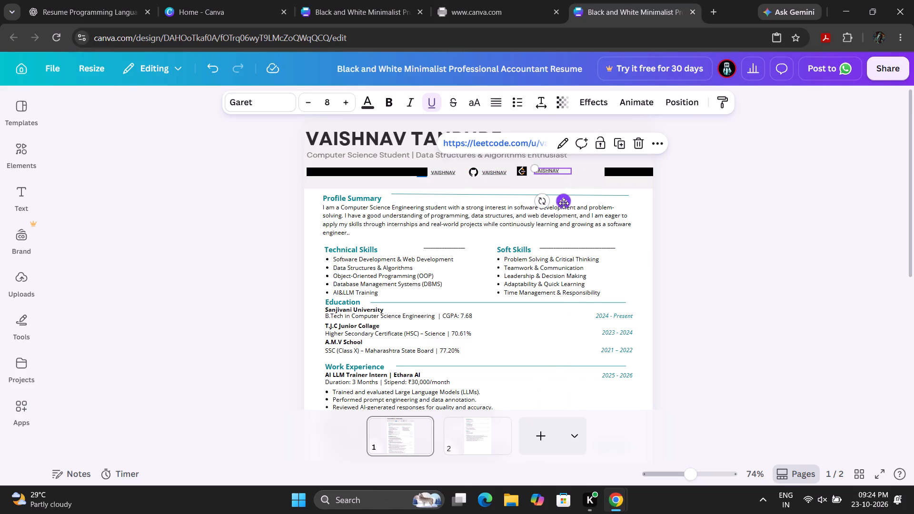
pyautogui.click(692, 200)
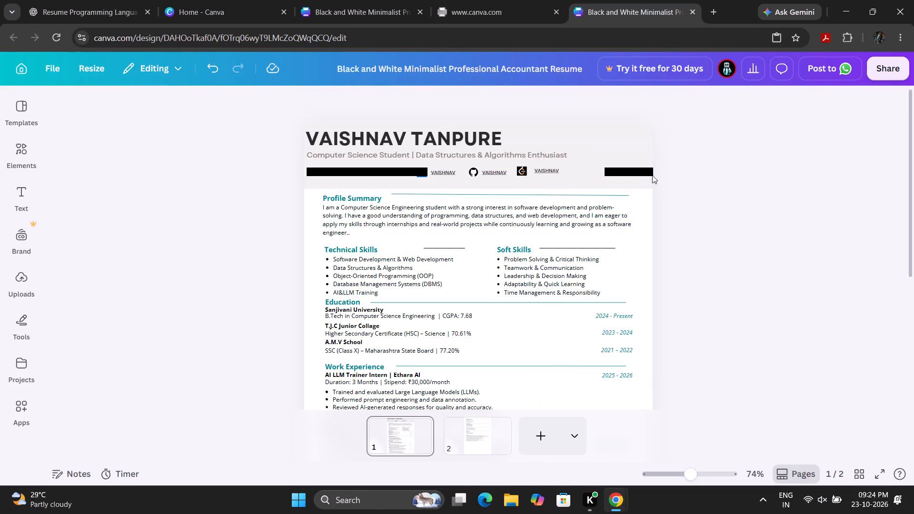
pyautogui.click(544, 171)
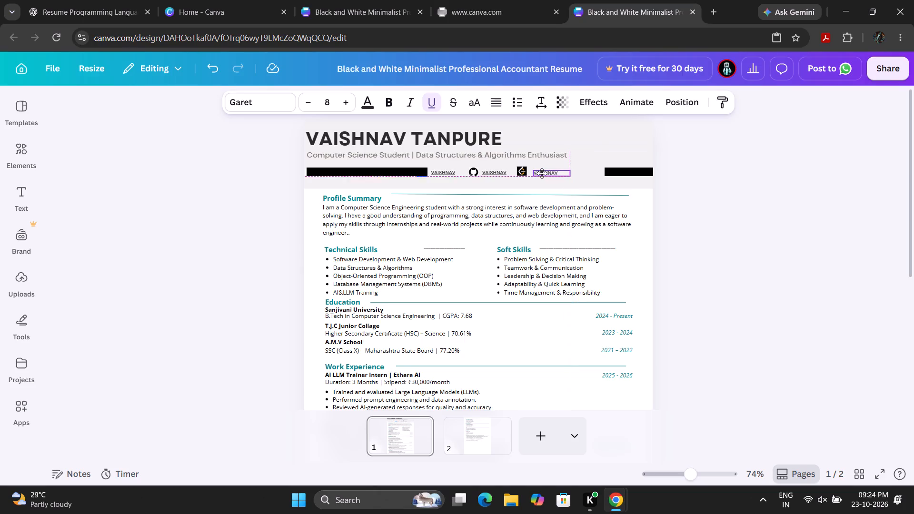
pyautogui.click(715, 193)
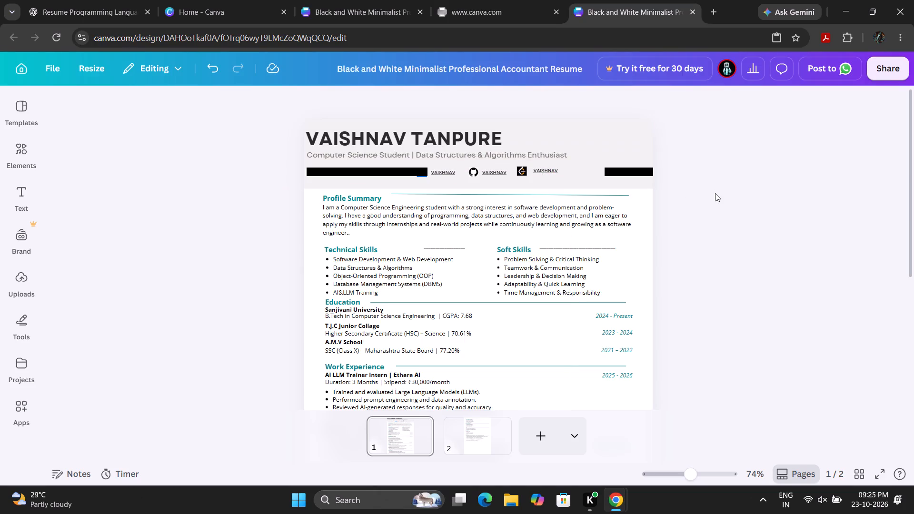
pyautogui.click(554, 170)
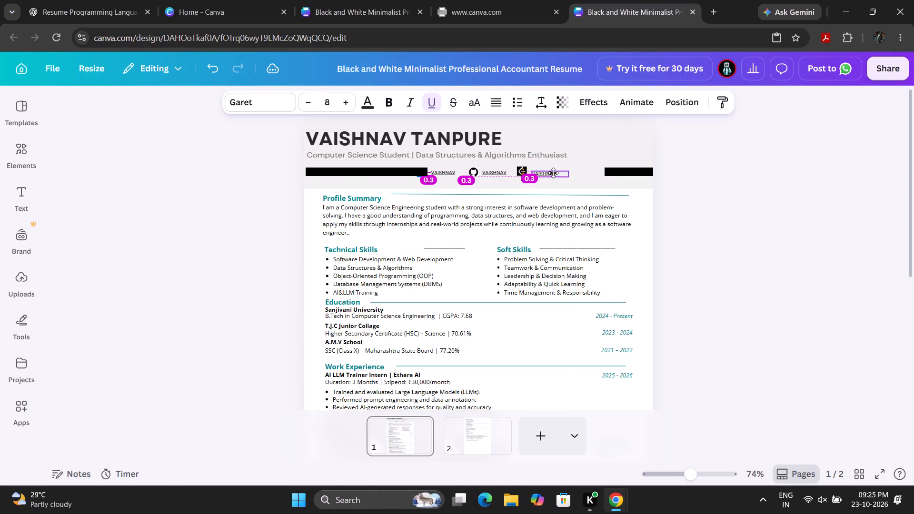
pyautogui.click(730, 197)
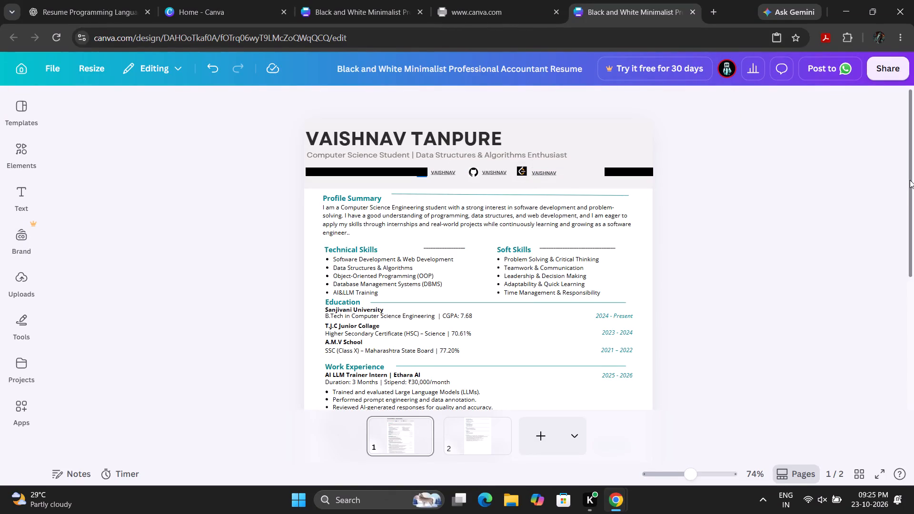
# Lower the LeetCode icon slightly and shrink it a little so it lines up with the link names in the contact row.
pyautogui.click(519, 168)
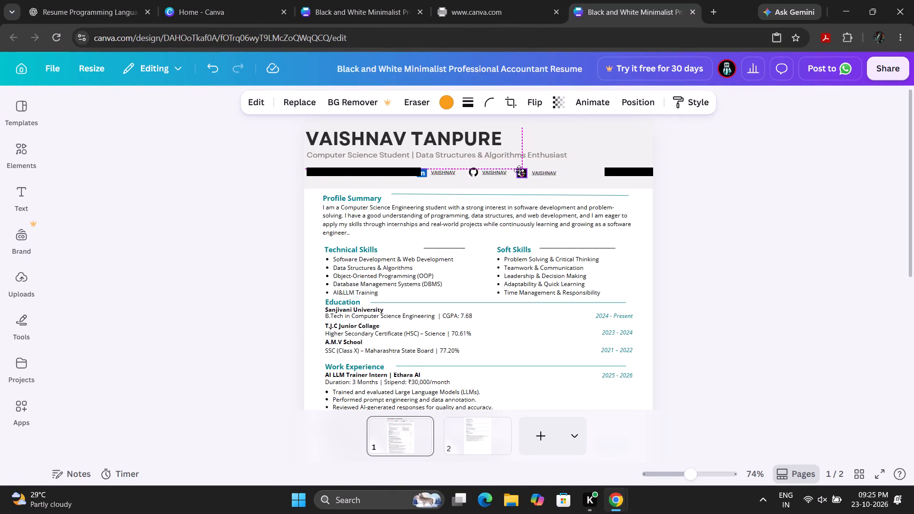
pyautogui.click(750, 173)
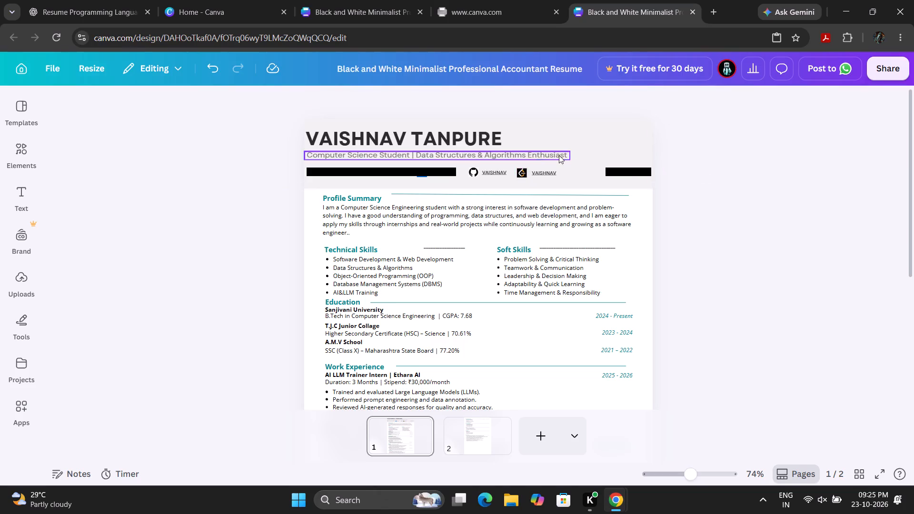
pyautogui.click(523, 173)
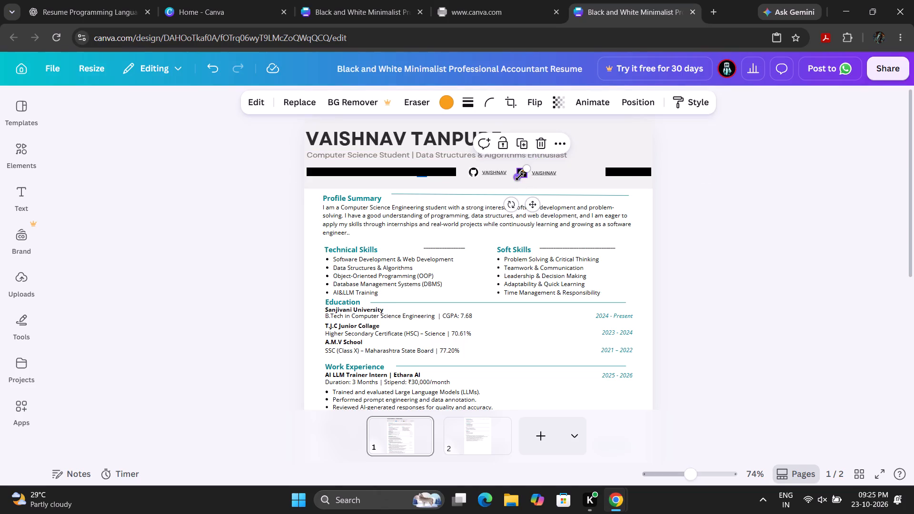
pyautogui.click(519, 177)
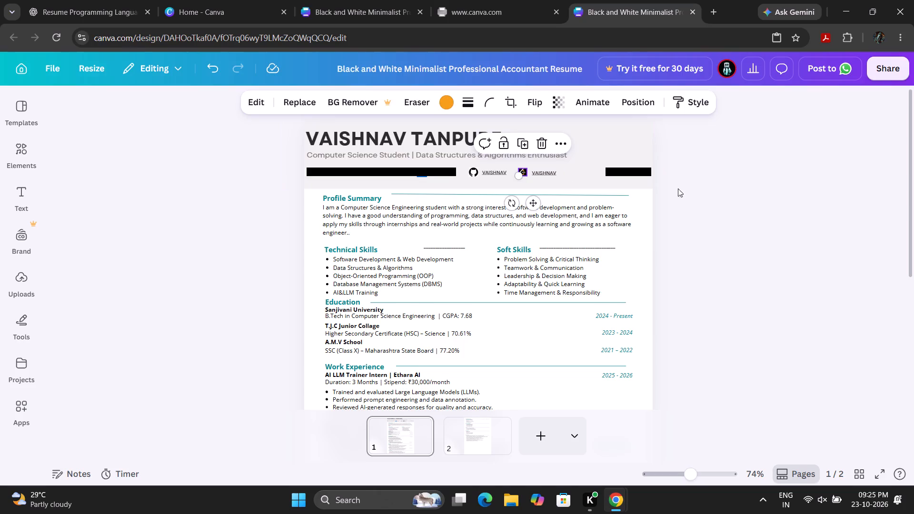
pyautogui.click(735, 190)
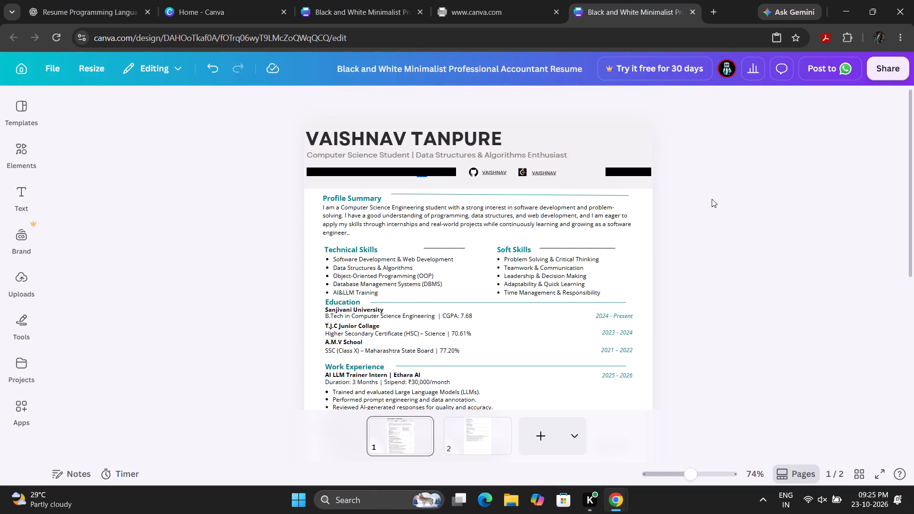
# Move the phone number left in the contact row, closer to the shortened LeetCode link.
pyautogui.moveTo(630, 168); pyautogui.dragTo(606, 170)
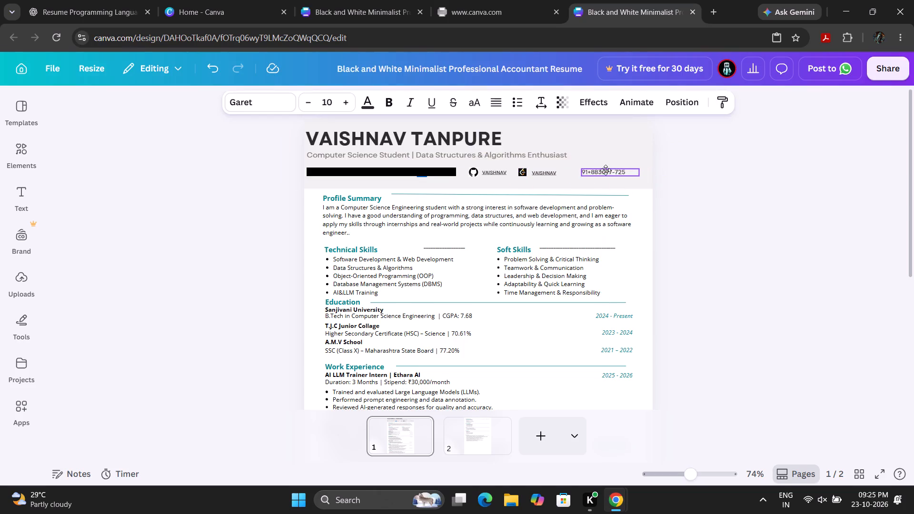
pyautogui.moveTo(606, 170); pyautogui.dragTo(596, 170)
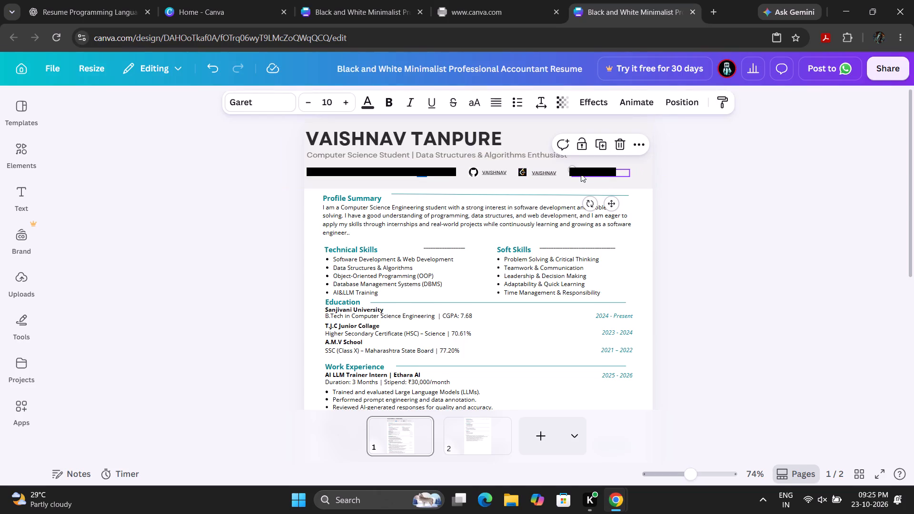
# Delete the country-code prefix and its plus sign from the start of the phone number.
pyautogui.doubleClick(579, 170)
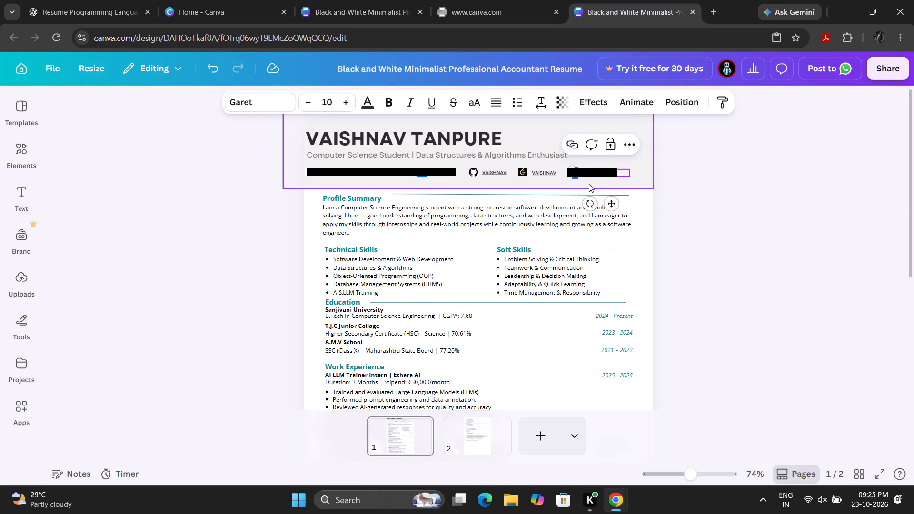
pyautogui.press('BackSpace')
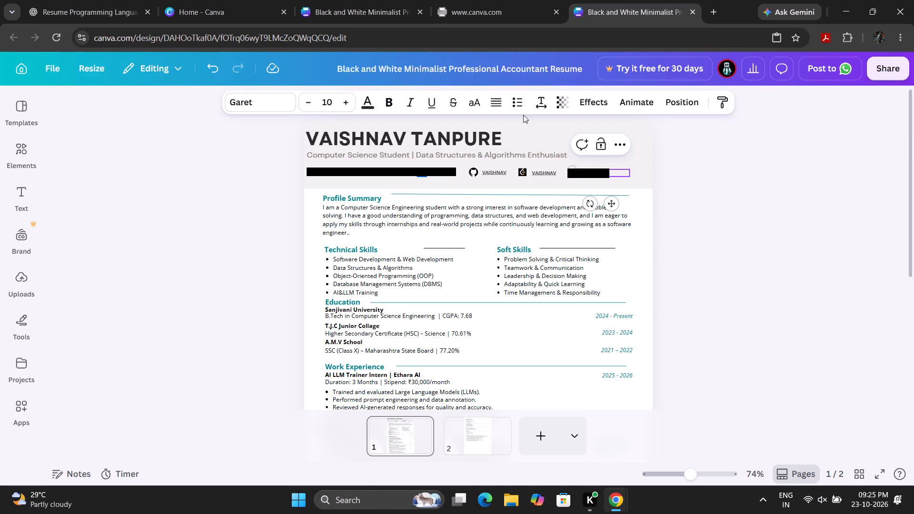
pyautogui.press('Right')
pyautogui.press('BackSpace')
# Add the dark grey phone handset graphic from the recommended elements to page 1.
pyautogui.click(25, 152)
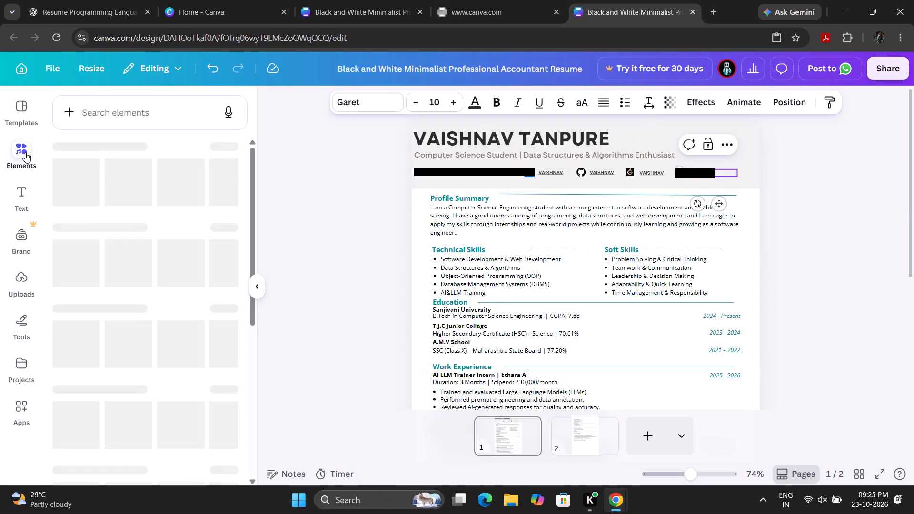
pyautogui.click(149, 109)
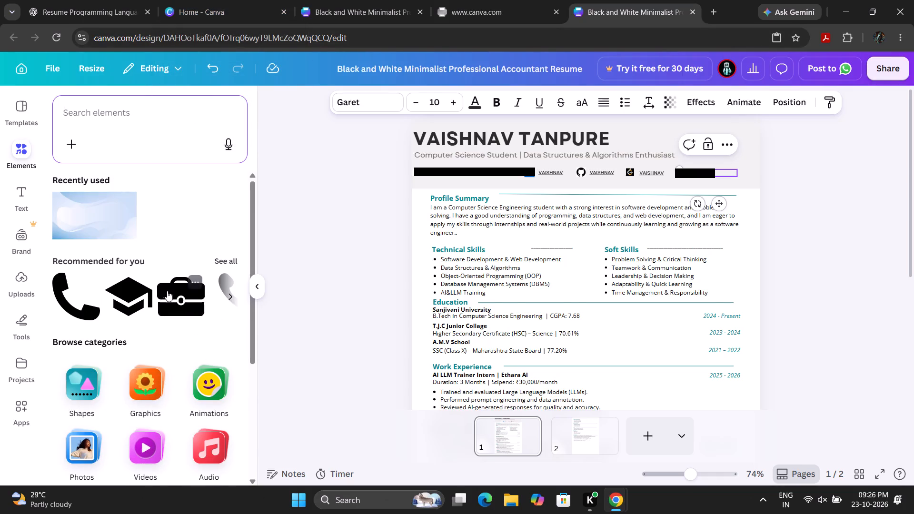
pyautogui.click(221, 259)
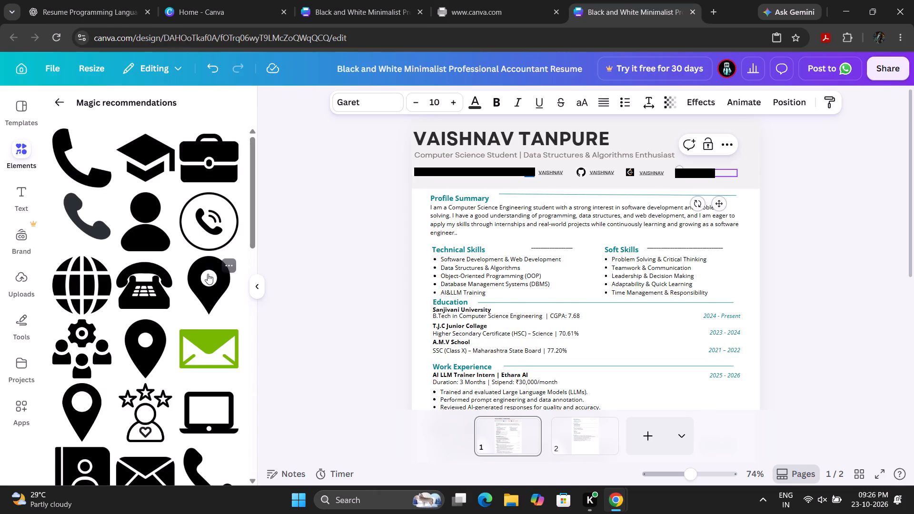
pyautogui.scroll(-3, 183, 301)
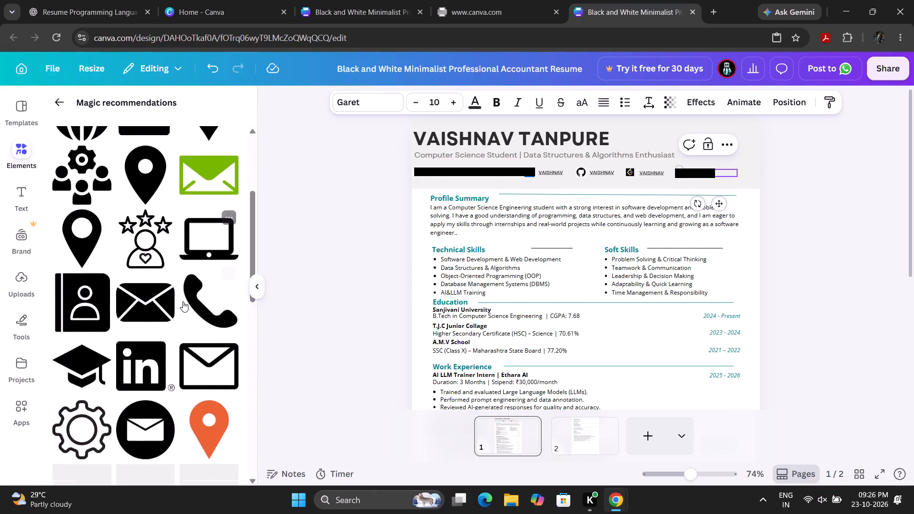
pyautogui.scroll(3, 182, 301)
pyautogui.click(85, 220)
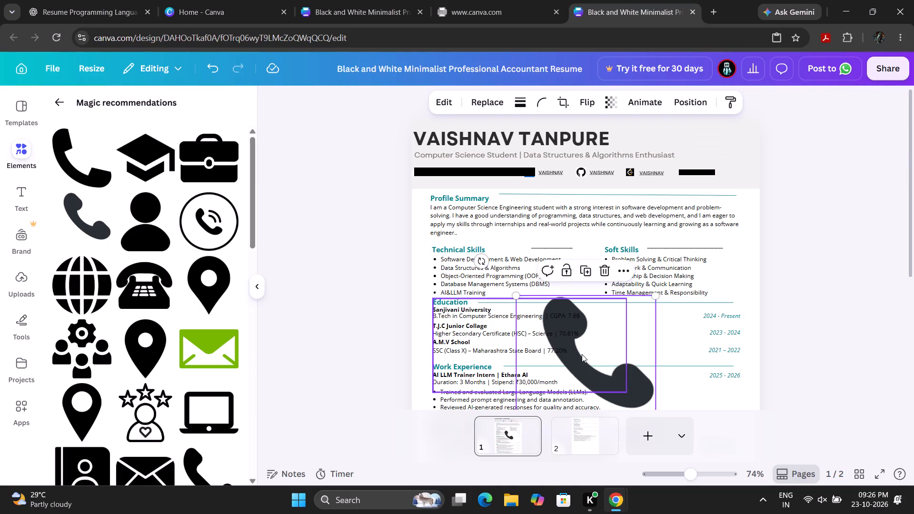
# Shrink the phone handset graphic on page 1 down to a small icon beside the Education heading.
pyautogui.scroll(-1, 582, 354)
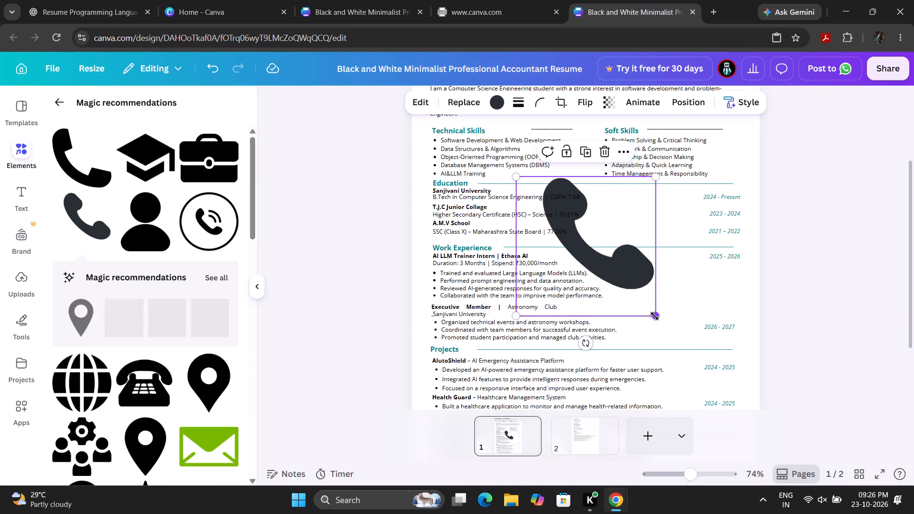
pyautogui.moveTo(655, 317); pyautogui.dragTo(596, 260)
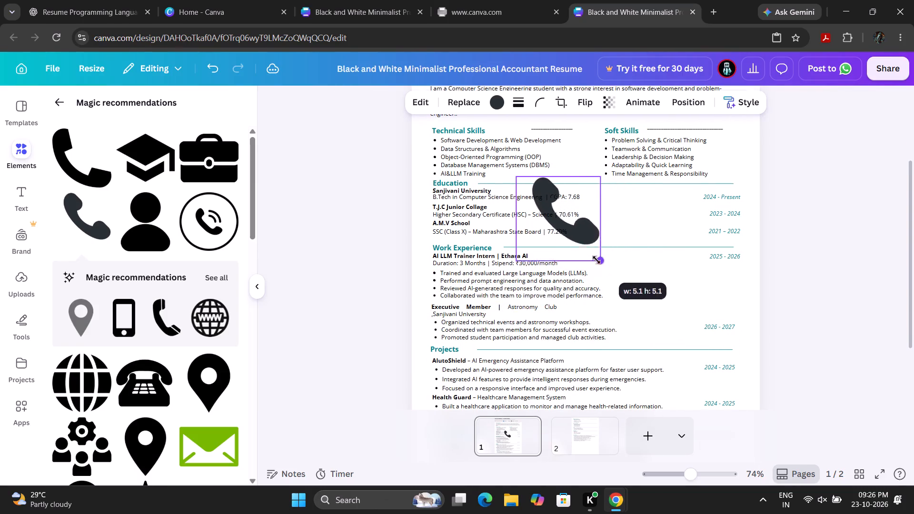
pyautogui.moveTo(596, 260); pyautogui.dragTo(504, 191)
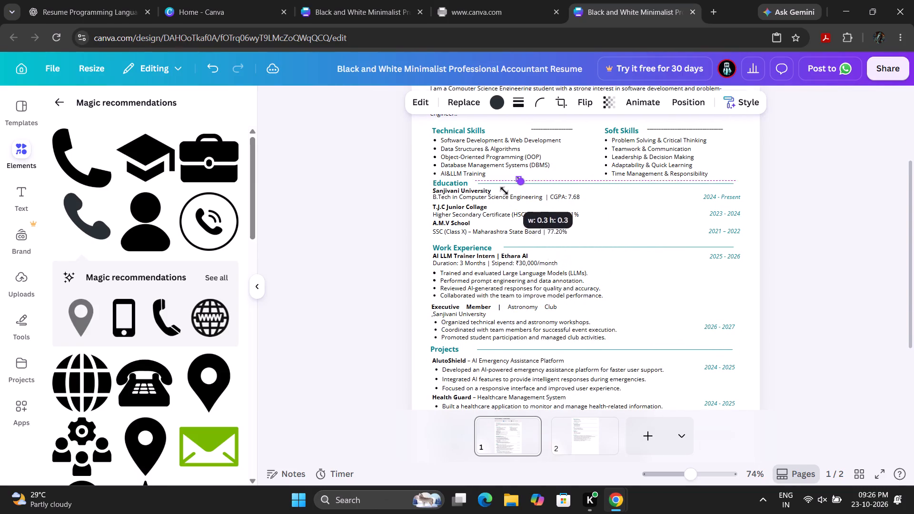
pyautogui.moveTo(504, 191); pyautogui.dragTo(513, 208)
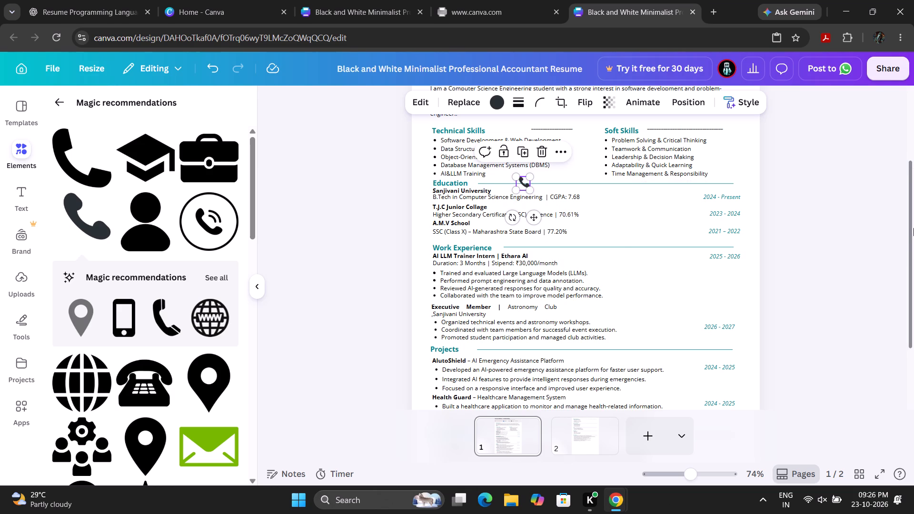
# Move the small phone icon from the Education heading up into the page 1 header, above the phone number.
pyautogui.scroll(-1, 276, 215)
pyautogui.scroll(2, 277, 216)
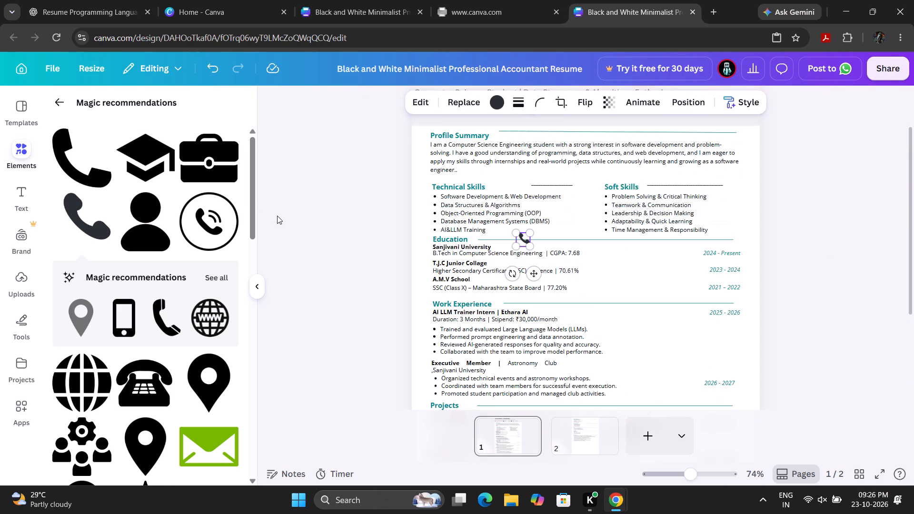
pyautogui.click(522, 246)
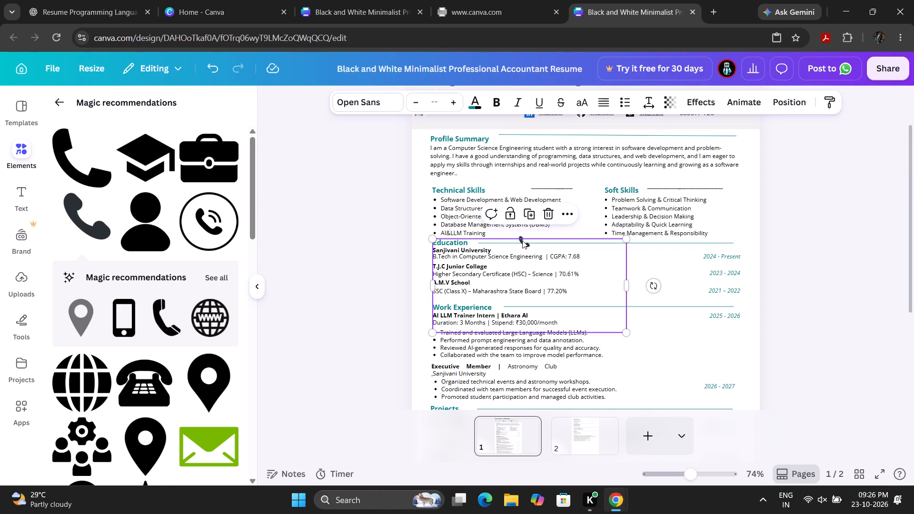
pyautogui.click(523, 245)
pyautogui.click(528, 244)
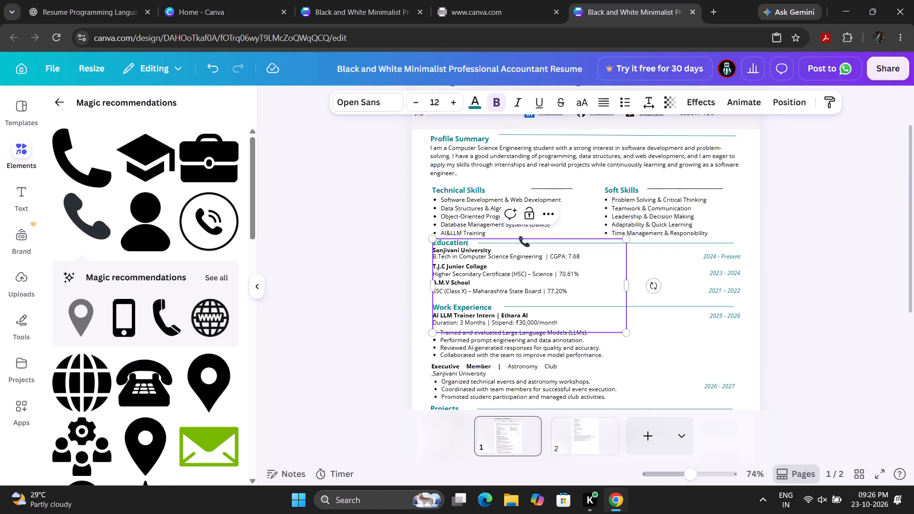
pyautogui.click(520, 242)
pyautogui.click(901, 266)
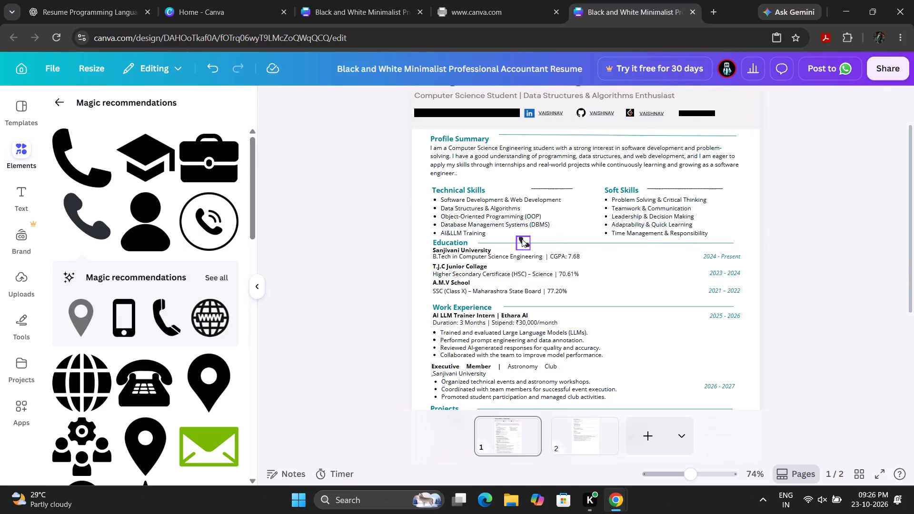
pyautogui.moveTo(522, 238); pyautogui.dragTo(534, 236)
pyautogui.click(888, 257)
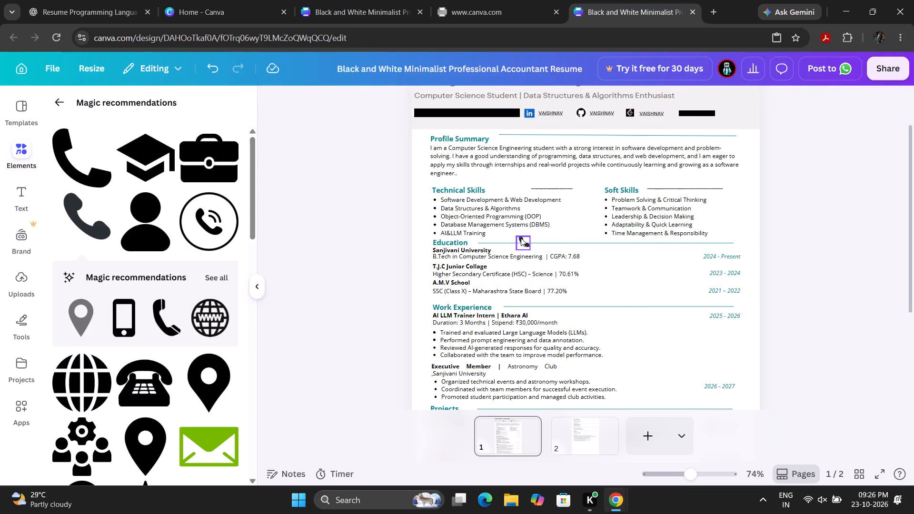
pyautogui.moveTo(521, 238); pyautogui.dragTo(677, 138)
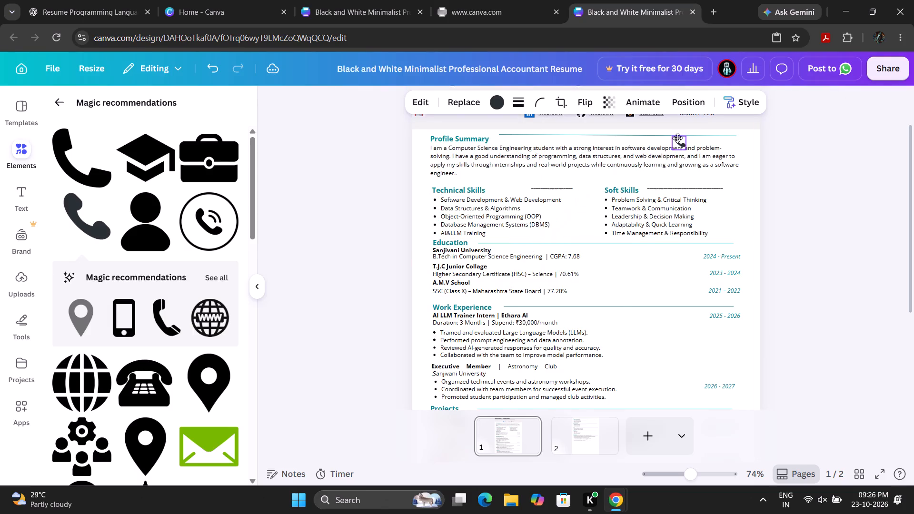
pyautogui.moveTo(677, 138); pyautogui.dragTo(705, 146)
pyautogui.scroll(5, 677, 138)
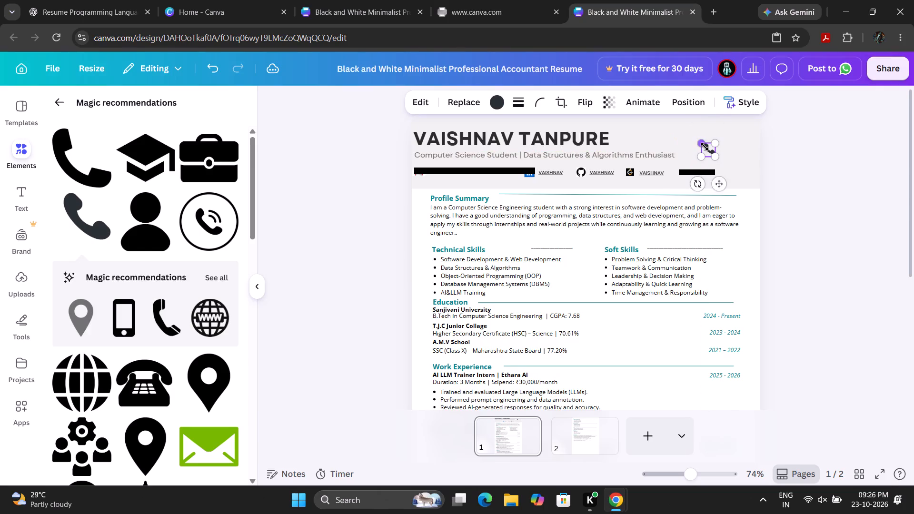
pyautogui.scroll(2, 815, 190)
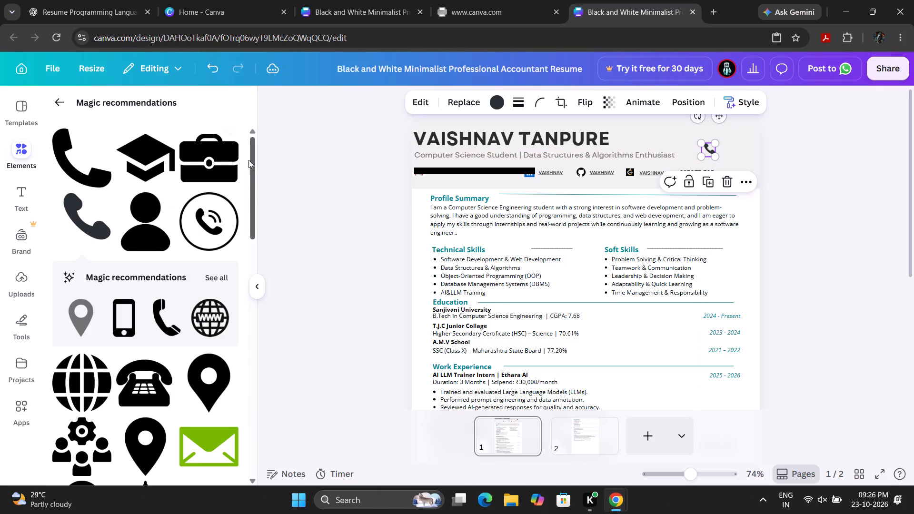
# Shrink the phone icon in the header further, to about 0.4 by 0.4, to suit the contact row.
pyautogui.click(19, 150)
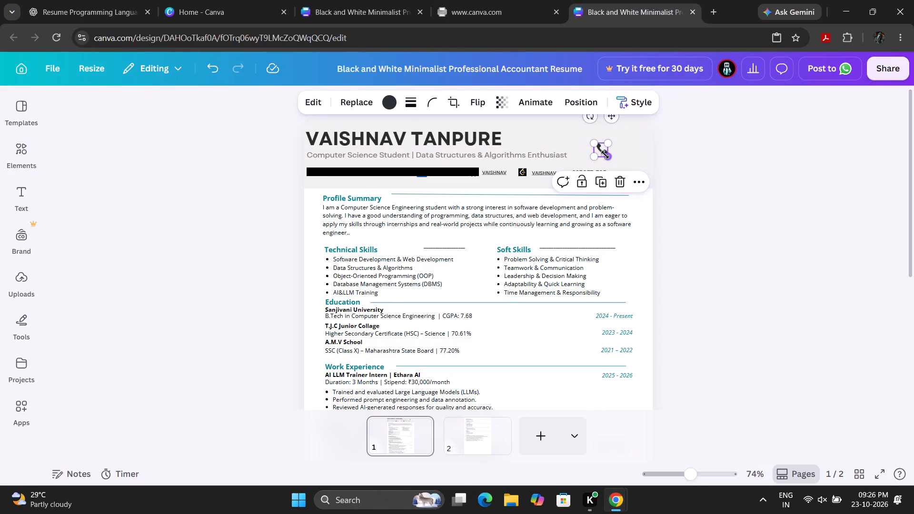
pyautogui.moveTo(606, 153); pyautogui.dragTo(598, 146)
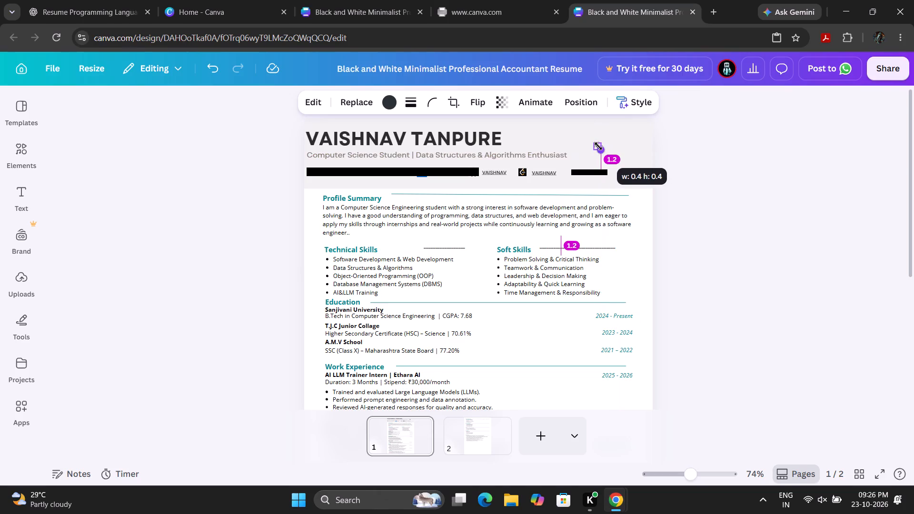
pyautogui.moveTo(598, 146); pyautogui.dragTo(598, 147)
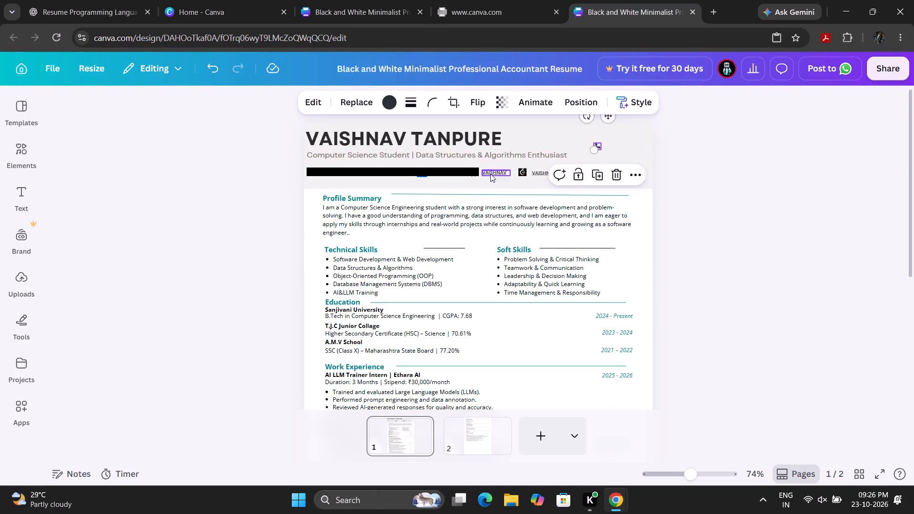
pyautogui.click(522, 171)
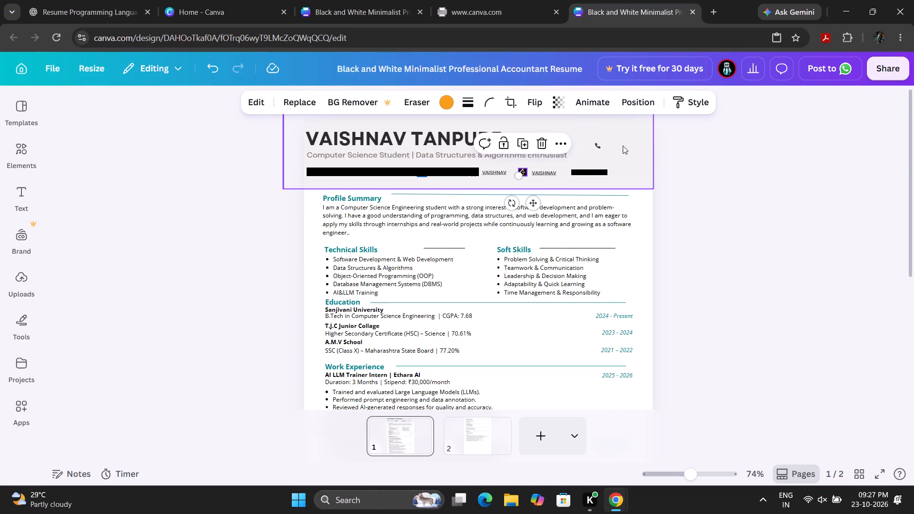
# Place the phone icon between the LeetCode link and the phone number, level with the rest of the contact row.
pyautogui.moveTo(598, 146); pyautogui.dragTo(576, 165)
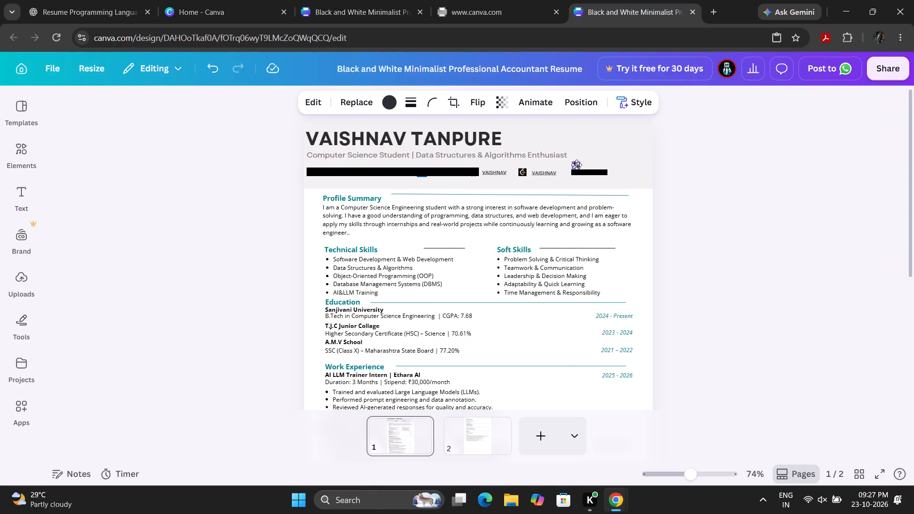
pyautogui.moveTo(576, 165); pyautogui.dragTo(565, 172)
pyautogui.moveTo(565, 172); pyautogui.dragTo(565, 172)
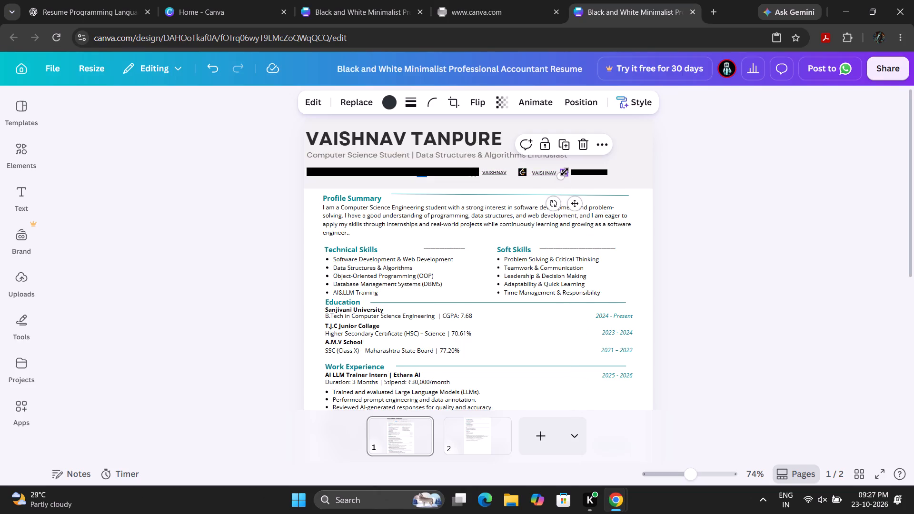
pyautogui.click(576, 200)
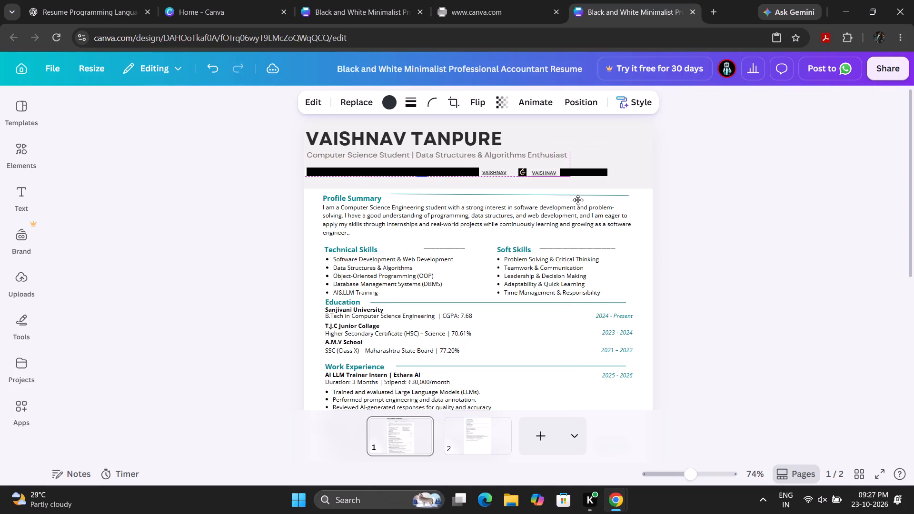
pyautogui.click(771, 158)
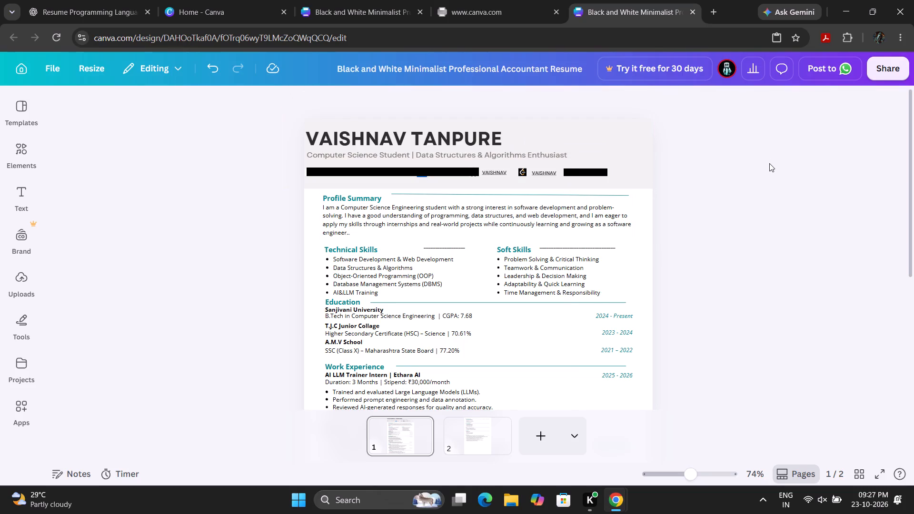
pyautogui.click(569, 174)
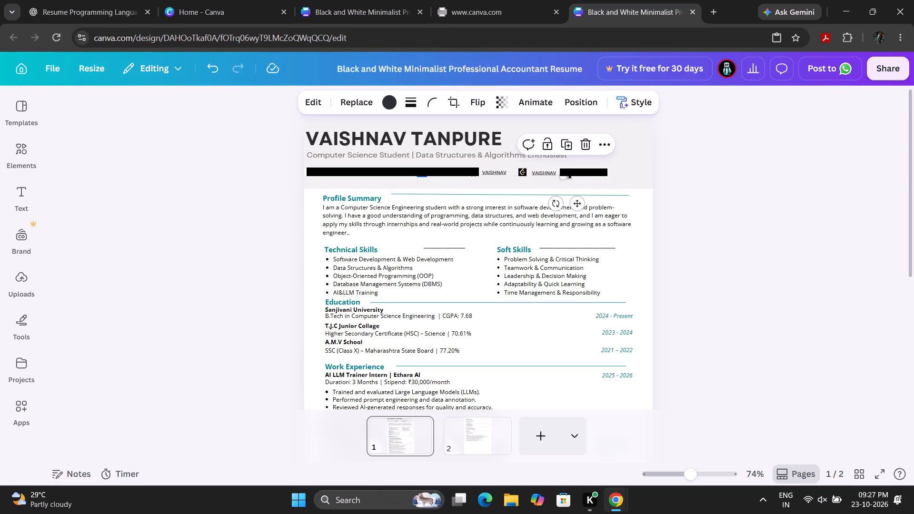
pyautogui.click(567, 175)
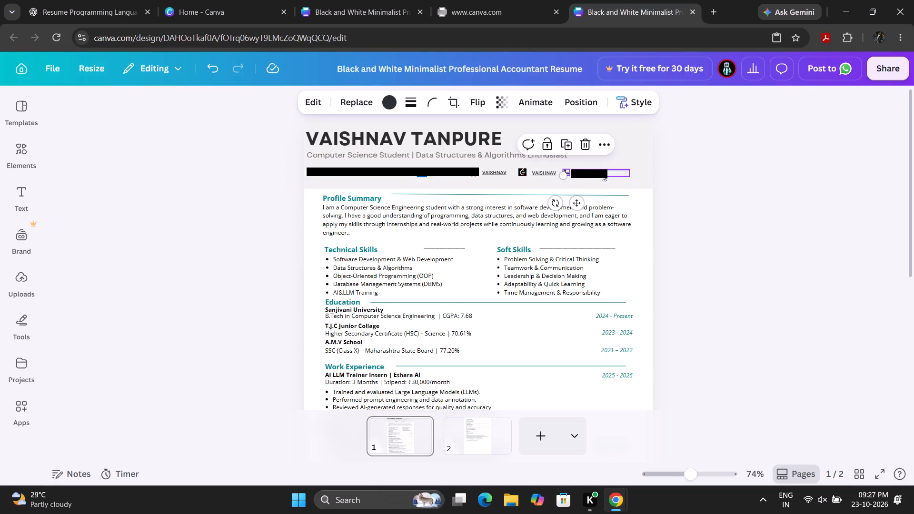
pyautogui.click(565, 178)
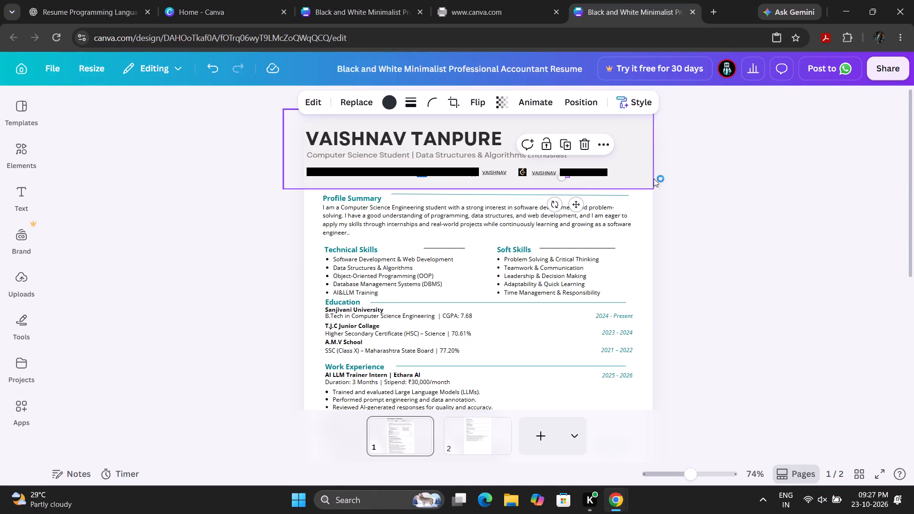
pyautogui.click(704, 169)
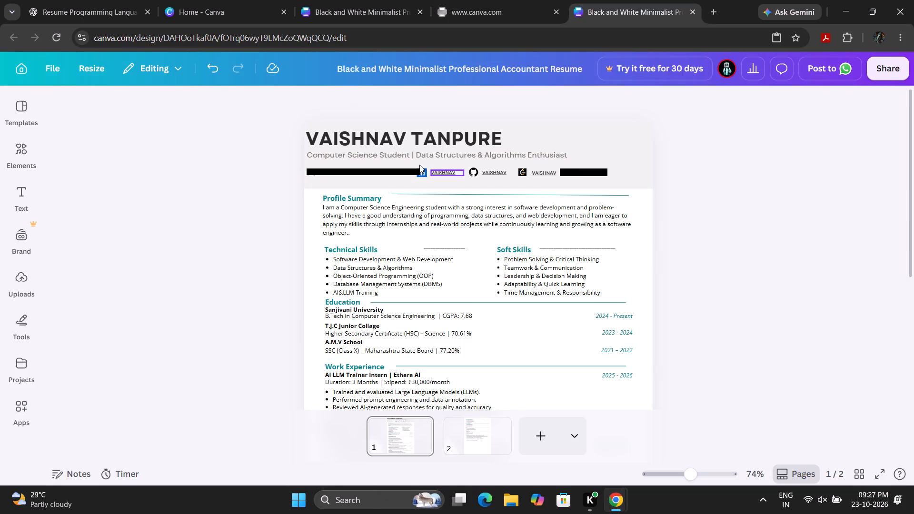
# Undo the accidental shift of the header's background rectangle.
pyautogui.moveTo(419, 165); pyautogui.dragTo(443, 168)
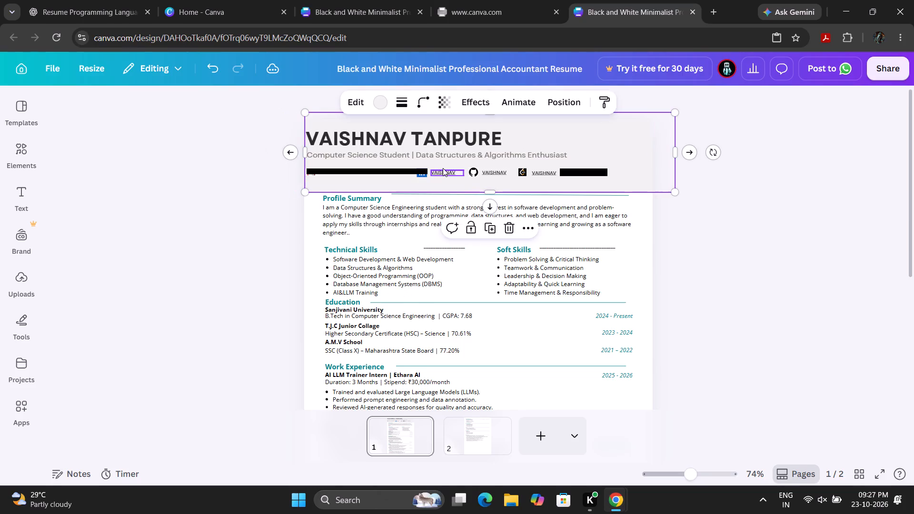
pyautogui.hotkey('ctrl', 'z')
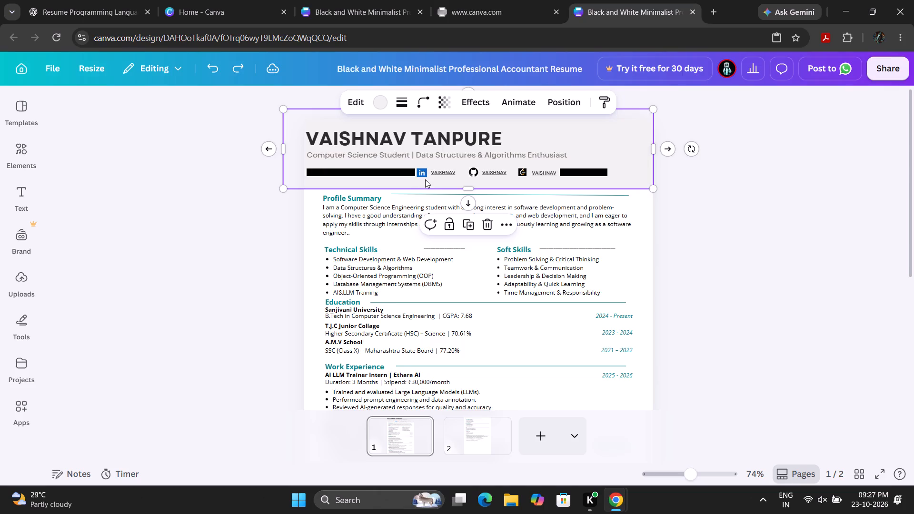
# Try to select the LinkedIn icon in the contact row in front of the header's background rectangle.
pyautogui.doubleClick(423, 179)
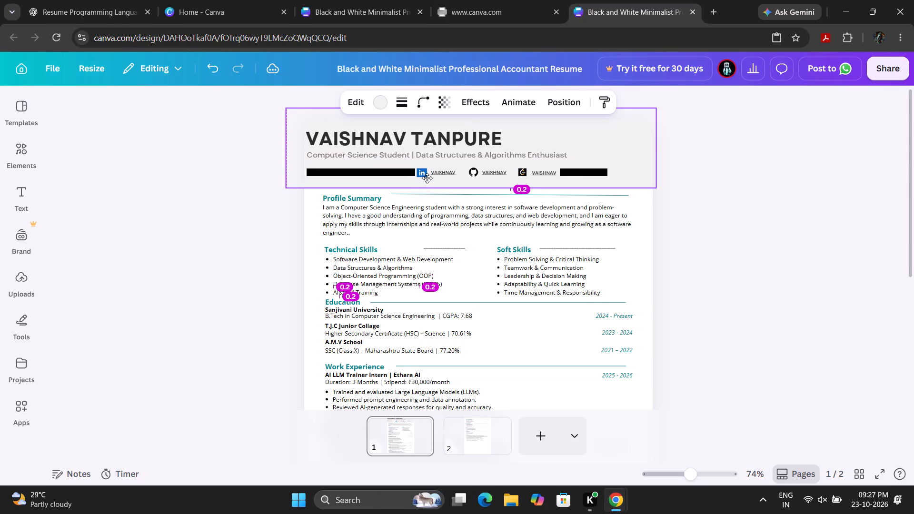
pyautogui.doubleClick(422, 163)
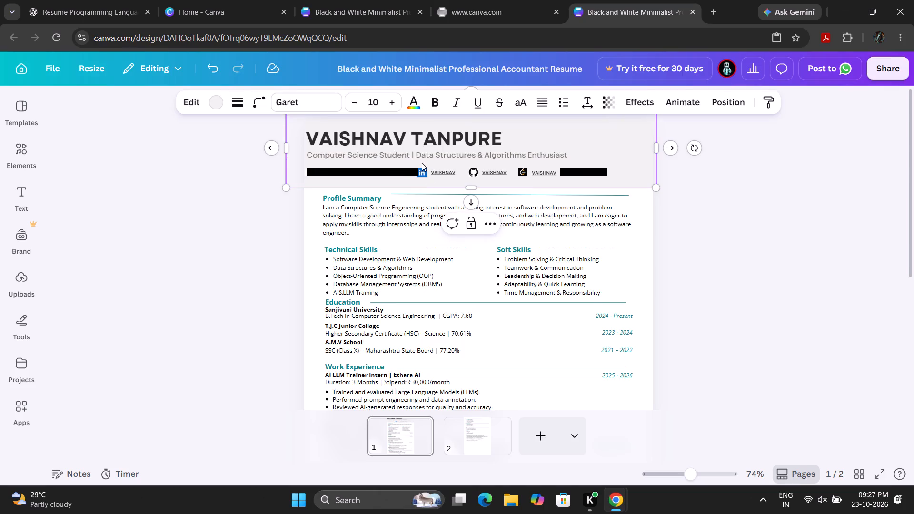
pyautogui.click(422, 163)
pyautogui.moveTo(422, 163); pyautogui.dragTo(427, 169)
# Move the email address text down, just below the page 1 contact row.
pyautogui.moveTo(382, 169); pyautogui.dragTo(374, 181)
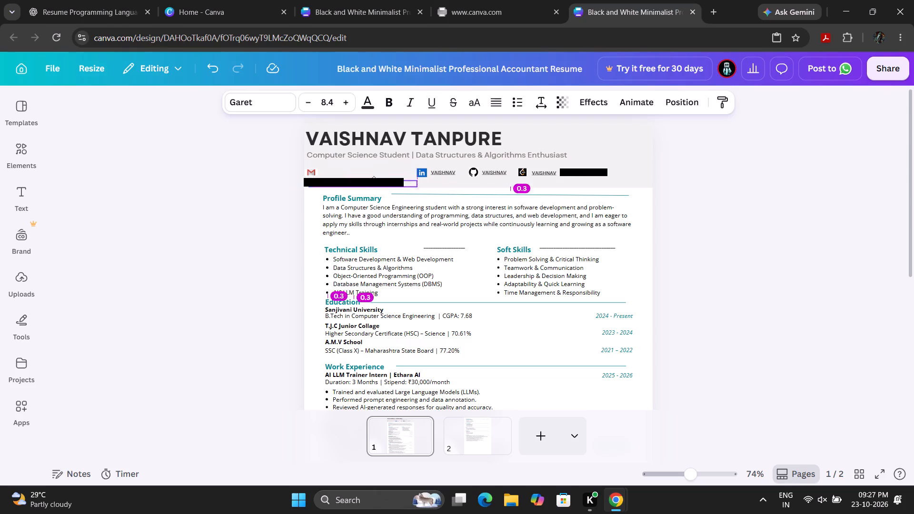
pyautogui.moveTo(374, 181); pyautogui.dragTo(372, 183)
# Move the grey background rectangle out of the page 1 header, towards the page's right edge beside the skills section.
pyautogui.click(413, 167)
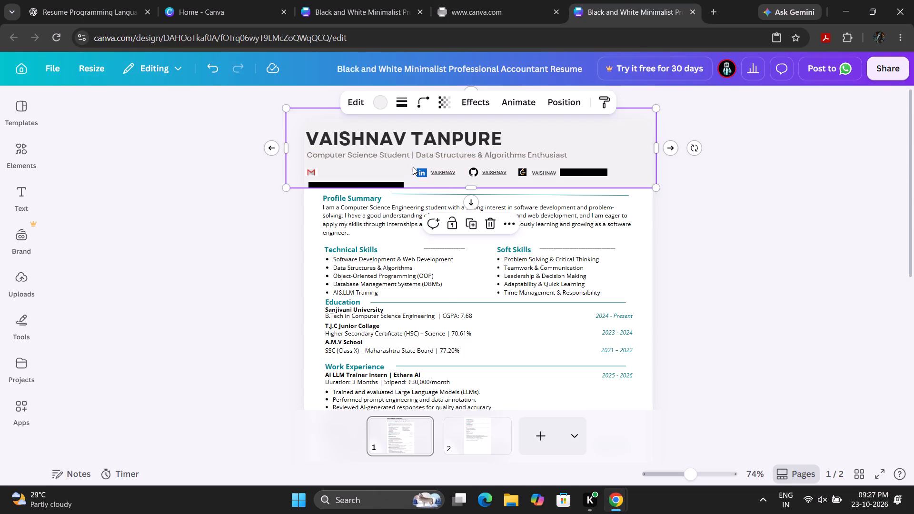
pyautogui.moveTo(413, 167); pyautogui.dragTo(417, 170)
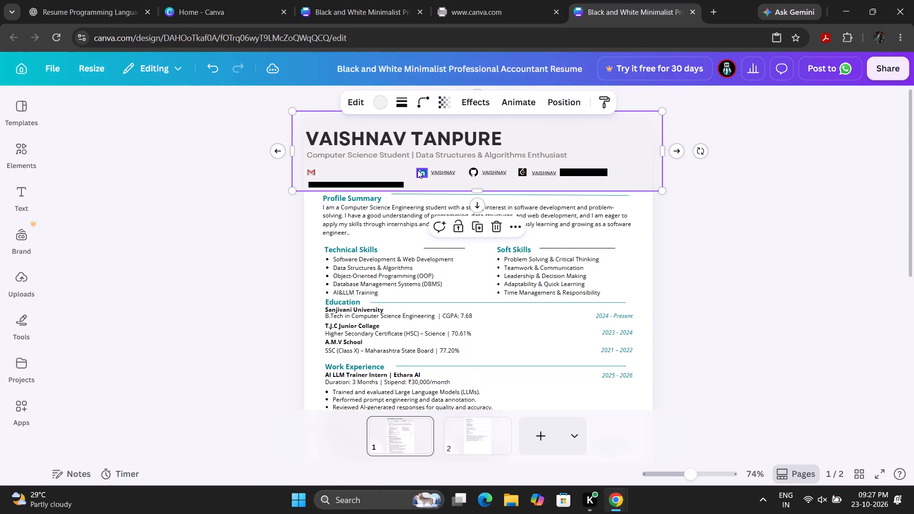
pyautogui.click(606, 169)
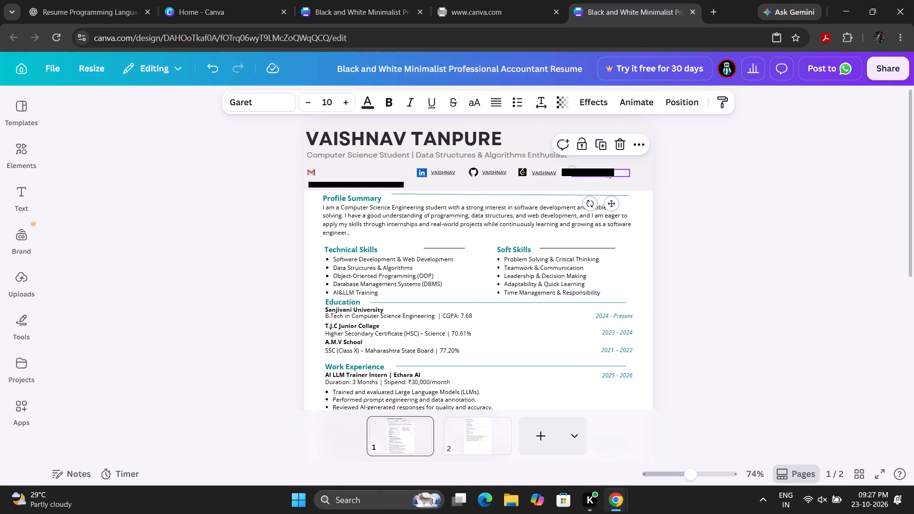
pyautogui.click(608, 163)
pyautogui.moveTo(608, 163); pyautogui.dragTo(602, 169)
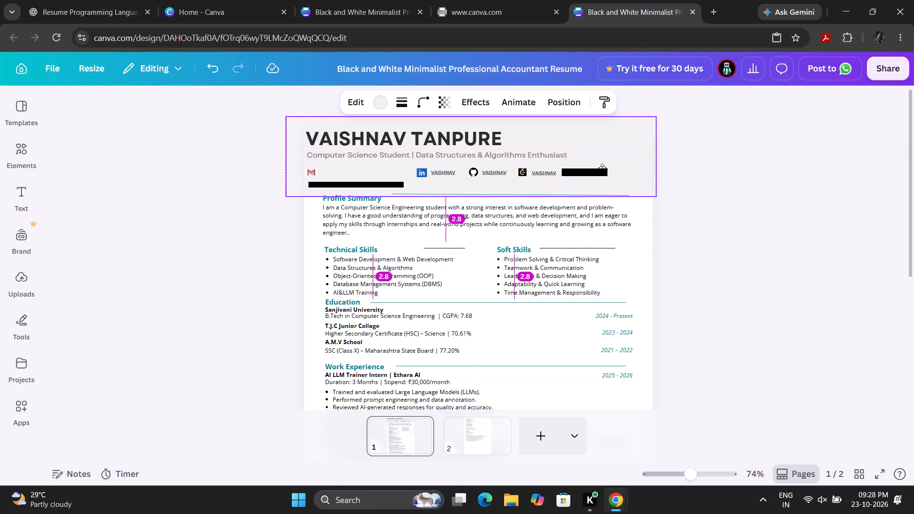
pyautogui.moveTo(602, 169); pyautogui.dragTo(913, 287)
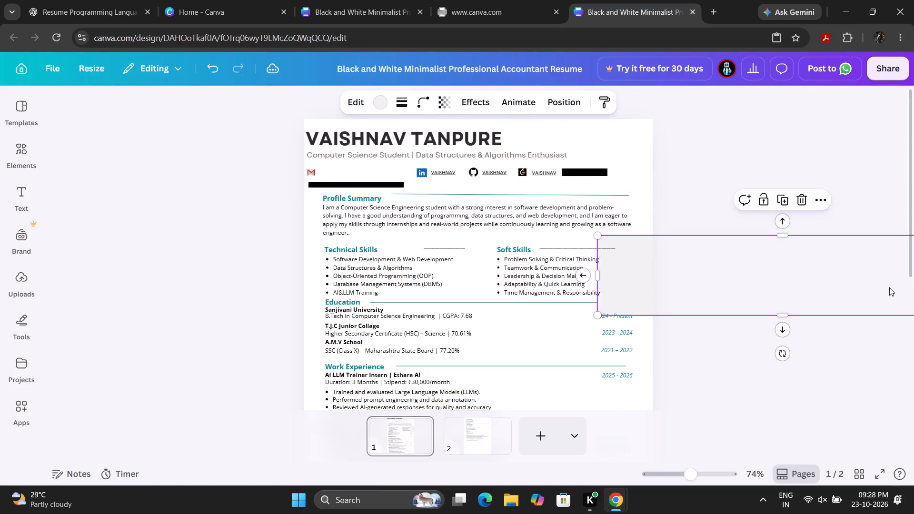
# Shift the LinkedIn, GitHub, LeetCode and phone items together slightly to the right in the contact row.
pyautogui.click(411, 162)
pyautogui.moveTo(411, 162); pyautogui.dragTo(618, 181)
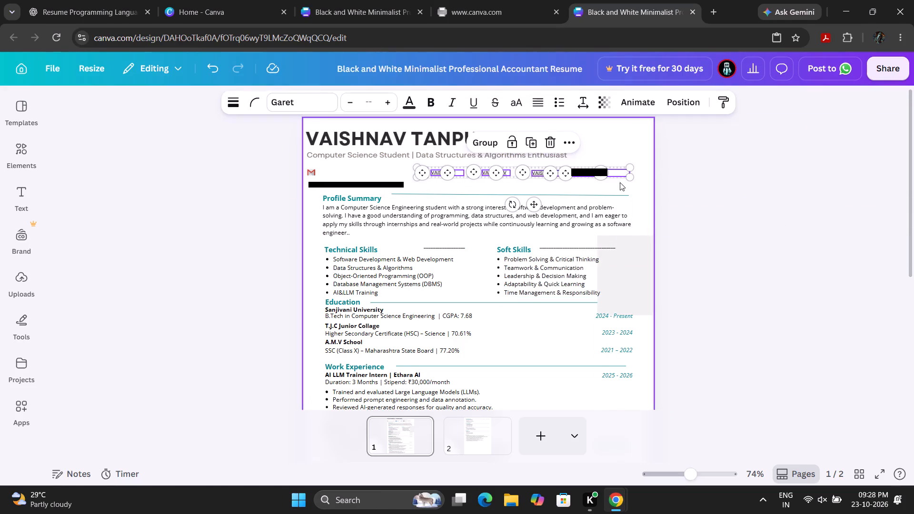
pyautogui.click(535, 207)
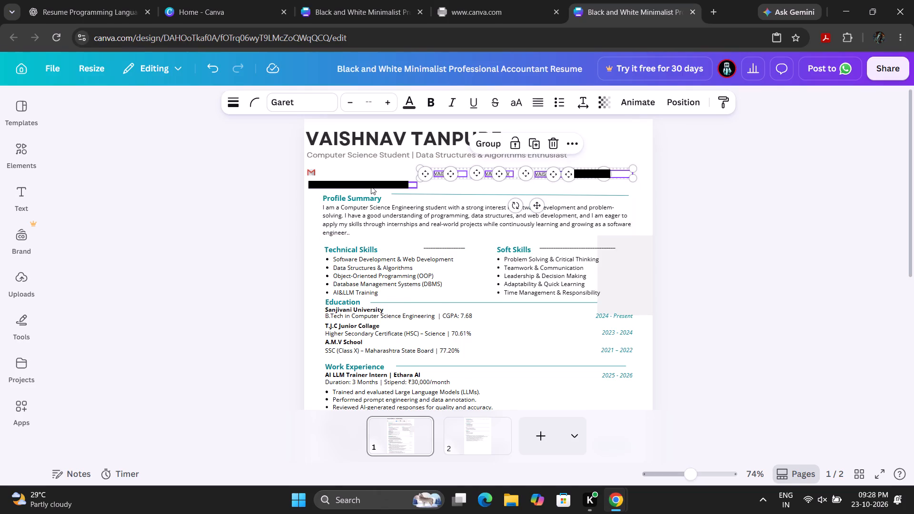
# Move the email address text back up into the contact row, between the Gmail and LinkedIn icons.
pyautogui.moveTo(372, 184); pyautogui.dragTo(378, 178)
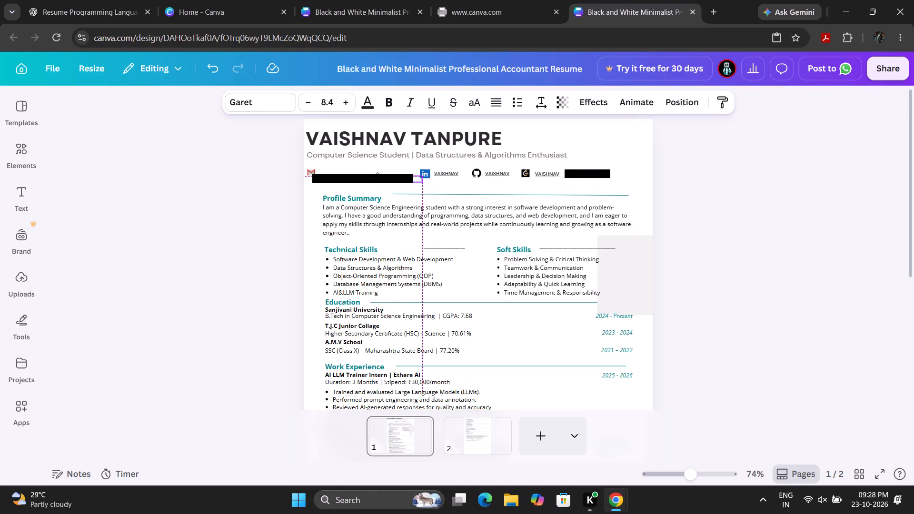
pyautogui.moveTo(378, 178); pyautogui.dragTo(381, 172)
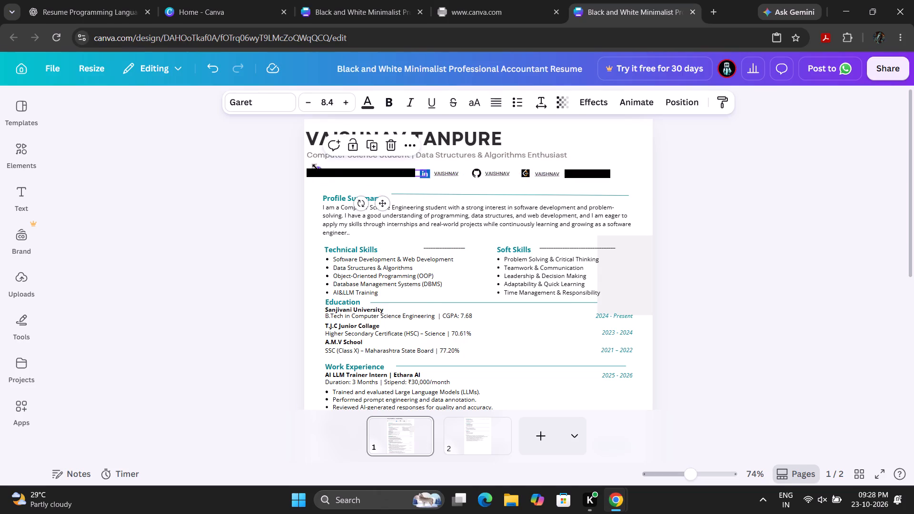
# Enlarge the email address text to size 9.1 and reposition it in the contact row after the Gmail icon.
pyautogui.moveTo(316, 168); pyautogui.dragTo(296, 154)
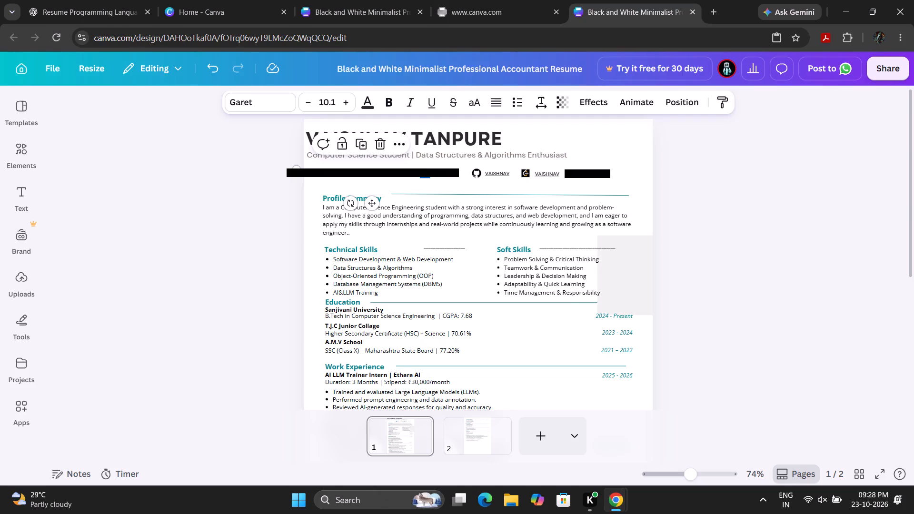
pyautogui.moveTo(427, 174); pyautogui.dragTo(412, 175)
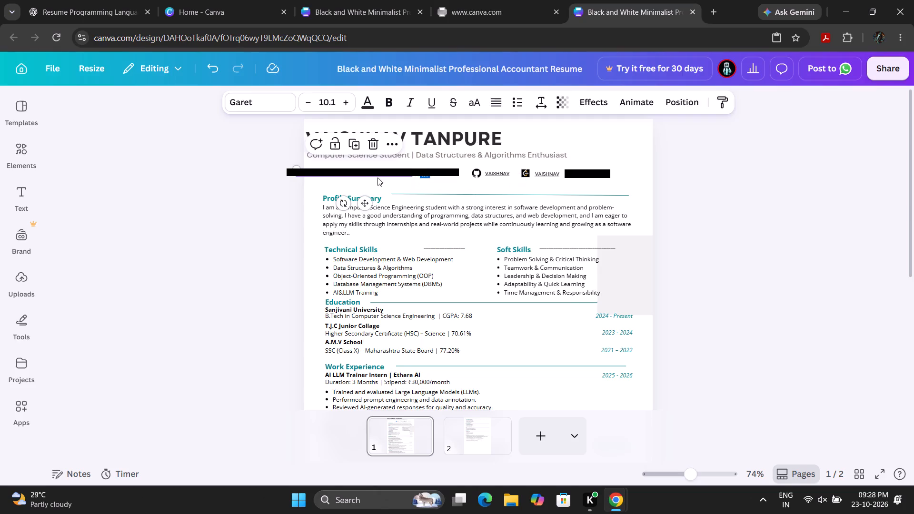
pyautogui.moveTo(364, 205); pyautogui.dragTo(385, 206)
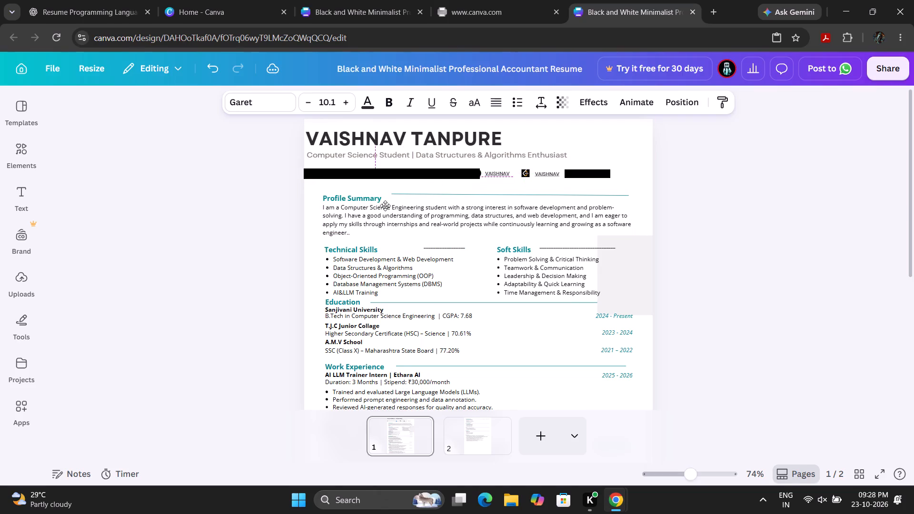
pyautogui.moveTo(385, 206); pyautogui.dragTo(384, 205)
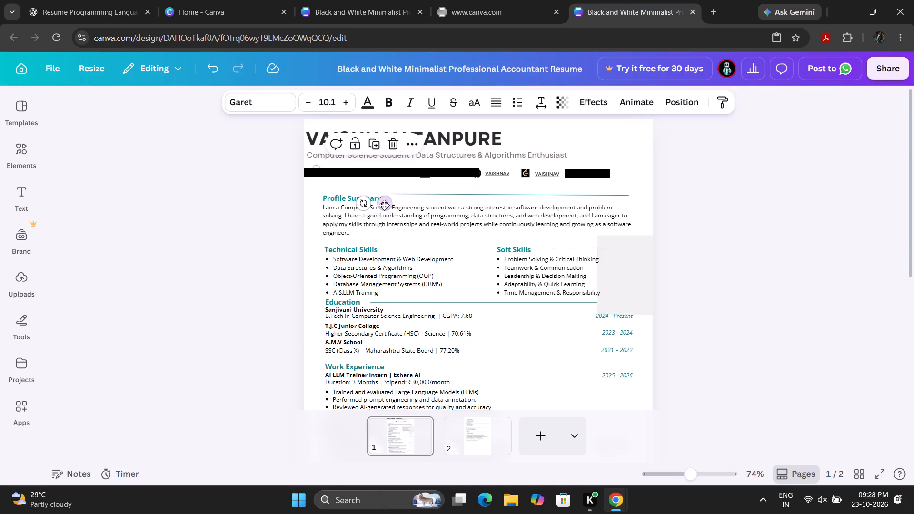
pyautogui.click(432, 169)
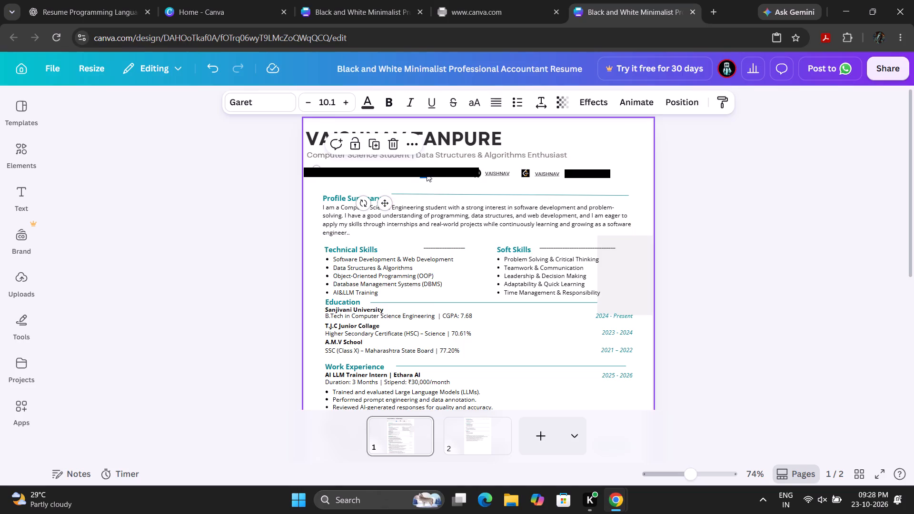
pyautogui.moveTo(316, 170); pyautogui.dragTo(318, 170)
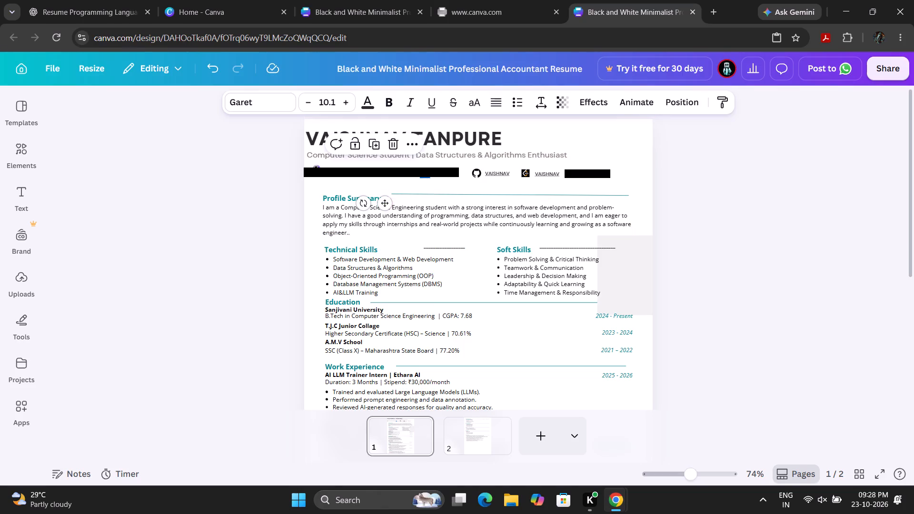
pyautogui.moveTo(318, 170); pyautogui.dragTo(328, 174)
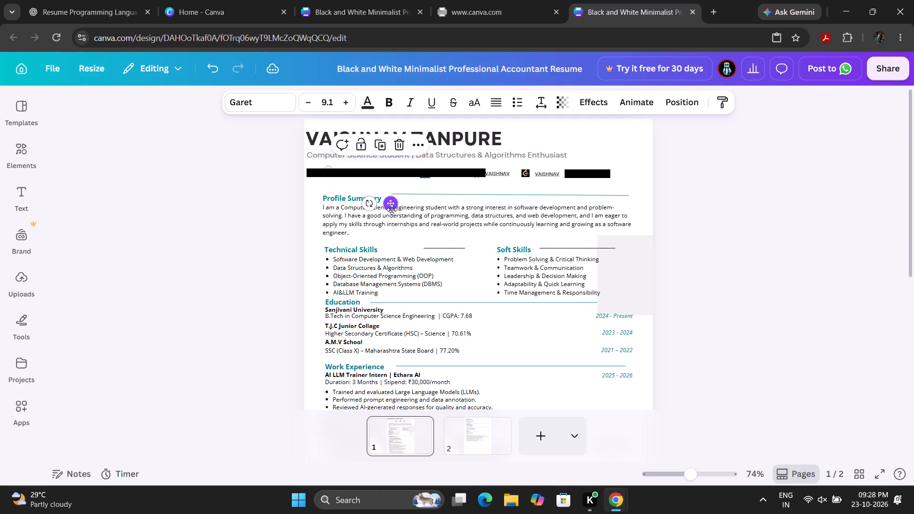
pyautogui.click(392, 209)
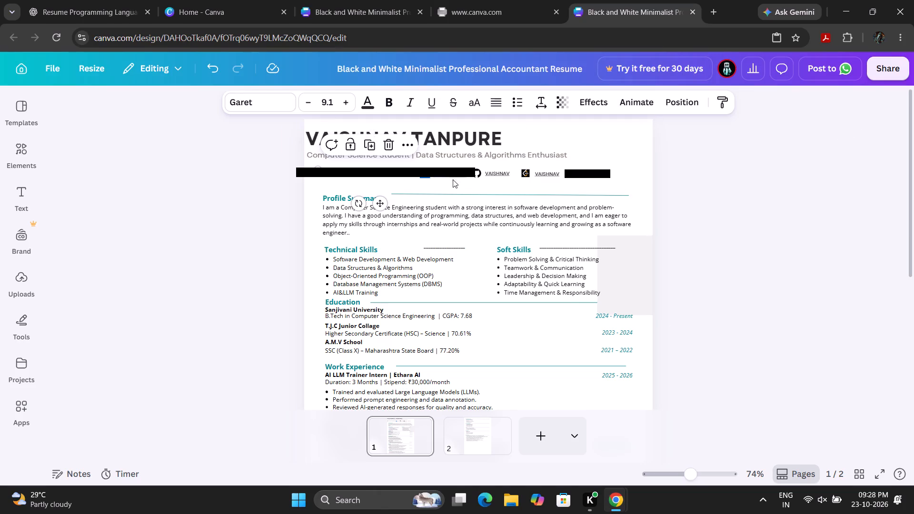
# Shift the email address, the three profile links with their icons and the phone items together slightly right.
pyautogui.click(413, 183)
pyautogui.click(417, 181)
pyautogui.moveTo(417, 180); pyautogui.dragTo(421, 180)
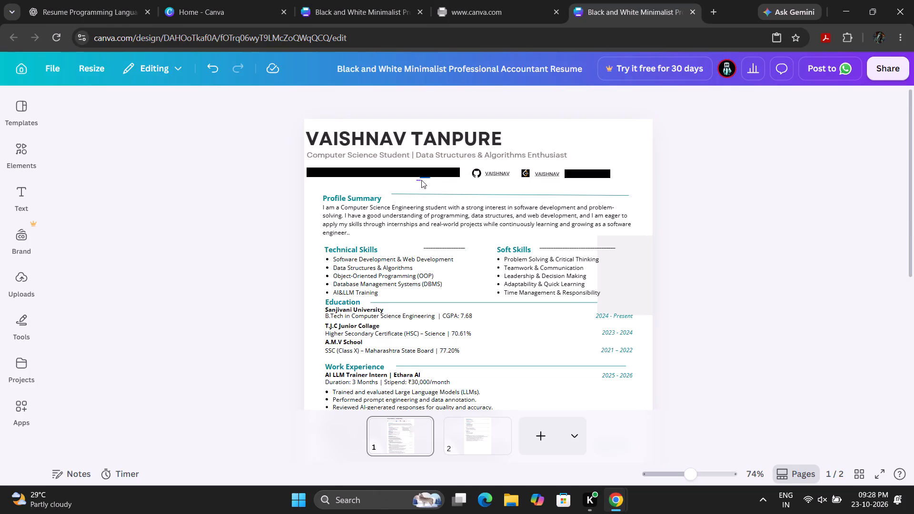
pyautogui.moveTo(421, 180); pyautogui.dragTo(563, 175)
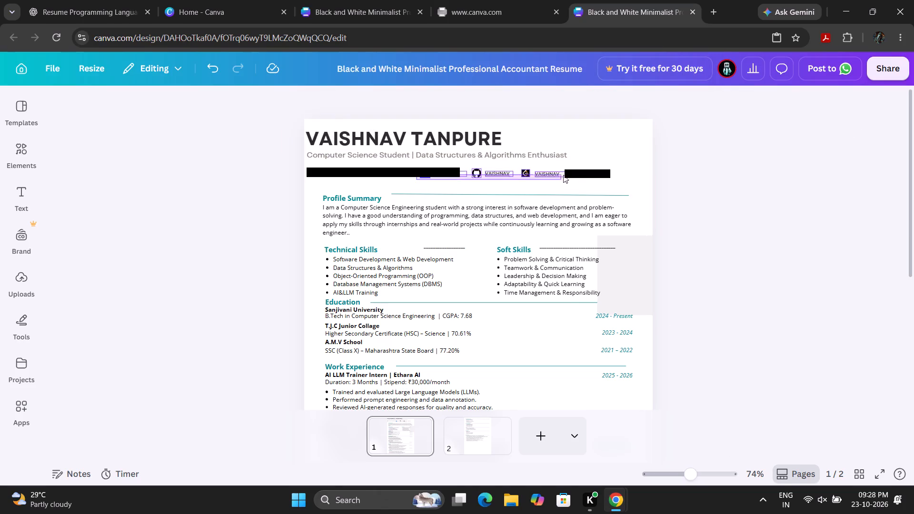
pyautogui.moveTo(563, 175); pyautogui.dragTo(611, 175)
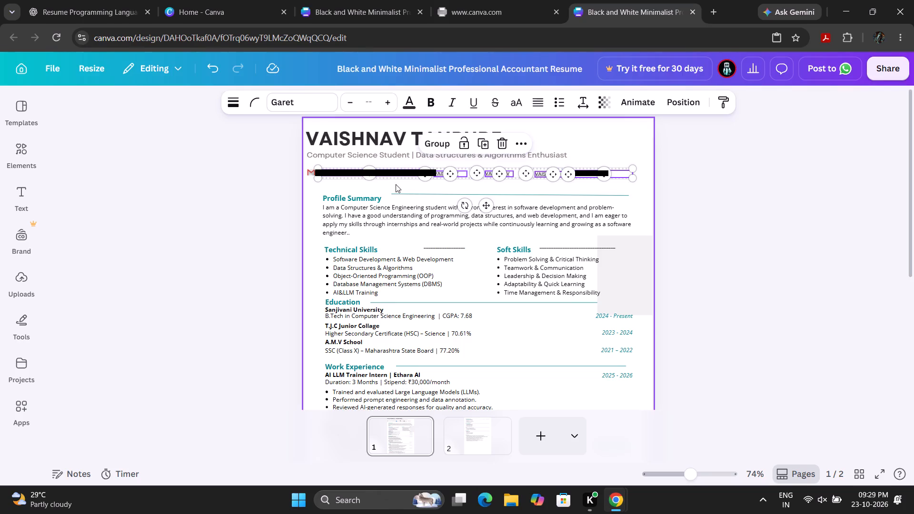
pyautogui.click(488, 206)
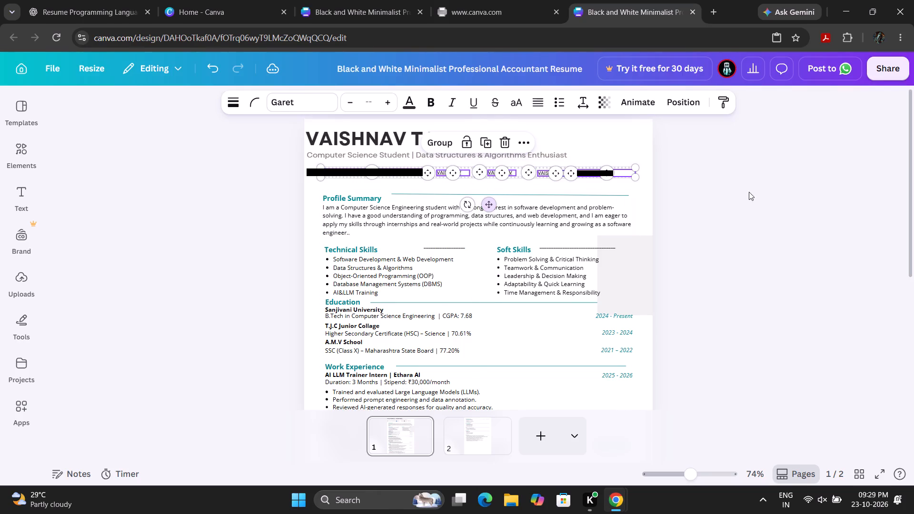
pyautogui.click(784, 198)
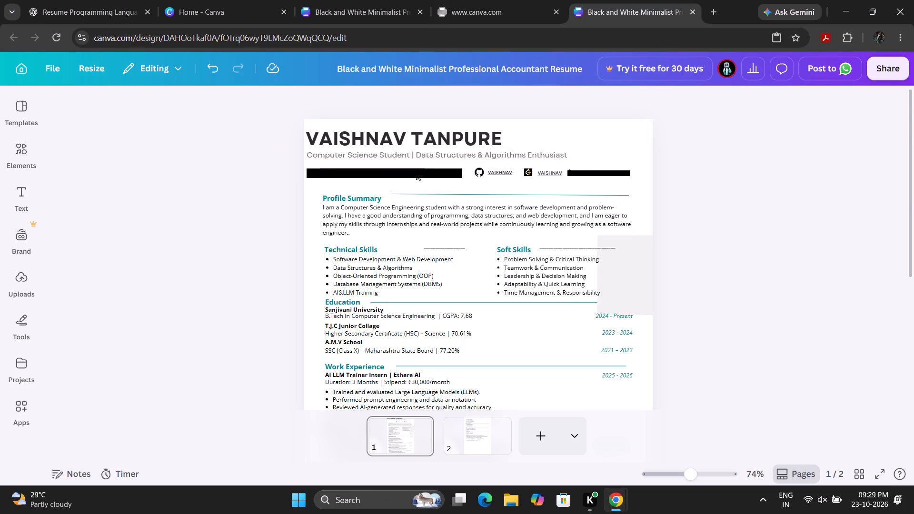
# Nudge the email address text left to leave space before the LinkedIn icon, level with the contact row.
pyautogui.click(396, 169)
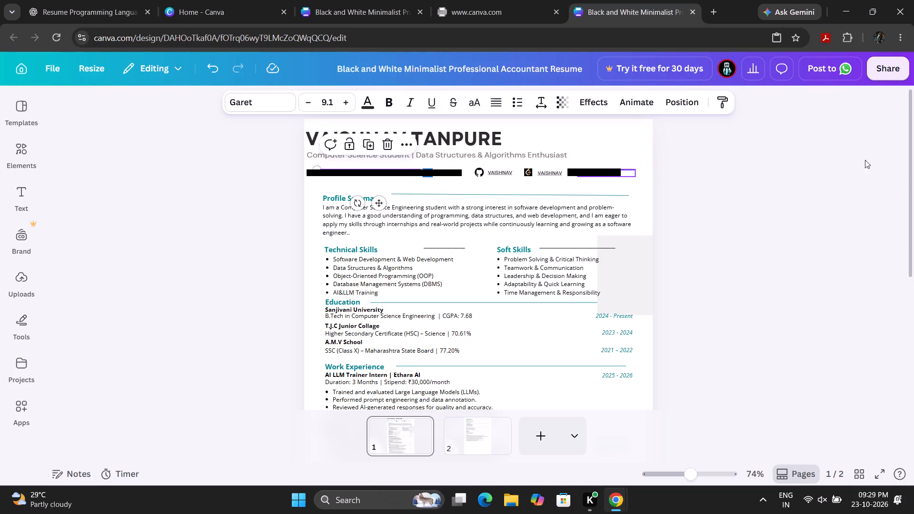
pyautogui.click(897, 164)
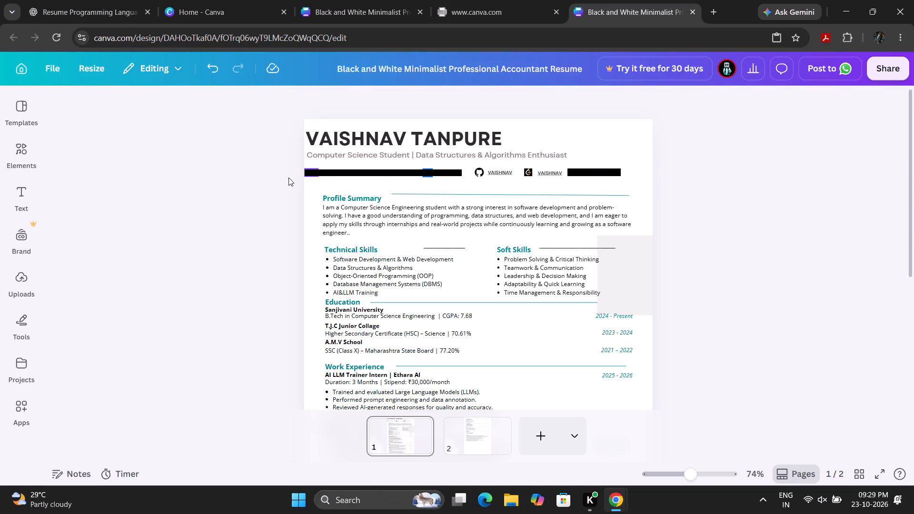
pyautogui.click(342, 172)
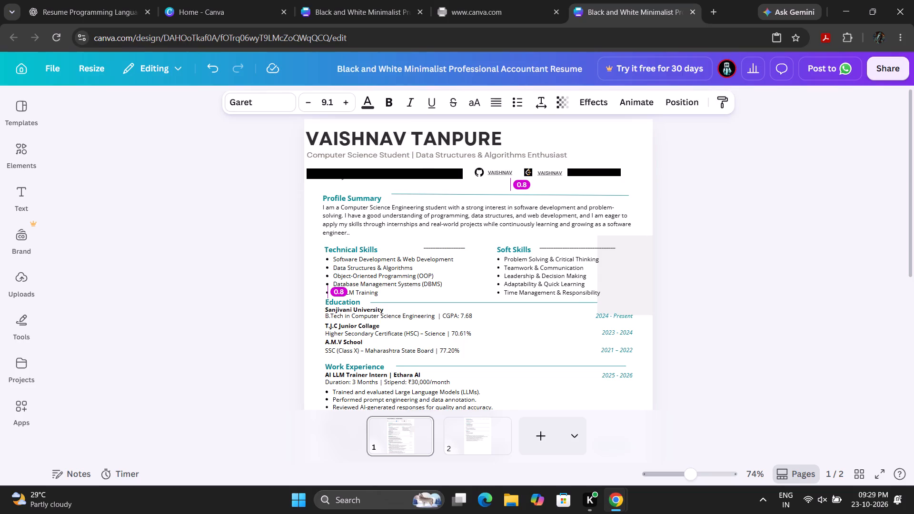
pyautogui.click(913, 178)
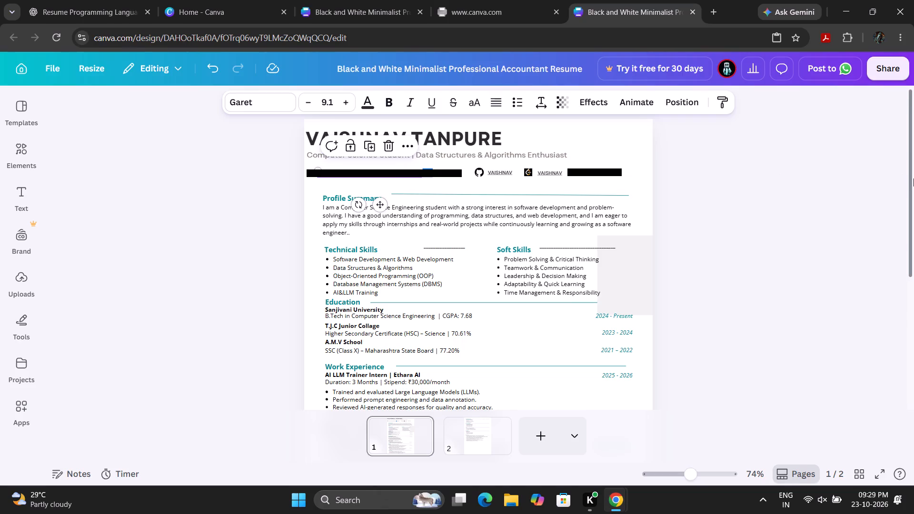
pyautogui.click(611, 158)
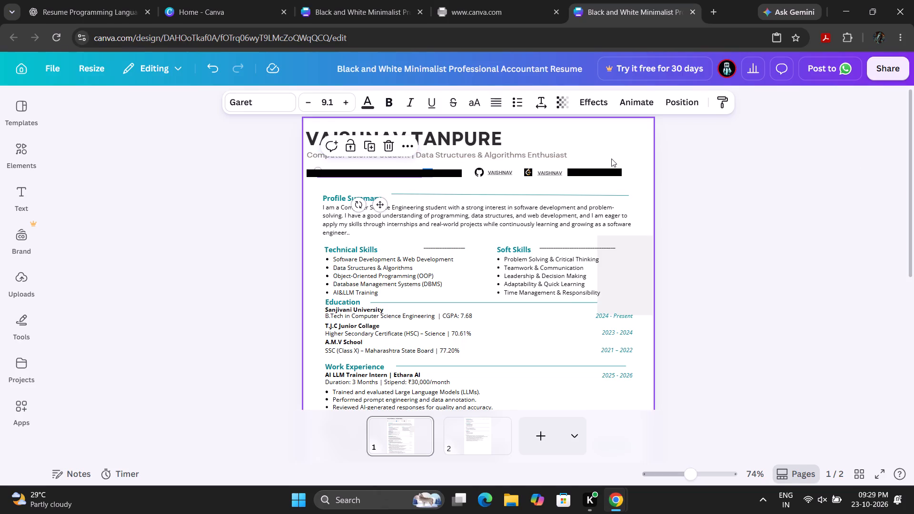
pyautogui.click(398, 170)
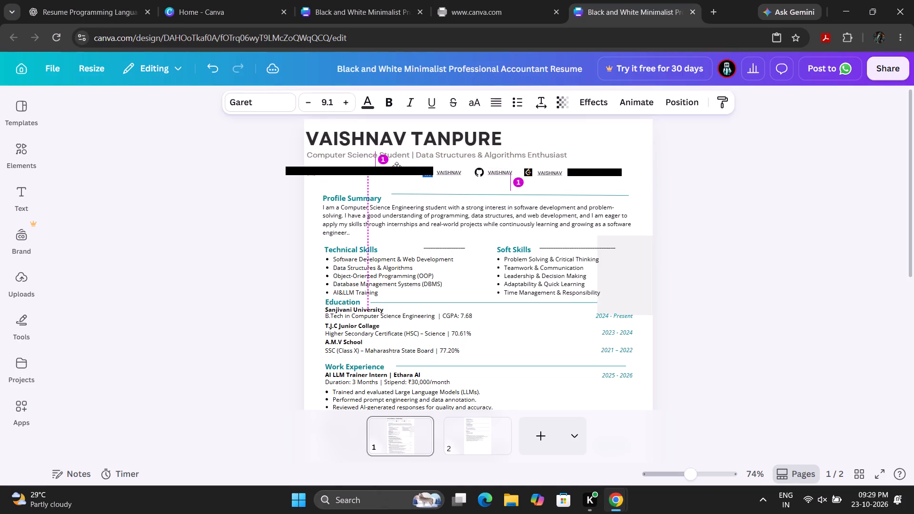
pyautogui.click(710, 165)
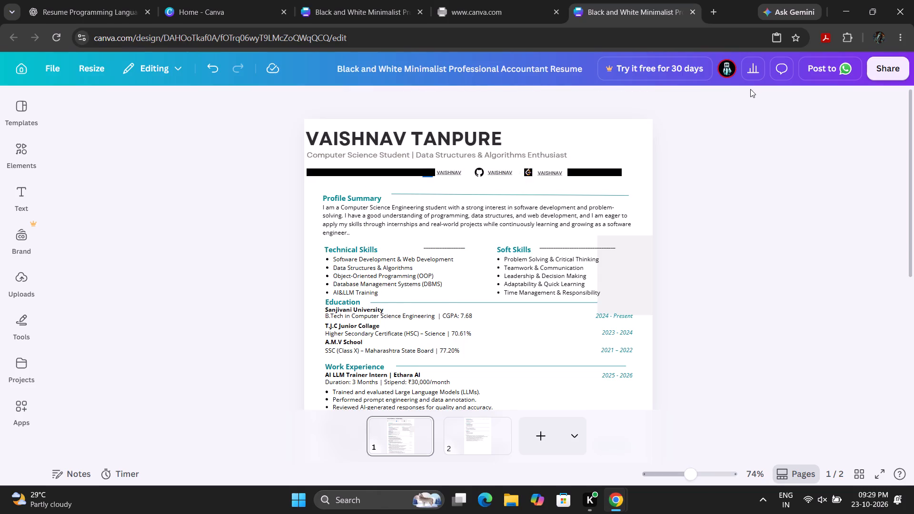
# Move the Gmail icon slightly left, towards the page's left edge, to make room for the email address.
pyautogui.click(314, 171)
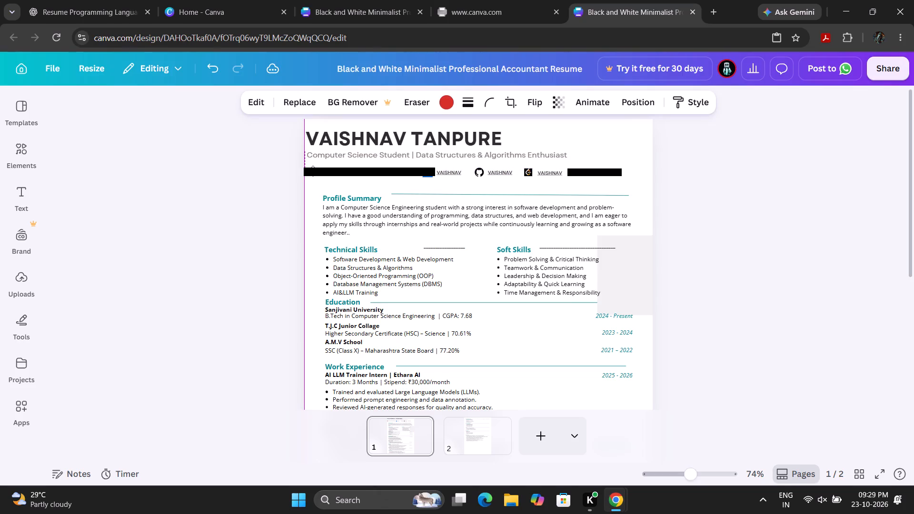
pyautogui.click(883, 188)
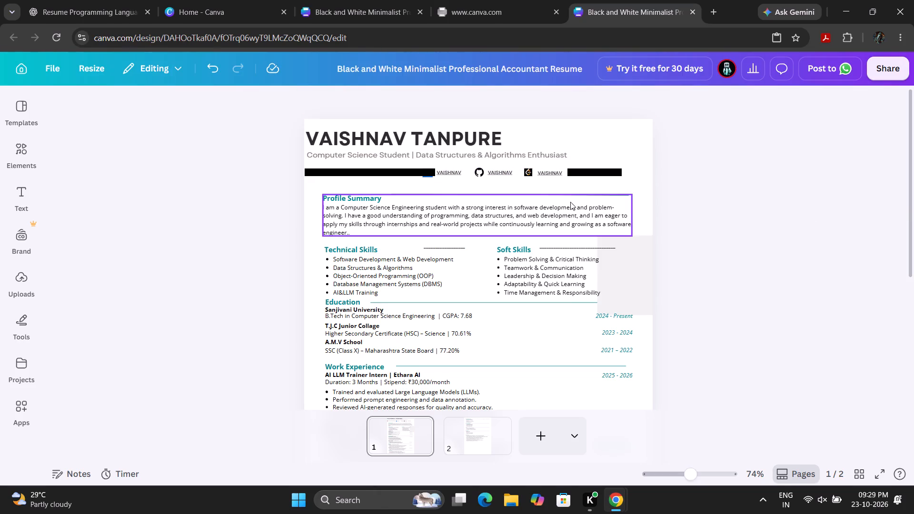
# Nudge the email address text slightly in the header contact row so it sits level between the Gmail and LinkedIn icons.
pyautogui.click(349, 167)
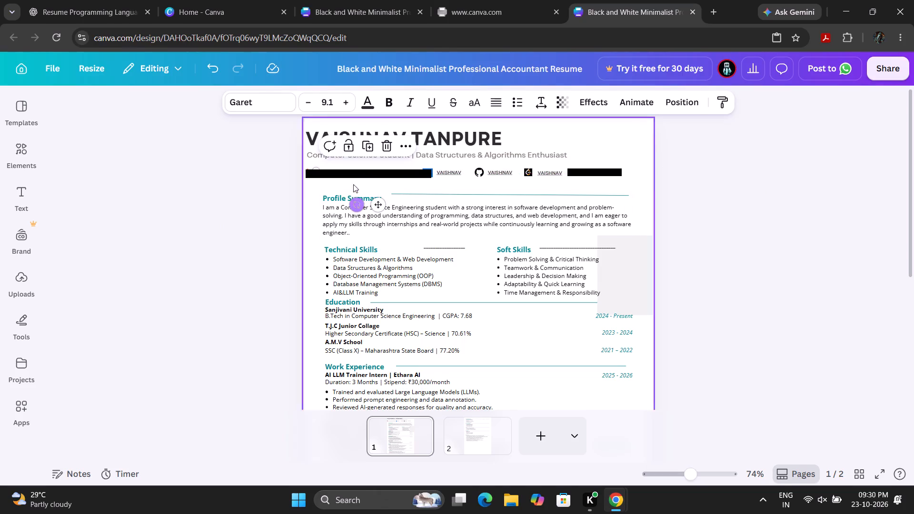
pyautogui.click(358, 172)
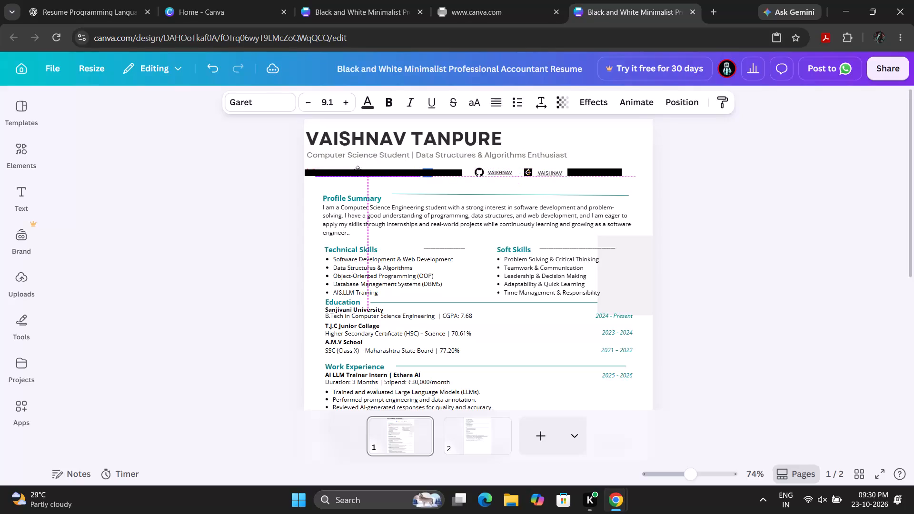
pyautogui.click(912, 164)
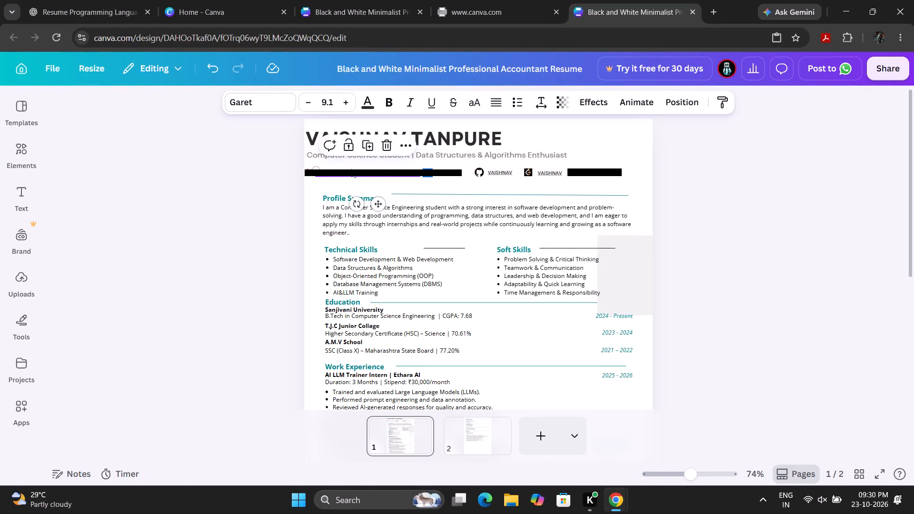
pyautogui.click(375, 208)
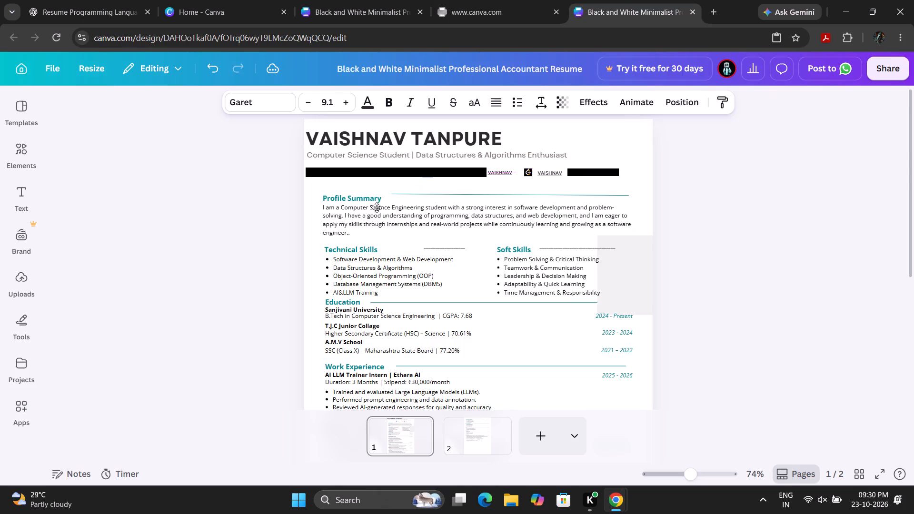
pyautogui.click(745, 184)
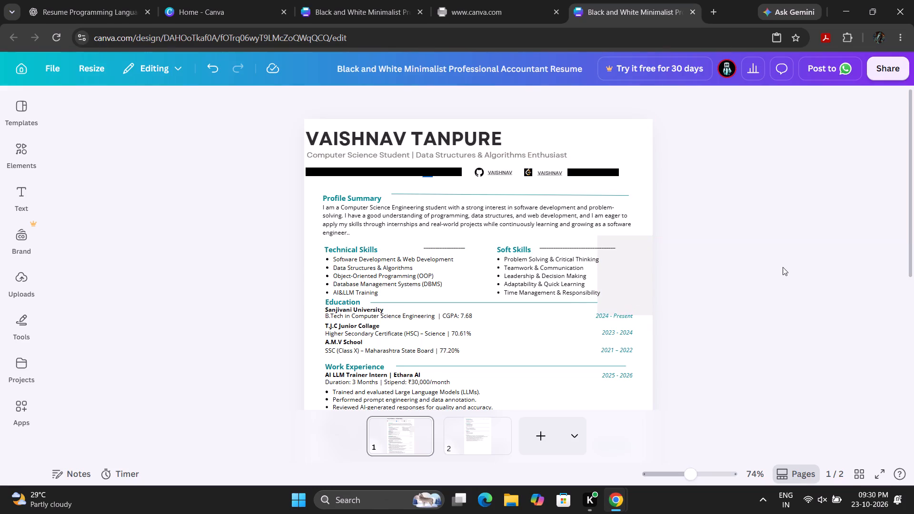
# Move the light grey rectangle up behind the page 1 header, centred across the page behind the name, subtitle and contact row.
pyautogui.moveTo(618, 283); pyautogui.dragTo(569, 264)
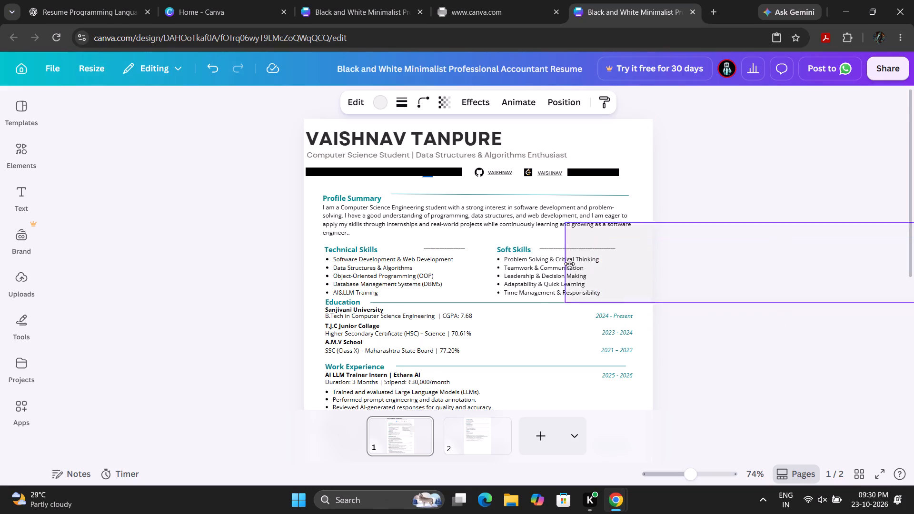
pyautogui.moveTo(569, 264); pyautogui.dragTo(317, 165)
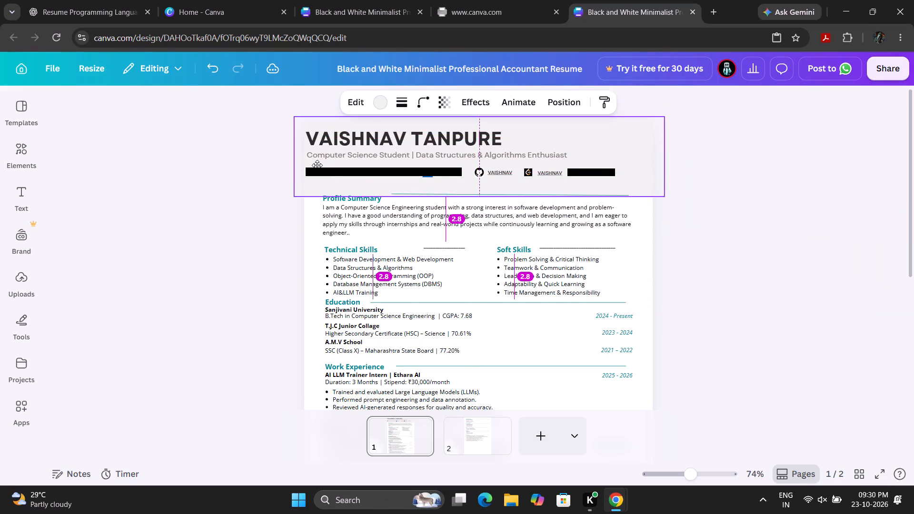
pyautogui.moveTo(317, 165); pyautogui.dragTo(317, 158)
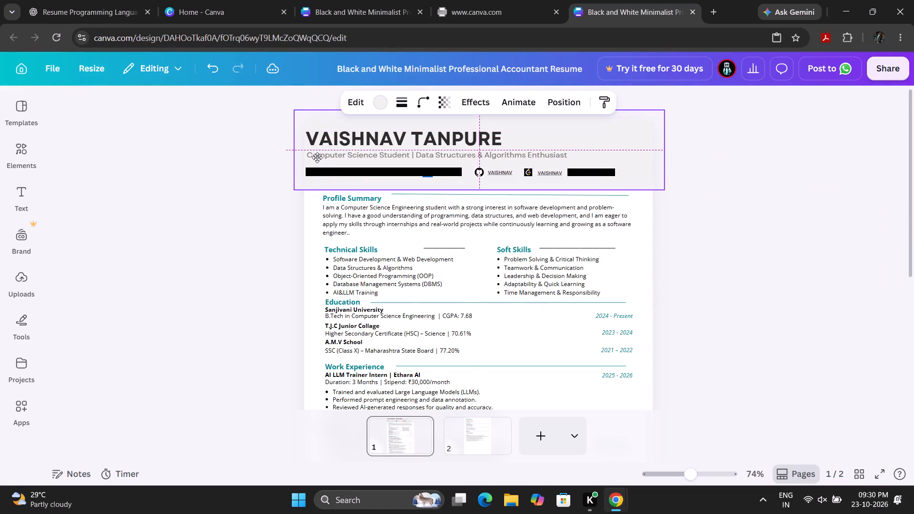
pyautogui.moveTo(317, 158); pyautogui.dragTo(317, 157)
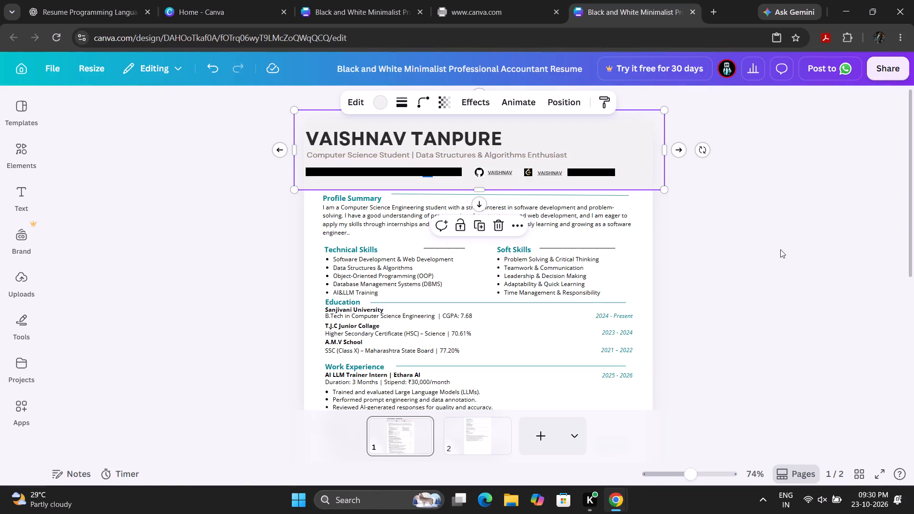
pyautogui.click(799, 252)
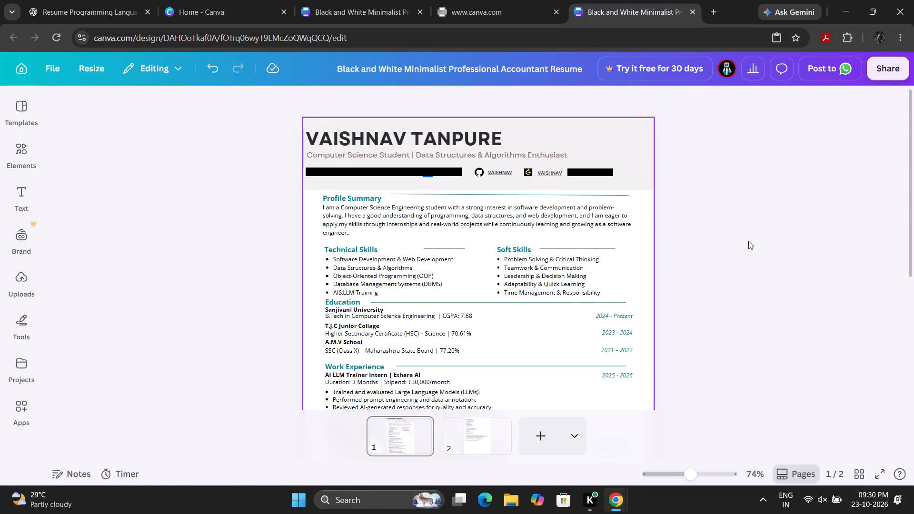
# Delete the Certifications section from the bottom of page 1: its heading, divider line and bulleted list.
pyautogui.scroll(-4, 512, 316)
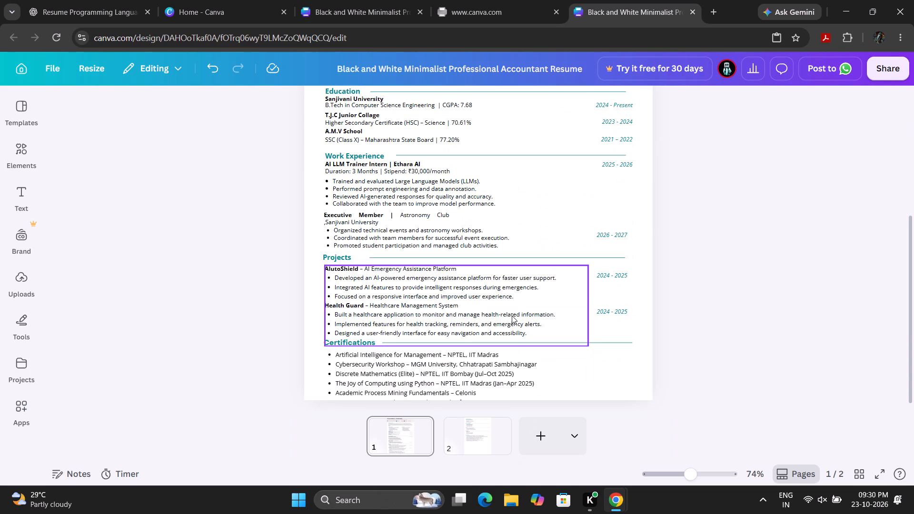
pyautogui.scroll(-1, 512, 316)
pyautogui.scroll(-1, 614, 395)
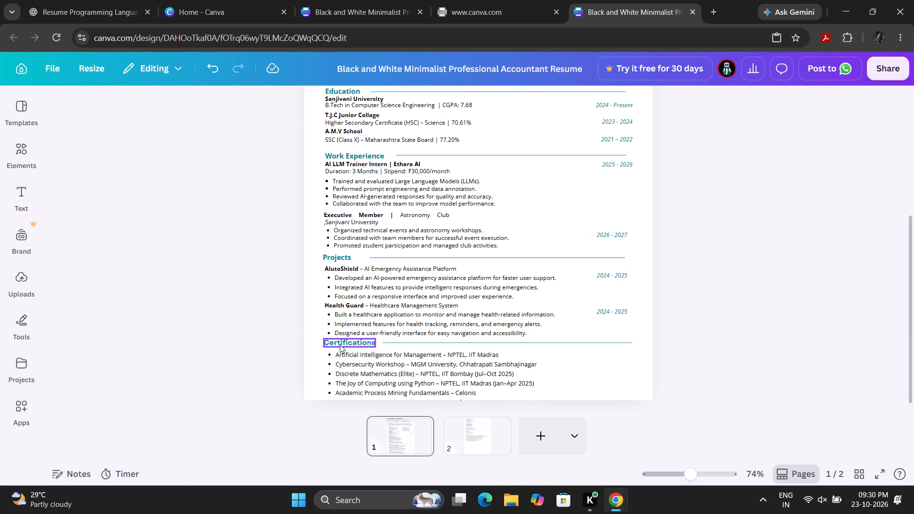
pyautogui.rightClick(340, 345)
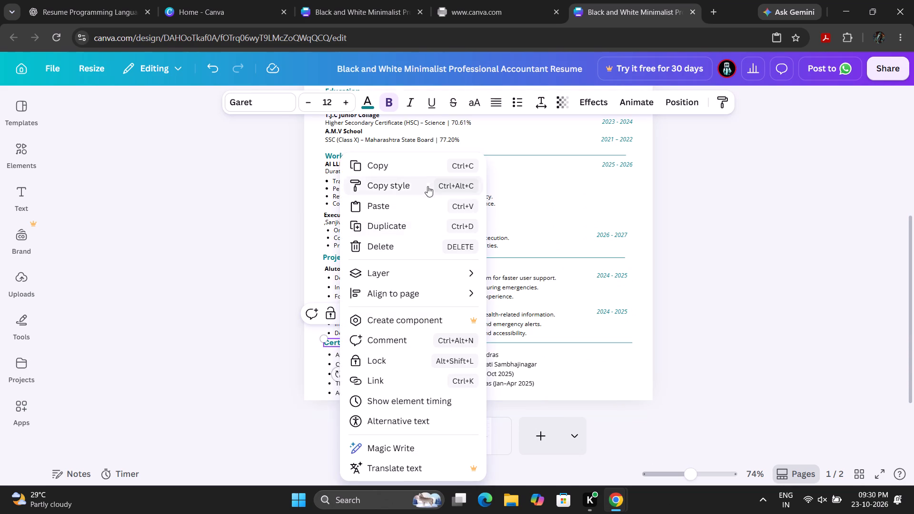
pyautogui.click(406, 247)
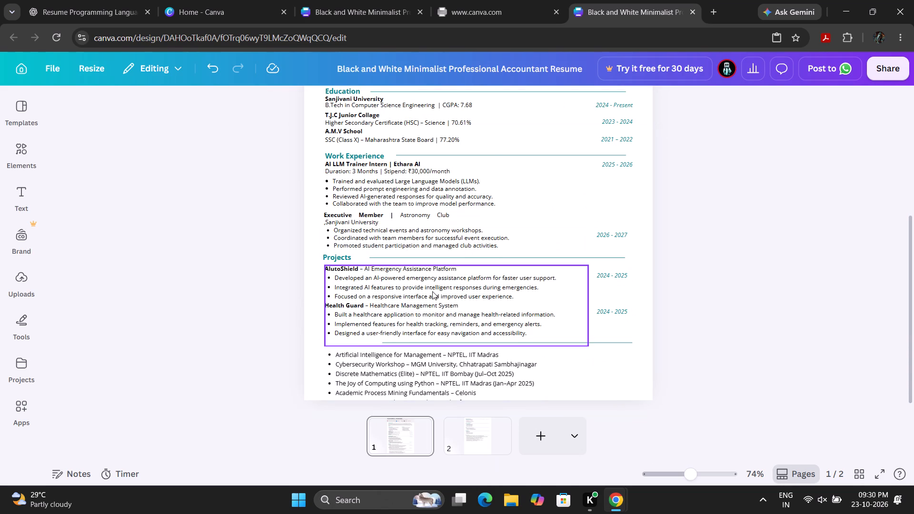
pyautogui.rightClick(419, 345)
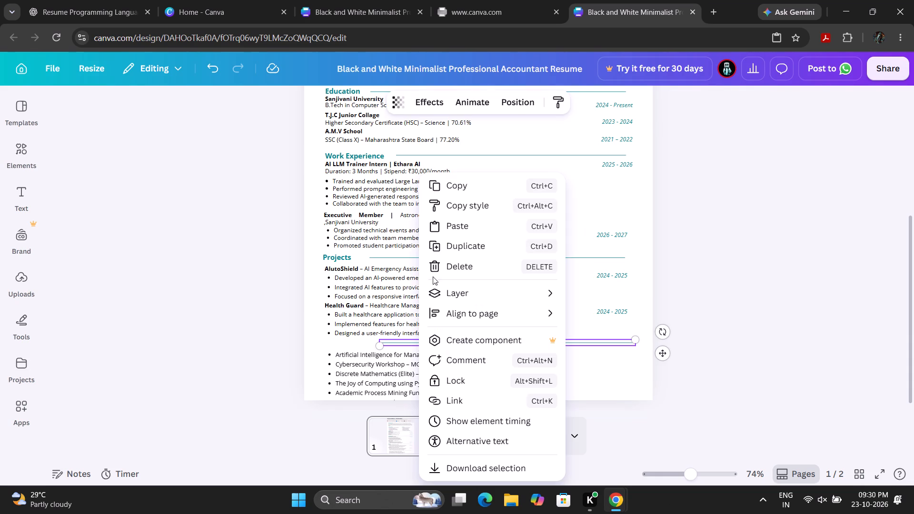
pyautogui.click(472, 266)
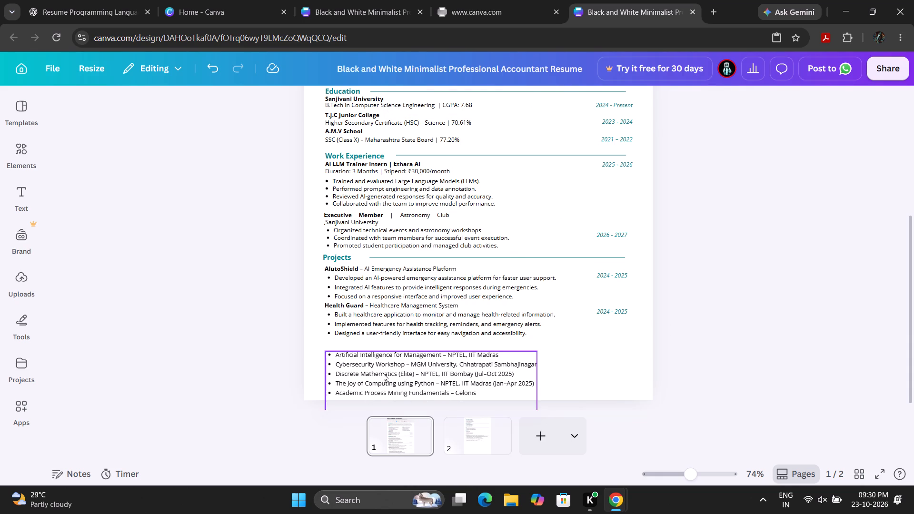
pyautogui.rightClick(383, 373)
pyautogui.click(428, 263)
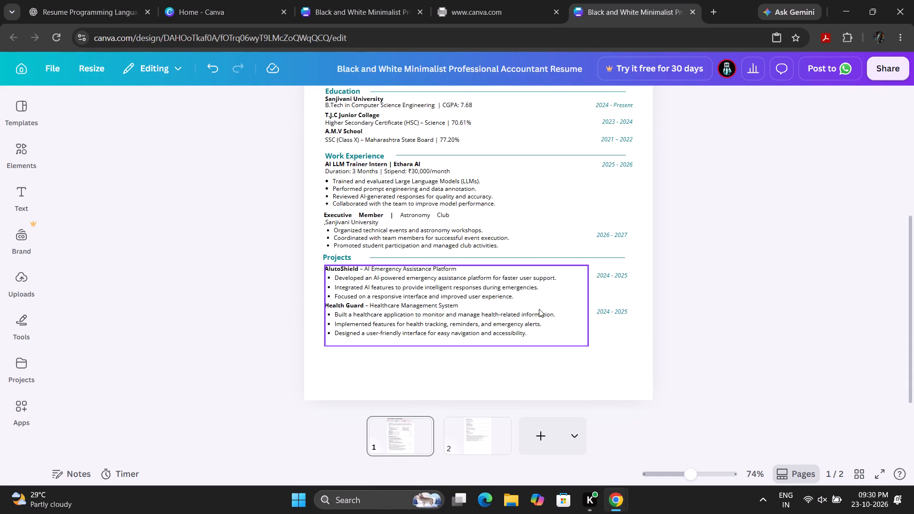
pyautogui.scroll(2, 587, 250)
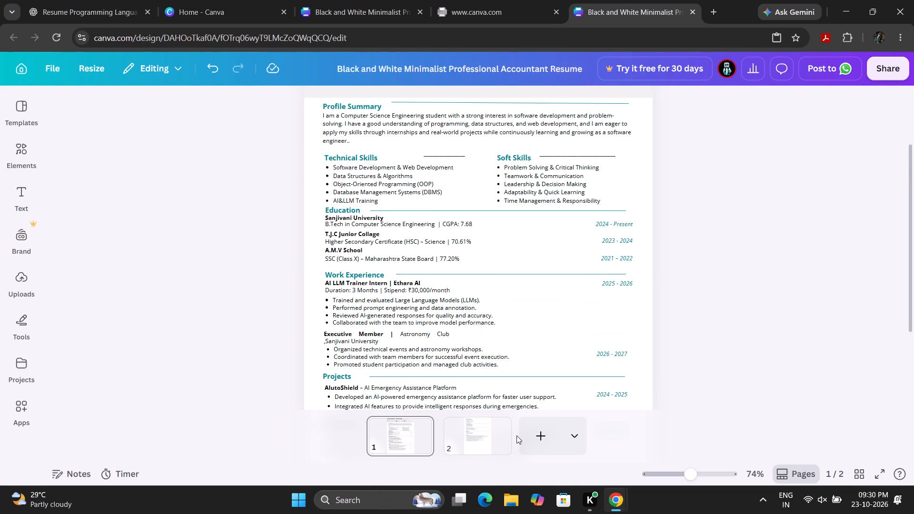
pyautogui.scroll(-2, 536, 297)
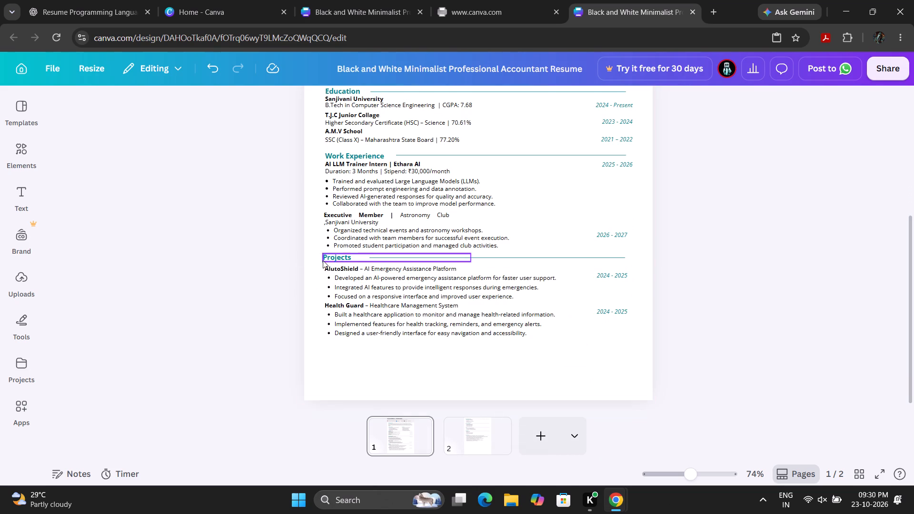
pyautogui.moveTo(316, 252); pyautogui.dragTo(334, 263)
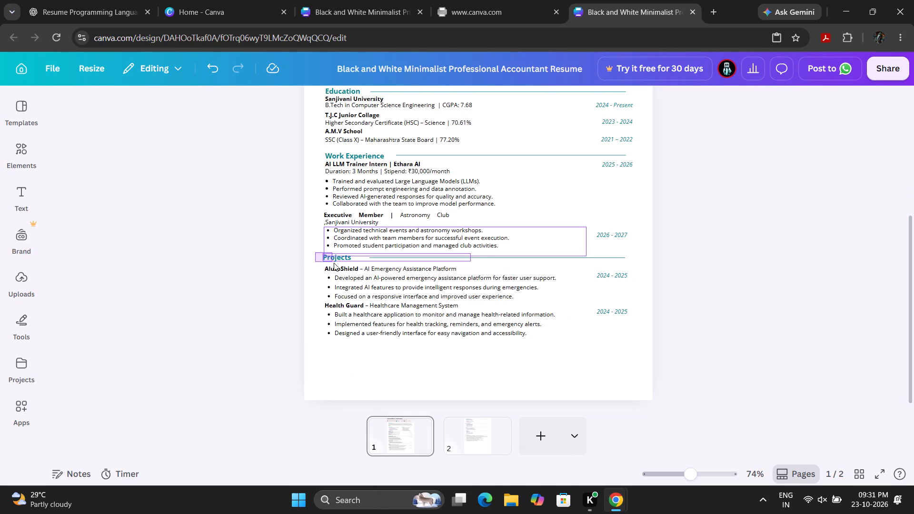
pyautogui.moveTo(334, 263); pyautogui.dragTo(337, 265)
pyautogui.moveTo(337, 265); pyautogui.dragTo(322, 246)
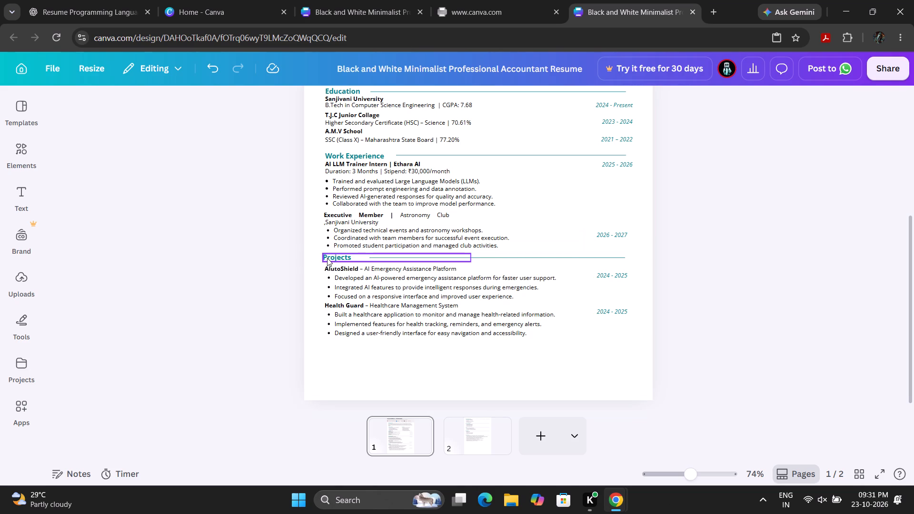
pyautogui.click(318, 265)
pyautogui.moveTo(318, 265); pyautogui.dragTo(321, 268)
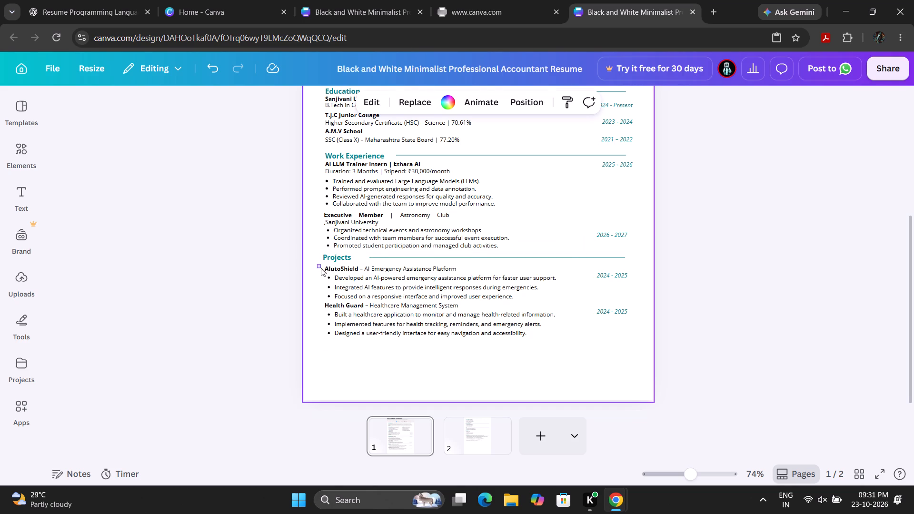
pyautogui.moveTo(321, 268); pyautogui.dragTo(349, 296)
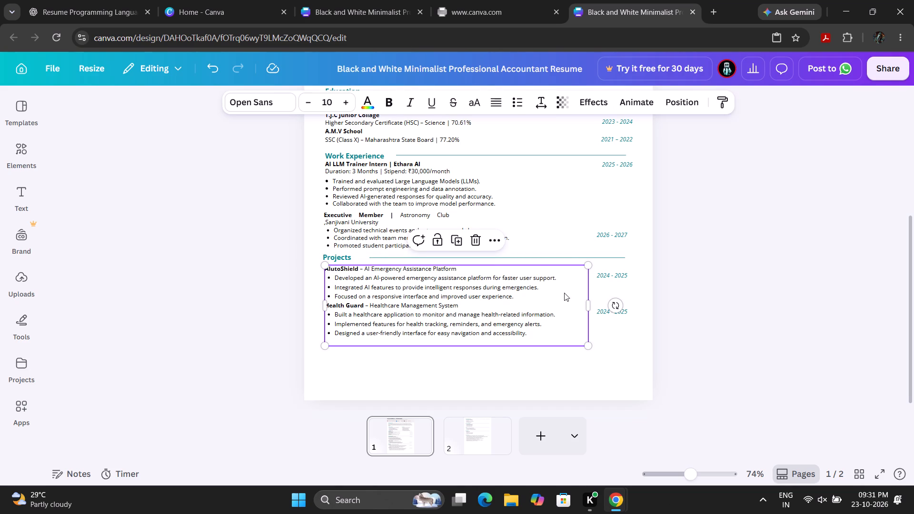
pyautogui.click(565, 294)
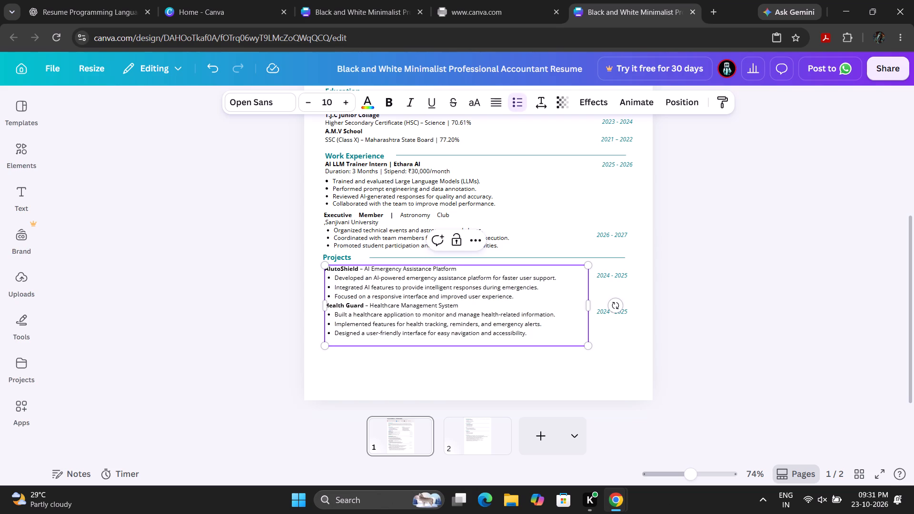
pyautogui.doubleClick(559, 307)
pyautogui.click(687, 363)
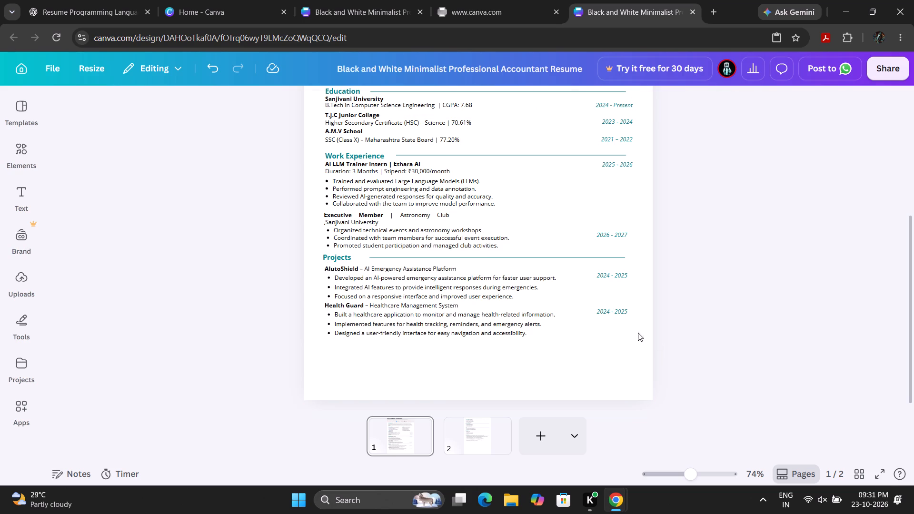
# Move the AlutoShield and Health Guard project text block down into the free space at the bottom of page 1.
pyautogui.click(567, 324)
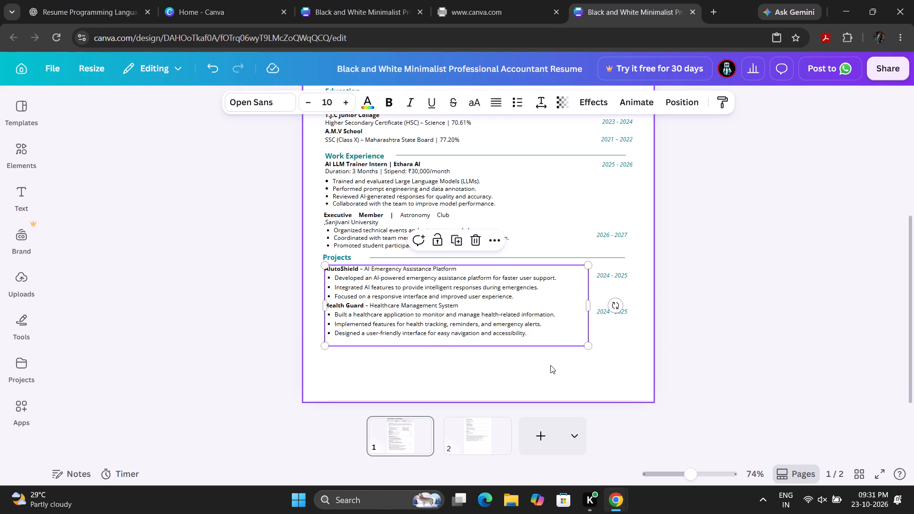
pyautogui.moveTo(550, 365); pyautogui.dragTo(549, 375)
pyautogui.moveTo(544, 316); pyautogui.dragTo(548, 333)
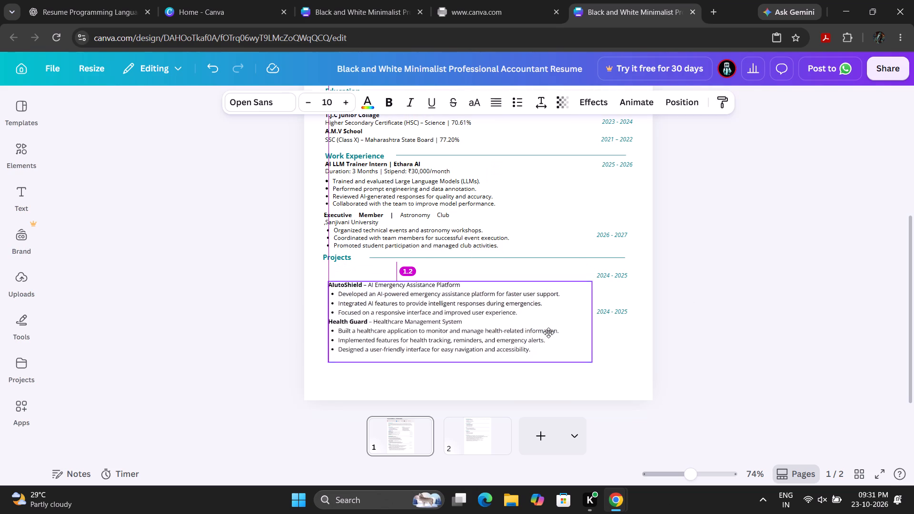
pyautogui.moveTo(548, 333); pyautogui.dragTo(548, 350)
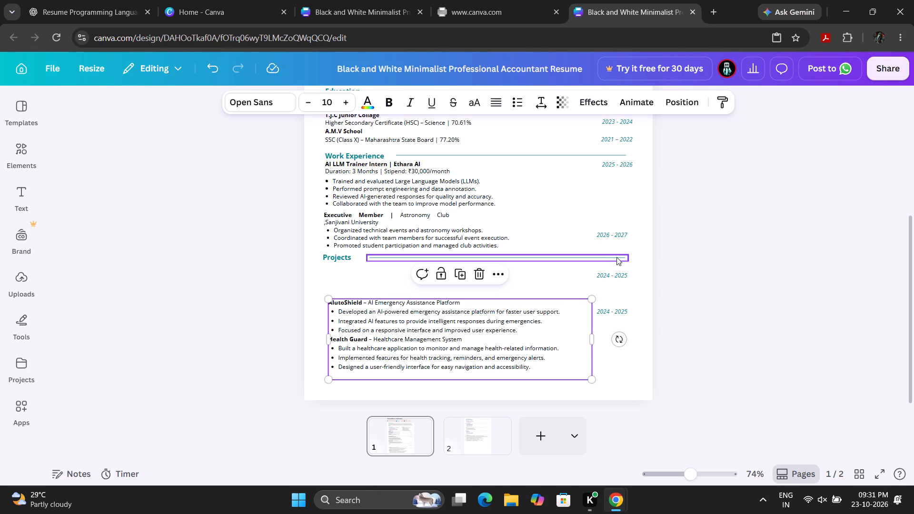
# Move the Projects divider line down to just above the AlutoShield project text.
pyautogui.moveTo(616, 257); pyautogui.dragTo(617, 266)
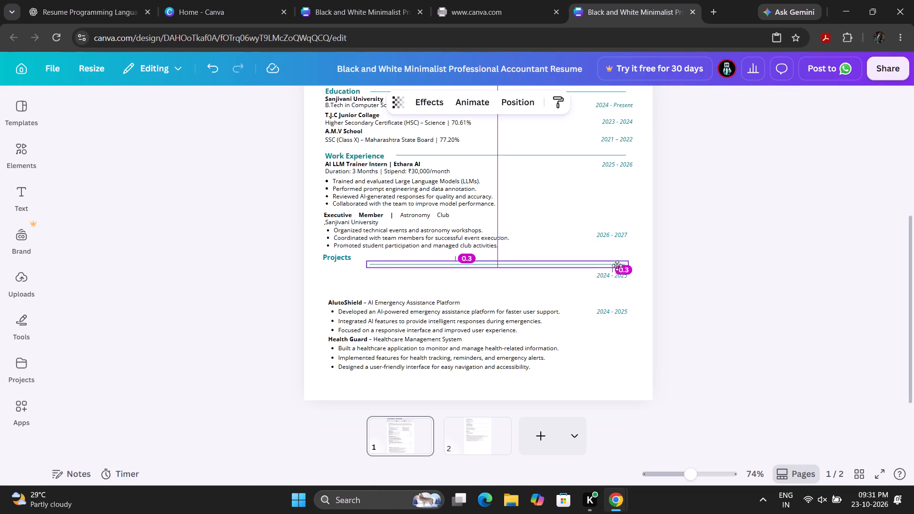
pyautogui.moveTo(617, 266); pyautogui.dragTo(620, 287)
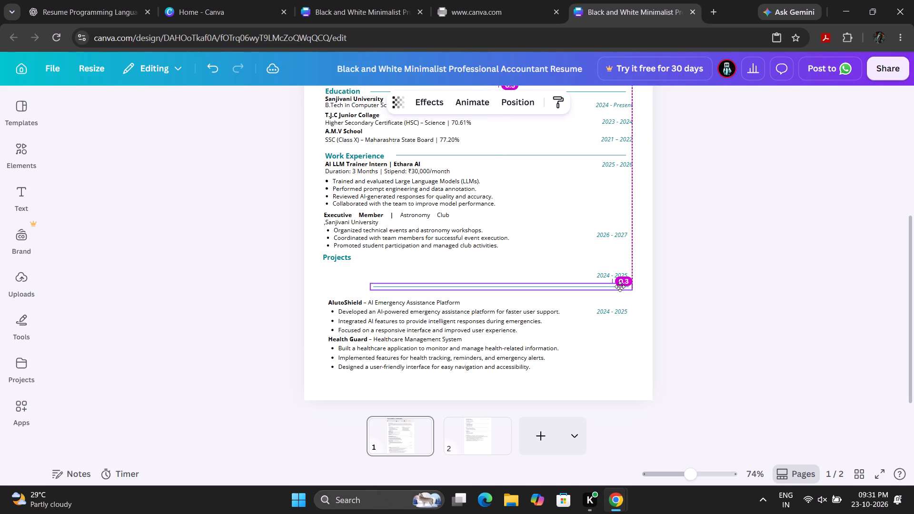
pyautogui.moveTo(620, 287); pyautogui.dragTo(620, 291)
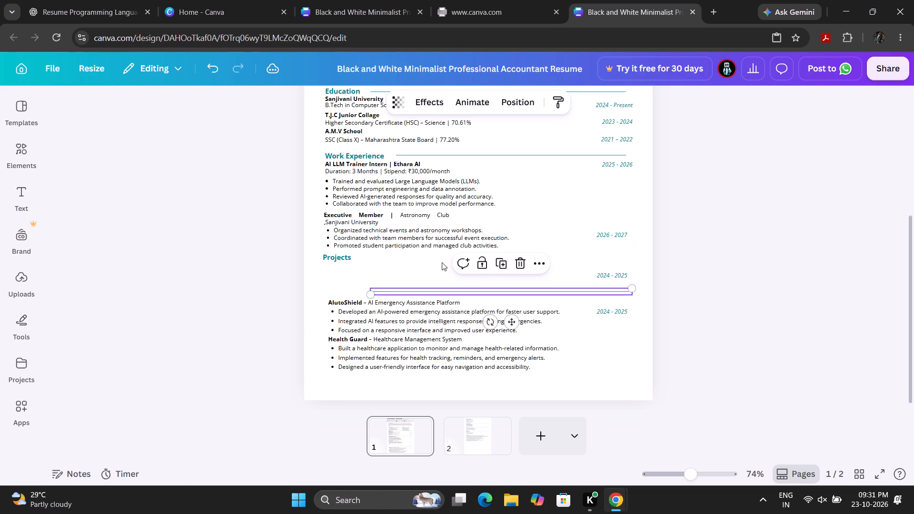
# Shift the Astronomy Club bullet list slightly down, below the Executive Member entry's Sanjivani University line.
pyautogui.moveTo(341, 256); pyautogui.dragTo(343, 269)
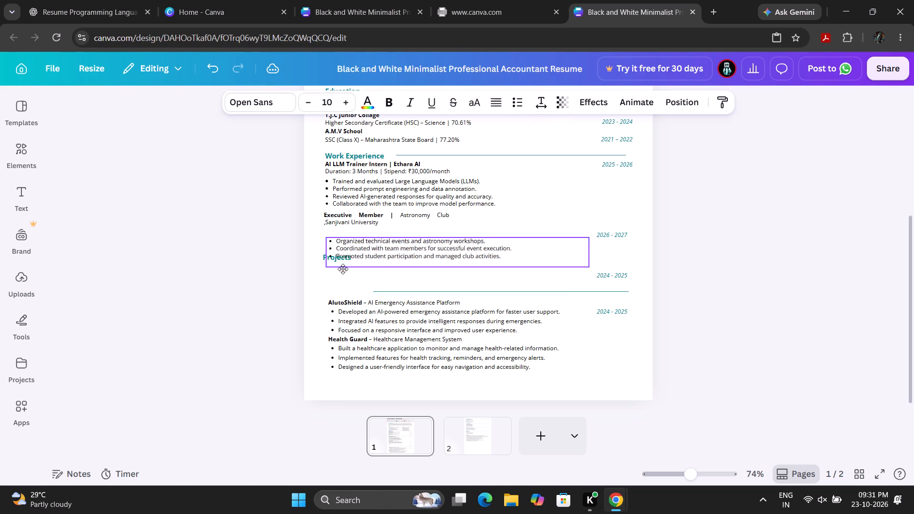
pyautogui.moveTo(343, 269); pyautogui.dragTo(343, 266)
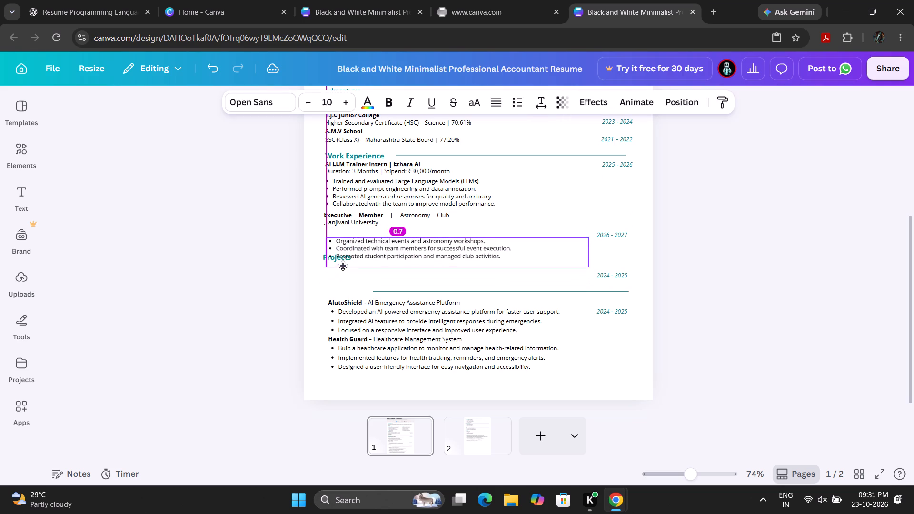
pyautogui.moveTo(343, 266); pyautogui.dragTo(343, 260)
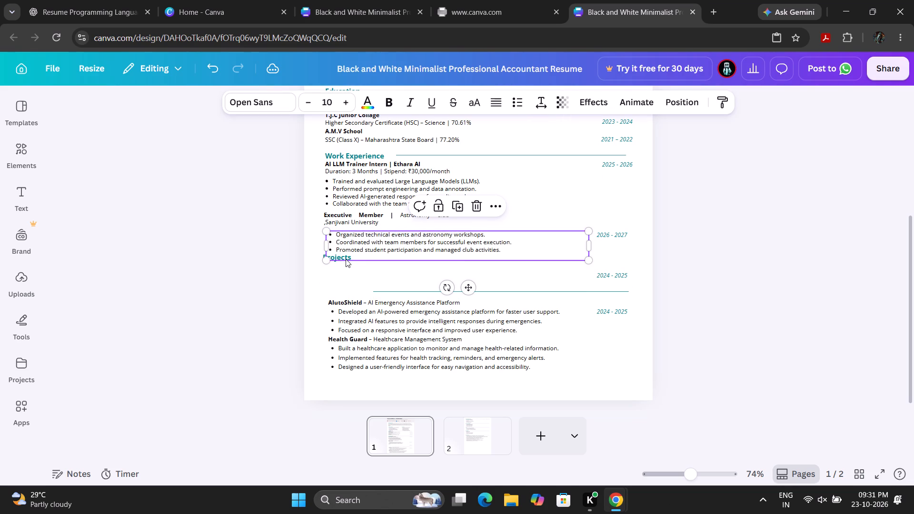
# Undo the last two moves, of the Astronomy Club bullet list and the Projects divider line.
pyautogui.hotkey('ctrl', 'z')
pyautogui.hotkey('ctrl', 'z')
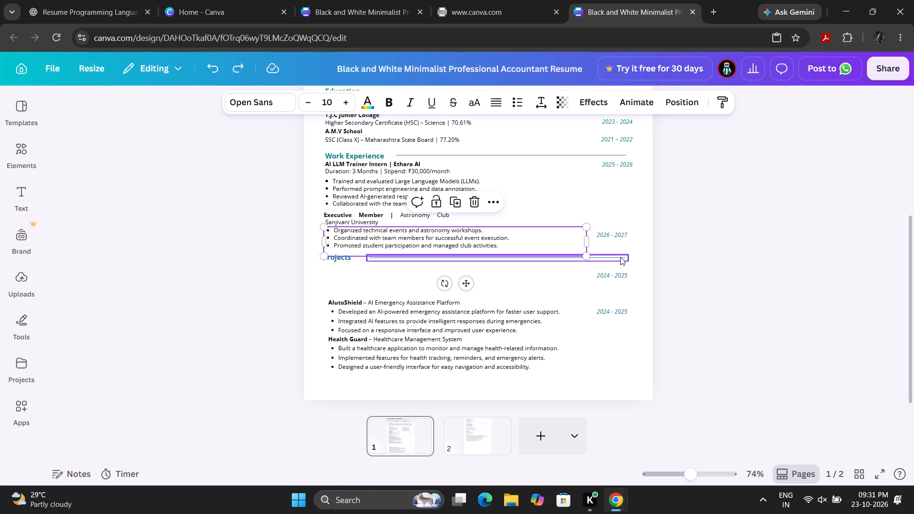
# Move the Projects divider line and heading down to just above the AlutoShield project text, level with each other.
pyautogui.moveTo(620, 257); pyautogui.dragTo(617, 295)
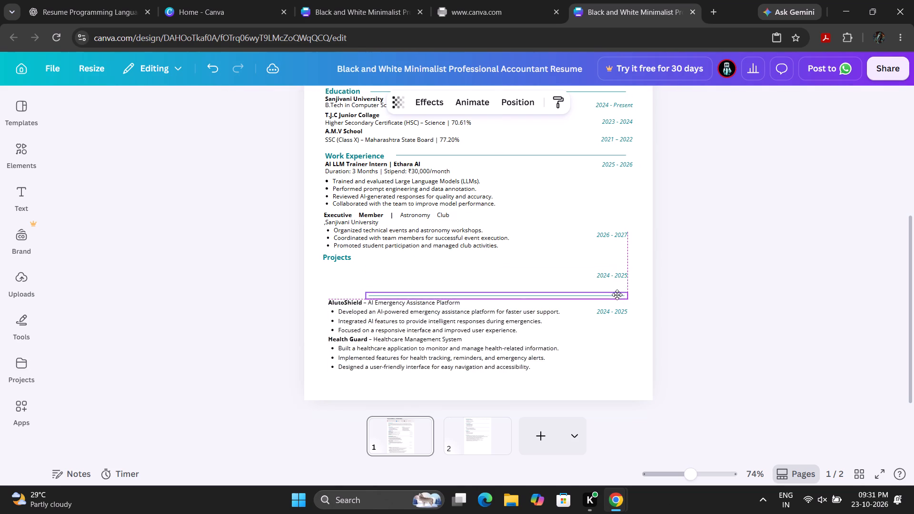
pyautogui.moveTo(617, 295); pyautogui.dragTo(617, 293)
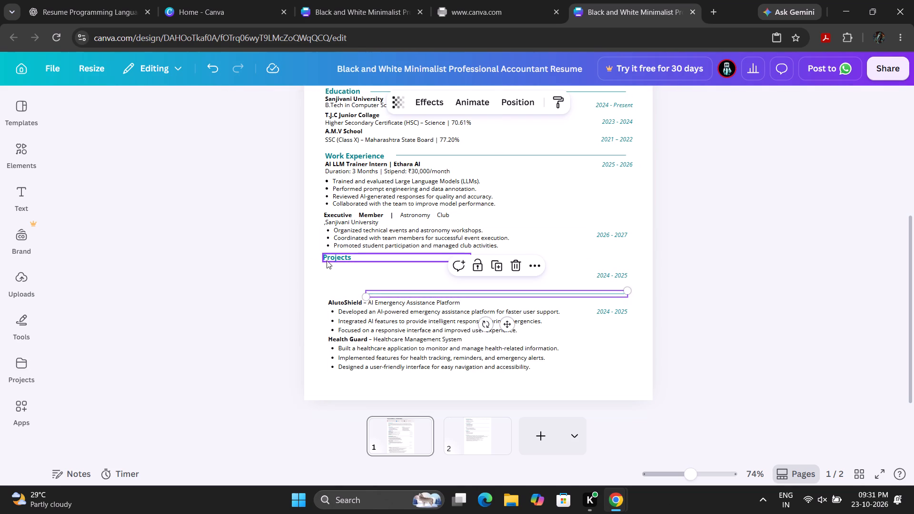
pyautogui.moveTo(330, 260); pyautogui.dragTo(336, 296)
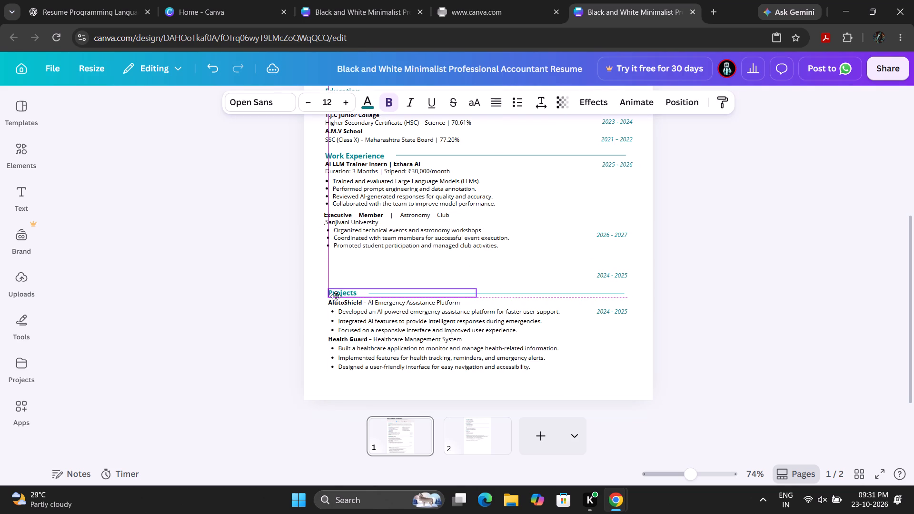
pyautogui.moveTo(336, 296); pyautogui.dragTo(336, 295)
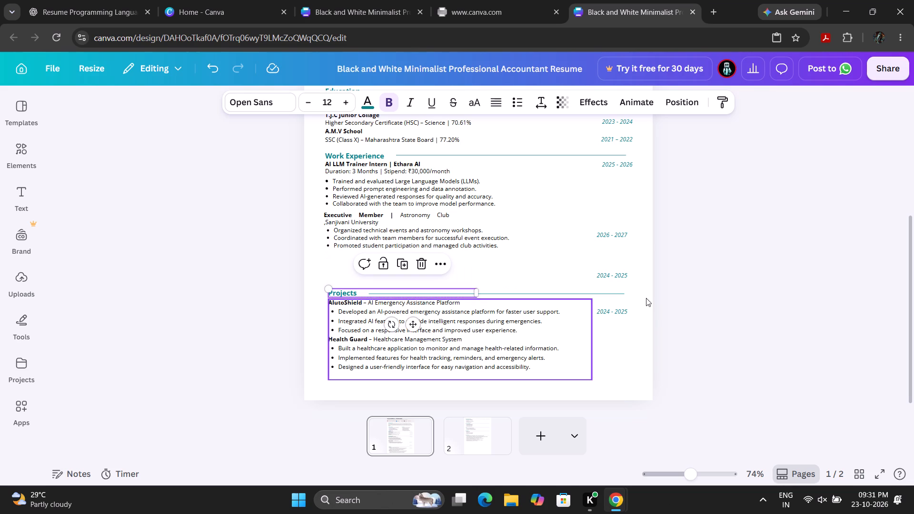
pyautogui.click(724, 291)
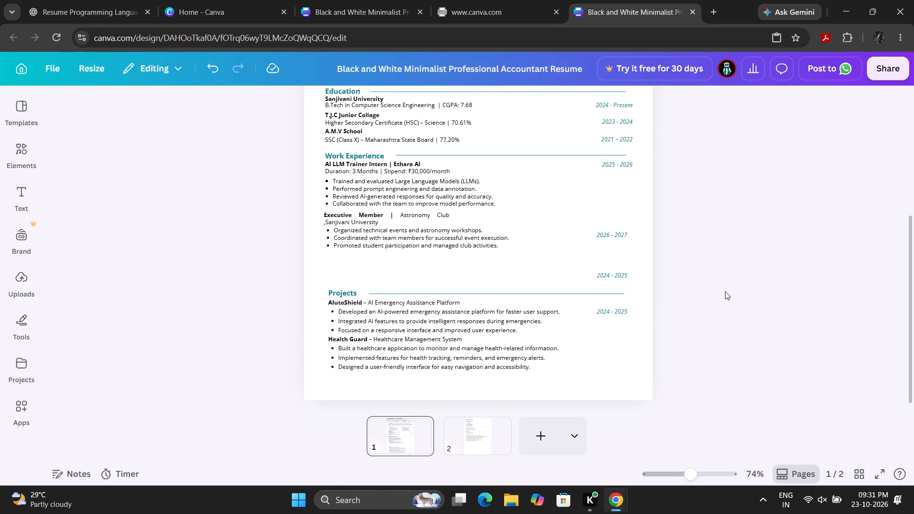
pyautogui.click(423, 291)
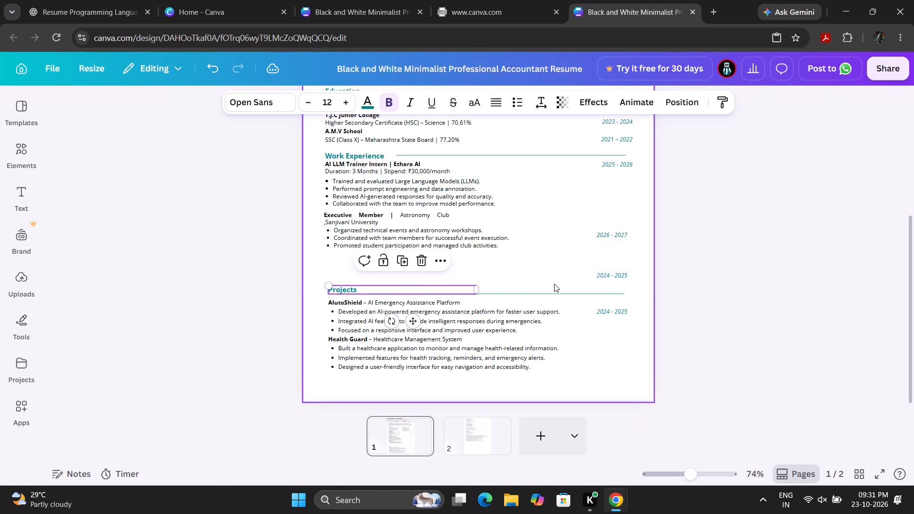
pyautogui.moveTo(546, 291); pyautogui.dragTo(546, 286)
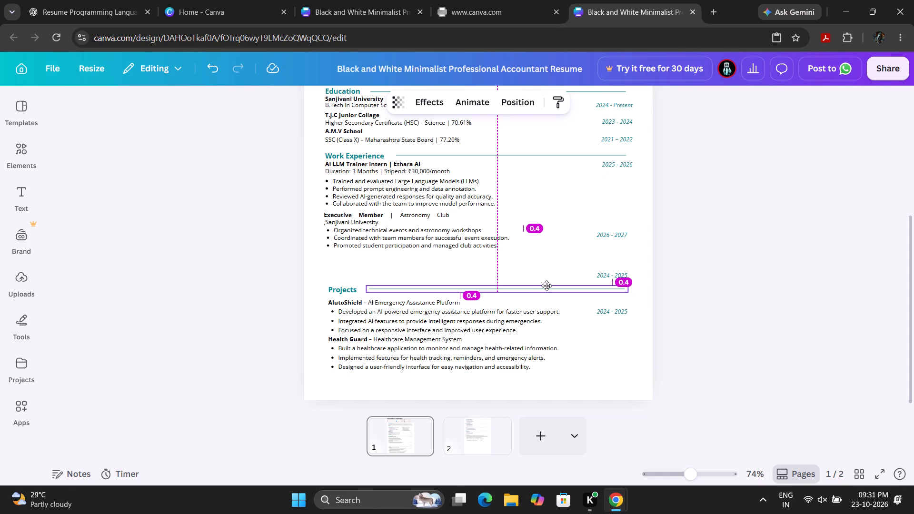
pyautogui.moveTo(546, 286); pyautogui.dragTo(543, 287)
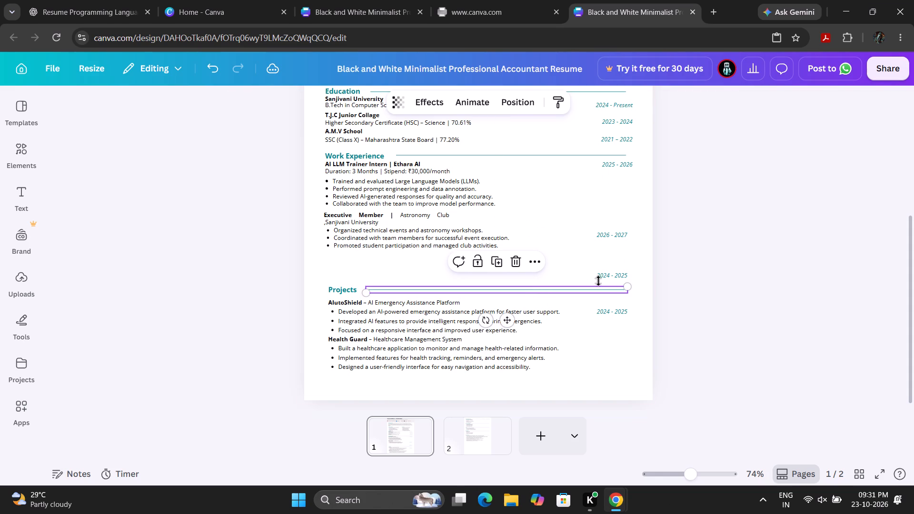
pyautogui.click(743, 269)
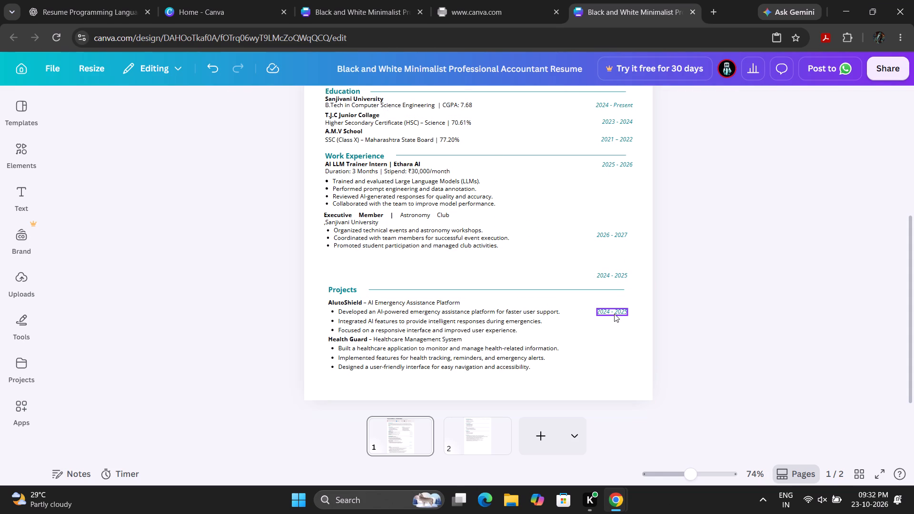
# Move the two 2024 - 2025 dates down so one sits beside the AlutoShield title and the other beside Health Guard.
pyautogui.moveTo(613, 310); pyautogui.dragTo(611, 336)
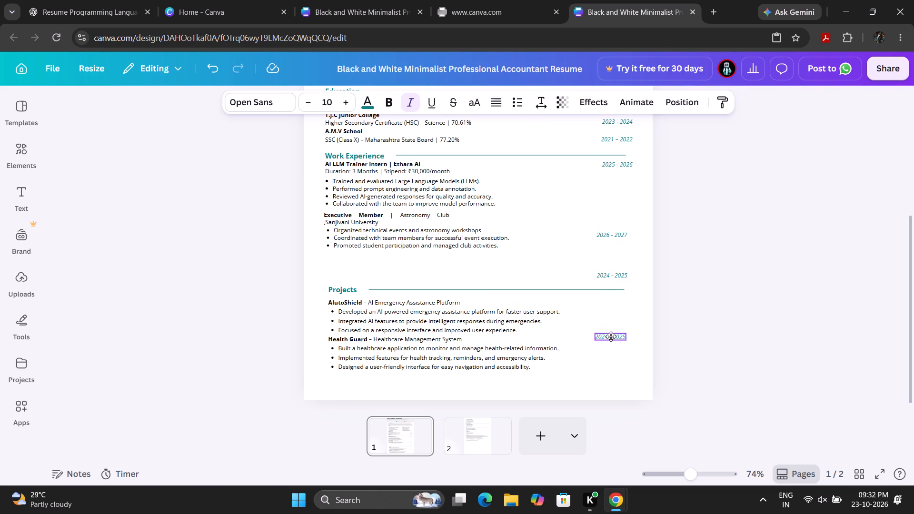
pyautogui.moveTo(611, 336); pyautogui.dragTo(610, 336)
pyautogui.moveTo(619, 278); pyautogui.dragTo(619, 281)
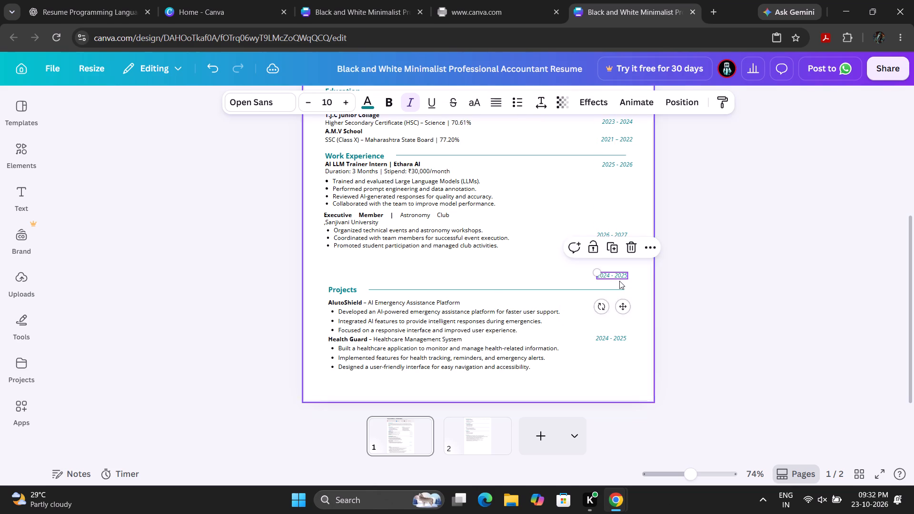
pyautogui.moveTo(619, 281); pyautogui.dragTo(618, 307)
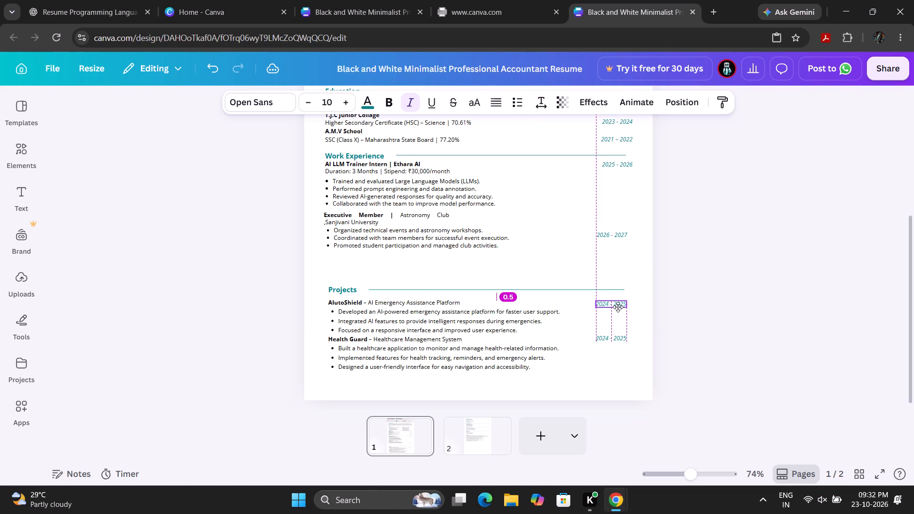
pyautogui.moveTo(618, 307); pyautogui.dragTo(617, 305)
pyautogui.click(710, 282)
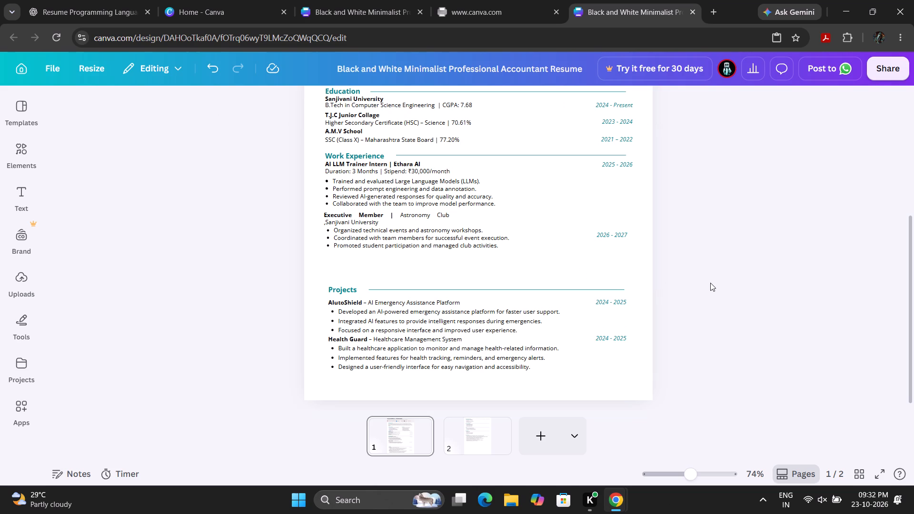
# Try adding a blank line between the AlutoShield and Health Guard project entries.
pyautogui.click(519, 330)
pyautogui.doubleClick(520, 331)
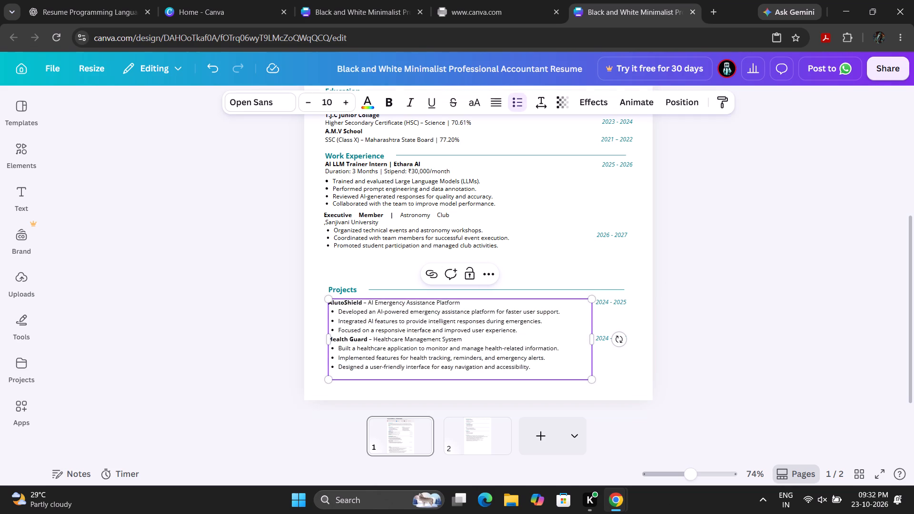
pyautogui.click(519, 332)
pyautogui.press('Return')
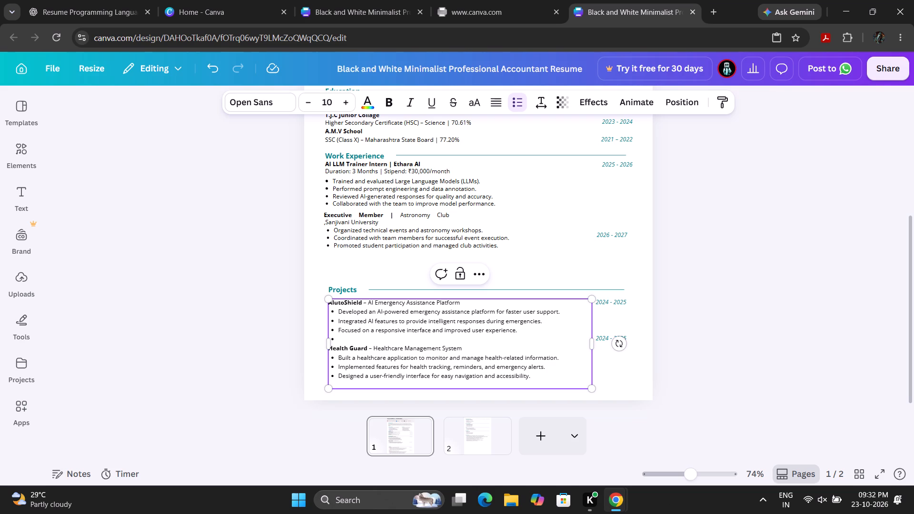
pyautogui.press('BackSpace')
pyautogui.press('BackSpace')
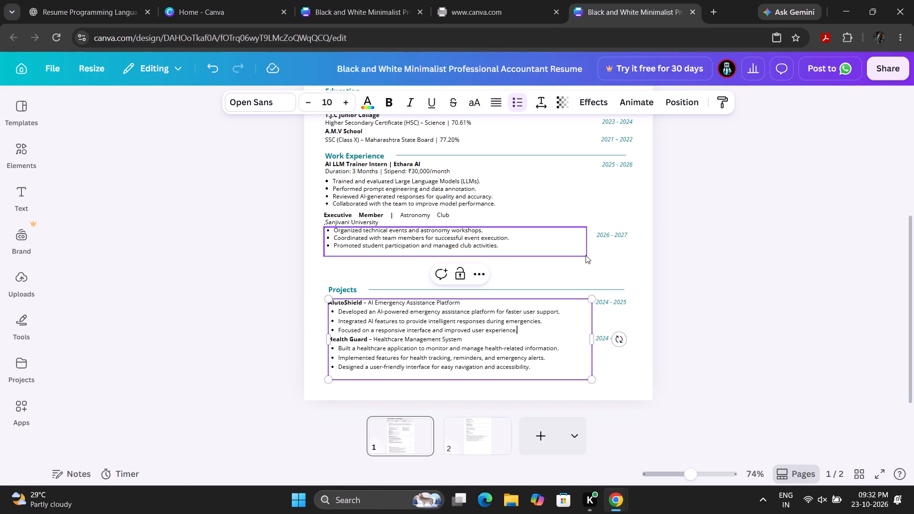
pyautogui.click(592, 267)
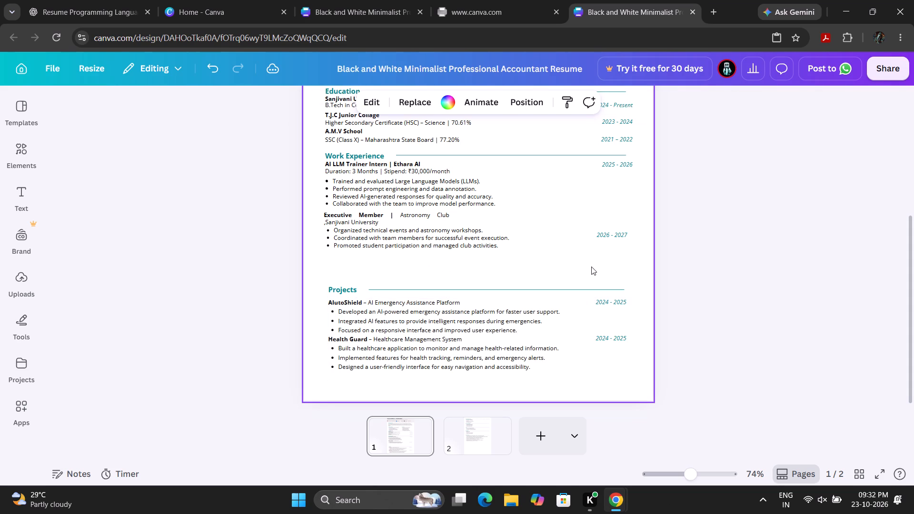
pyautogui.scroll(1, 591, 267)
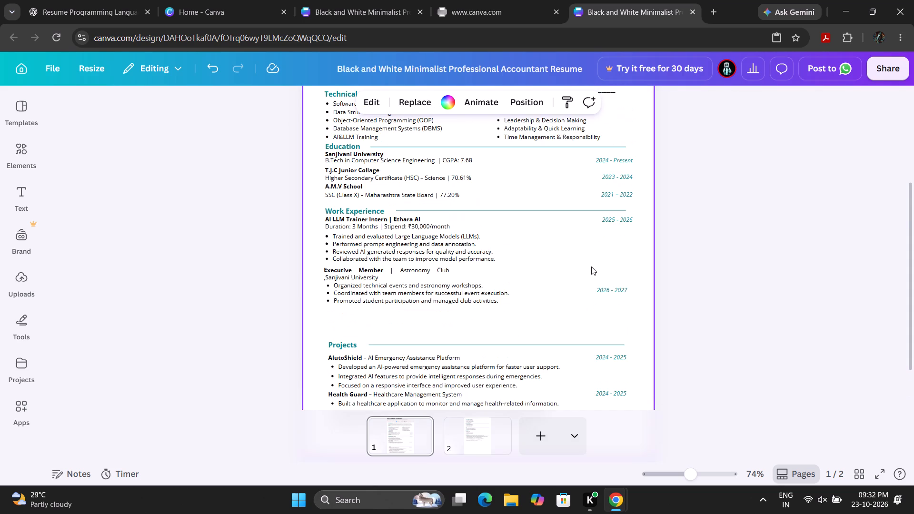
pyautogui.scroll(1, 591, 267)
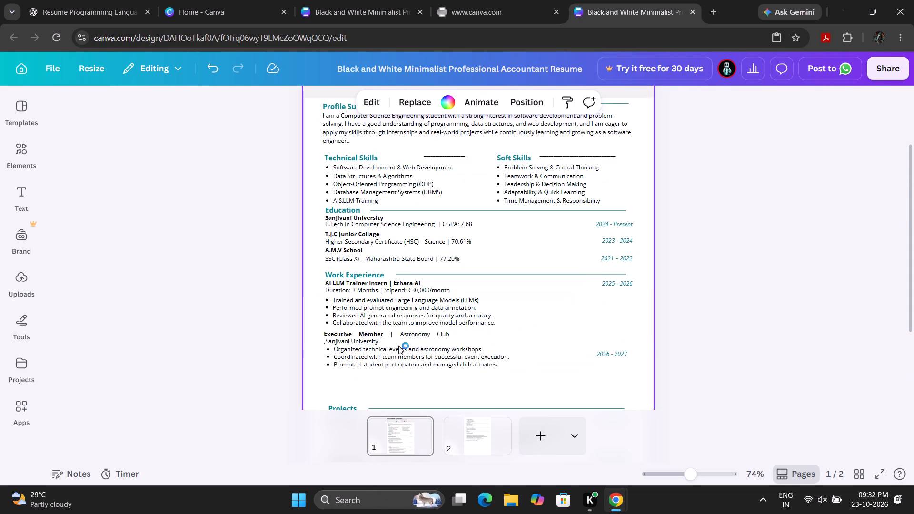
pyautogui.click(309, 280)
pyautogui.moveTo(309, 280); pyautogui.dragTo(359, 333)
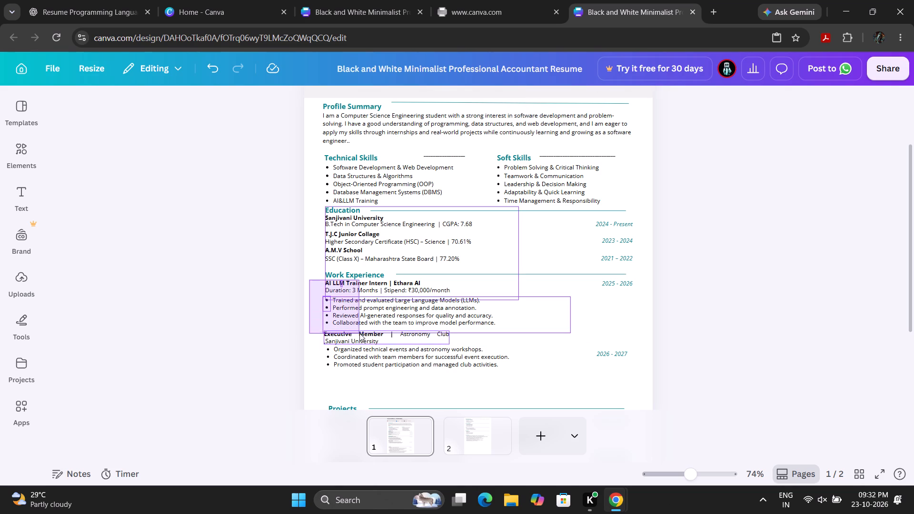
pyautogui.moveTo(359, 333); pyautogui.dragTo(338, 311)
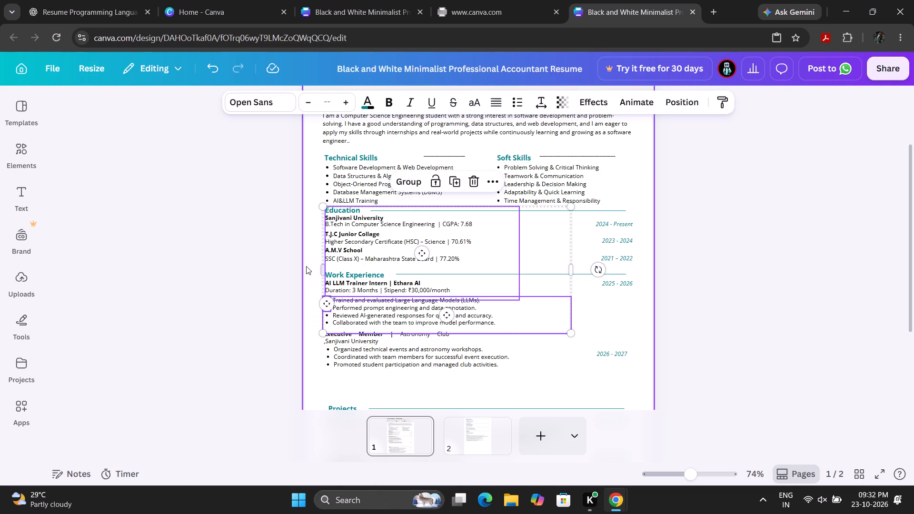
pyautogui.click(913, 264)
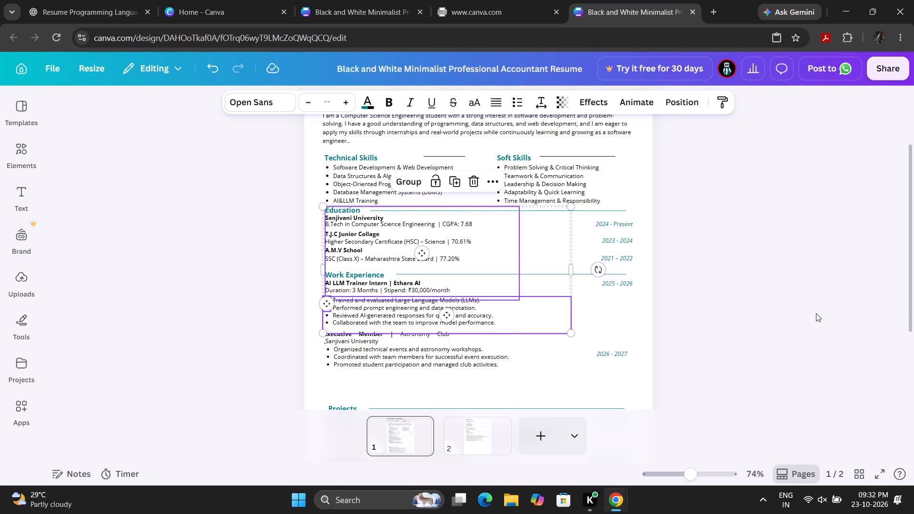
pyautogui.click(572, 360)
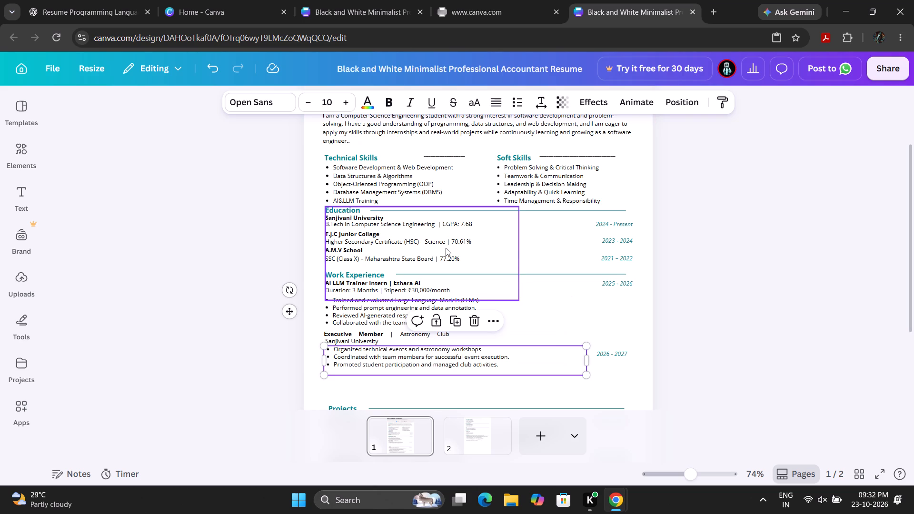
# Scale down the combined Education and Work Experience text block to about 10 wide by 5 high.
pyautogui.click(446, 248)
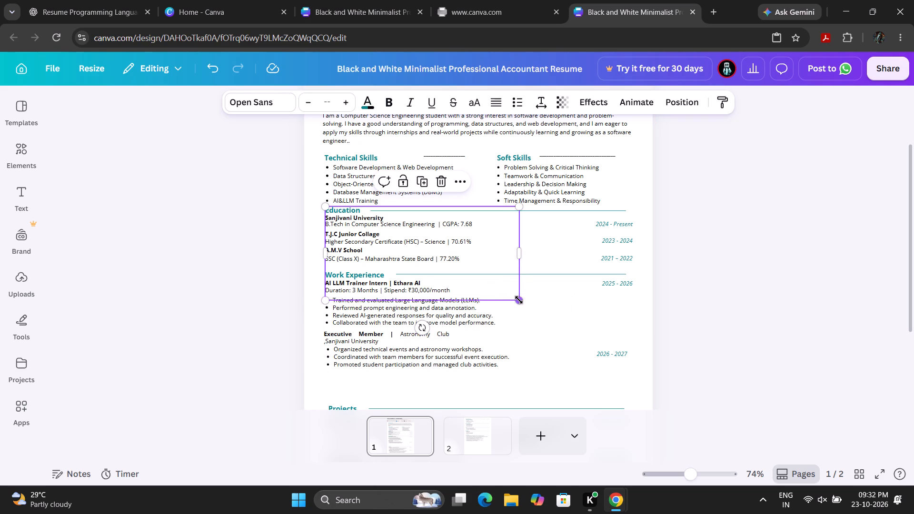
pyautogui.moveTo(519, 300); pyautogui.dragTo(515, 282)
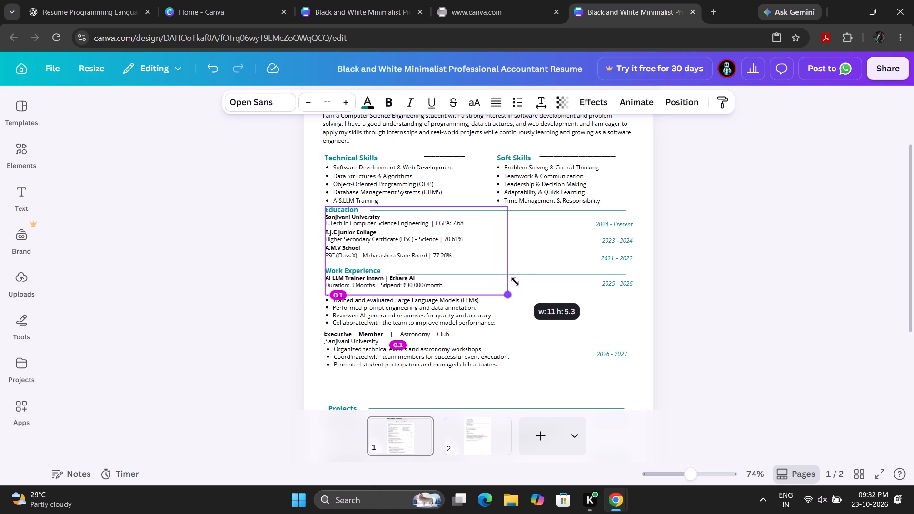
pyautogui.moveTo(515, 282); pyautogui.dragTo(506, 267)
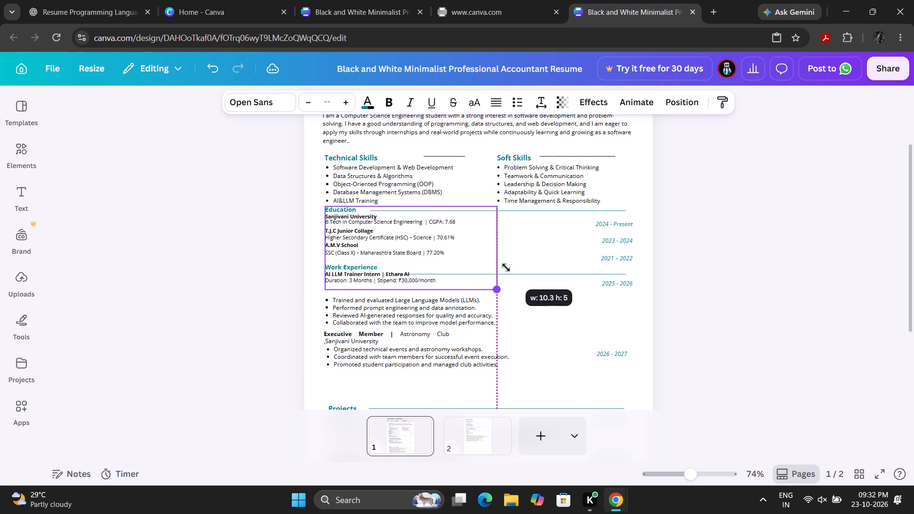
pyautogui.moveTo(506, 267); pyautogui.dragTo(505, 267)
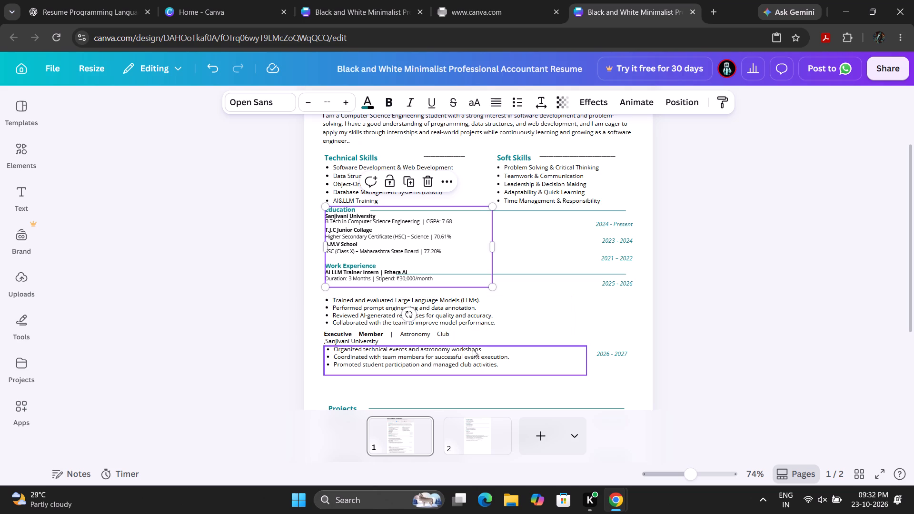
# Move the AI trainer bullets, the Executive Member entry and its bullets down together to just above the Projects heading.
pyautogui.scroll(-1, 446, 348)
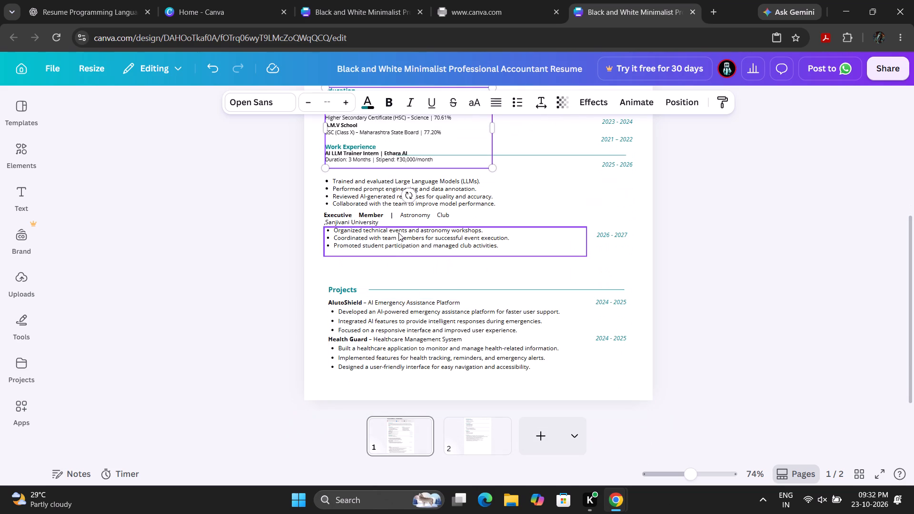
pyautogui.click(316, 171)
pyautogui.moveTo(316, 171); pyautogui.dragTo(326, 178)
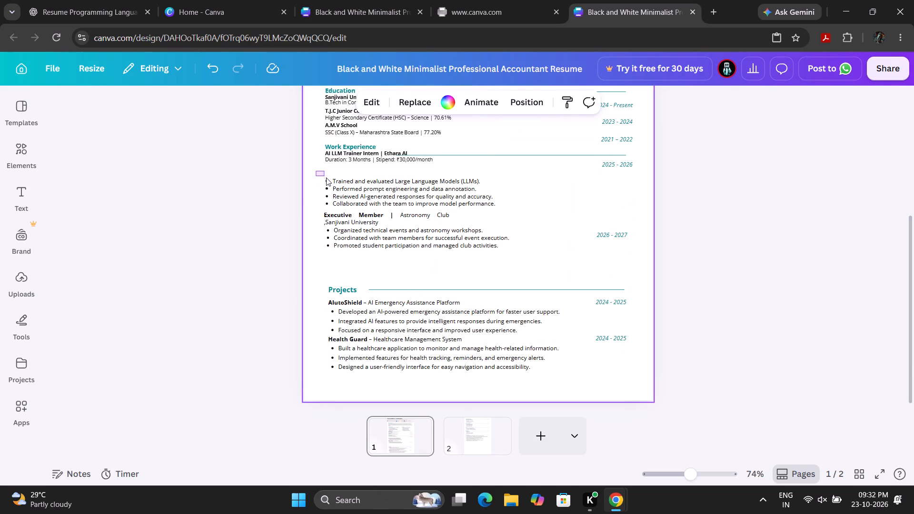
pyautogui.moveTo(326, 178); pyautogui.dragTo(439, 245)
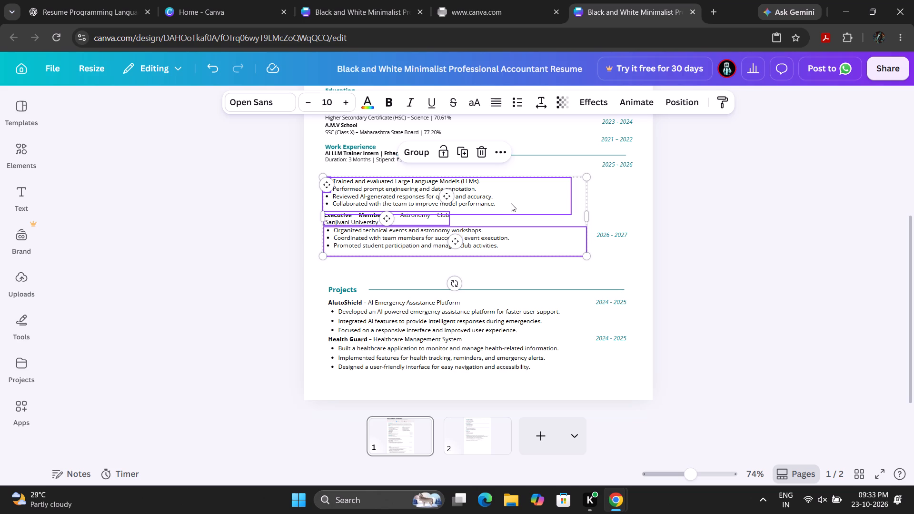
pyautogui.moveTo(511, 203); pyautogui.dragTo(514, 227)
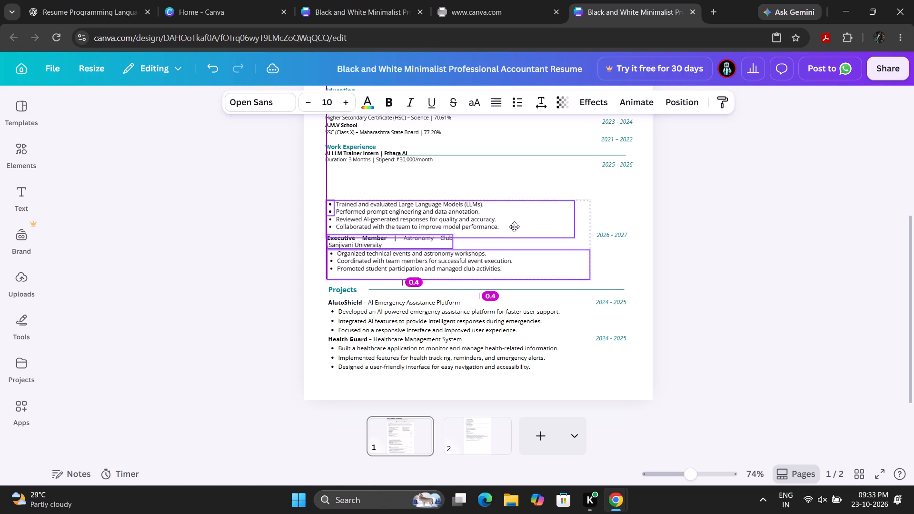
pyautogui.moveTo(514, 227); pyautogui.dragTo(516, 228)
pyautogui.click(764, 227)
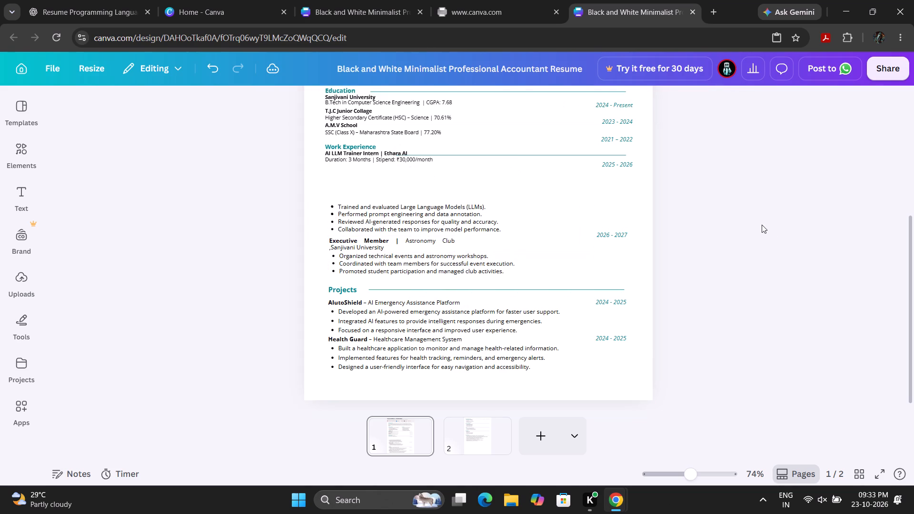
# Move the 2026 - 2027 date down to line up with the Executive Member entry.
pyautogui.moveTo(606, 236); pyautogui.dragTo(604, 244)
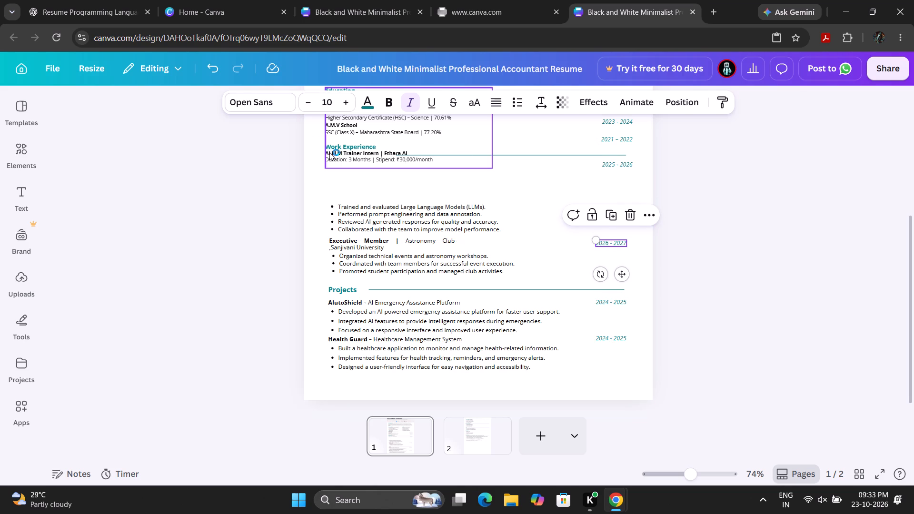
# Move the combined Education and Work Experience text block down to just above the AI trainer bullets.
pyautogui.moveTo(383, 145); pyautogui.dragTo(387, 166)
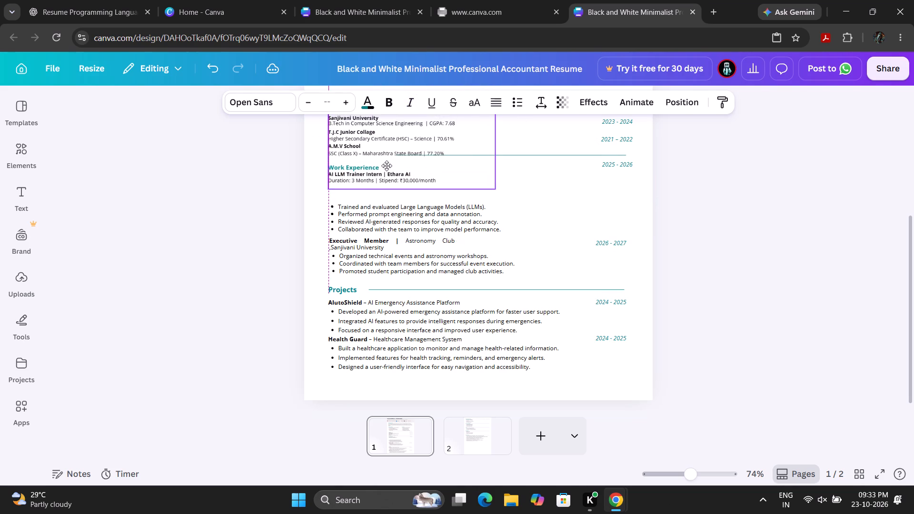
pyautogui.moveTo(387, 166); pyautogui.dragTo(391, 176)
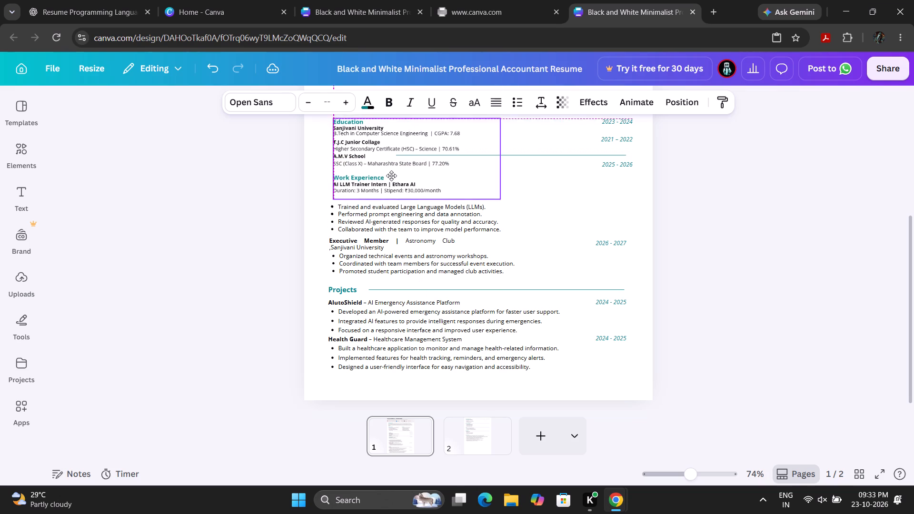
pyautogui.moveTo(391, 176); pyautogui.dragTo(392, 180)
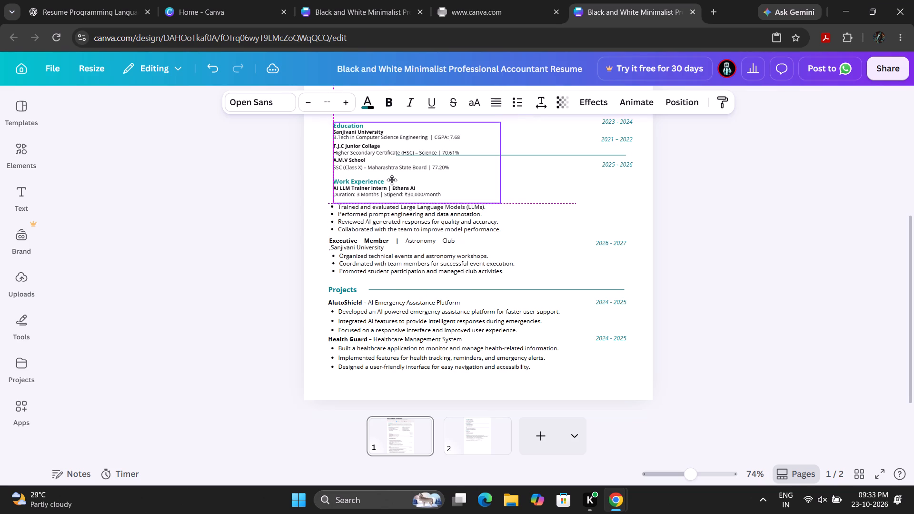
pyautogui.moveTo(392, 180); pyautogui.dragTo(390, 180)
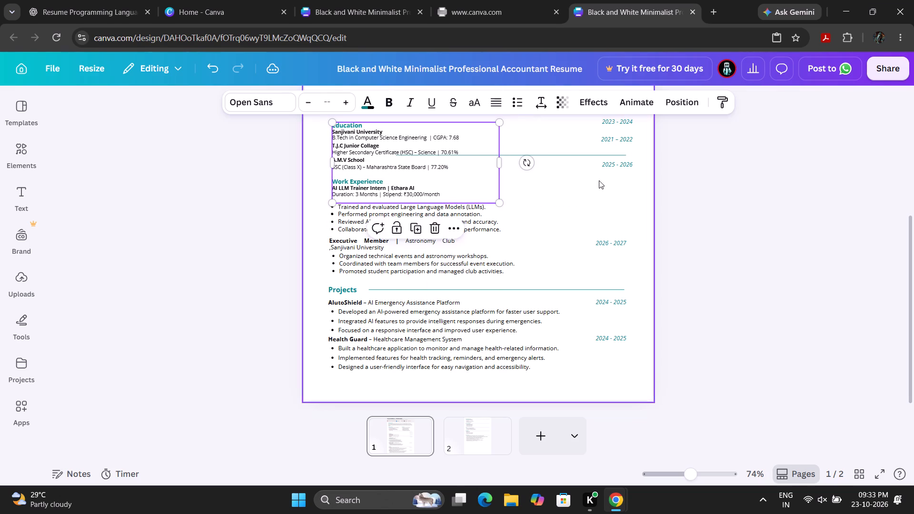
pyautogui.click(735, 162)
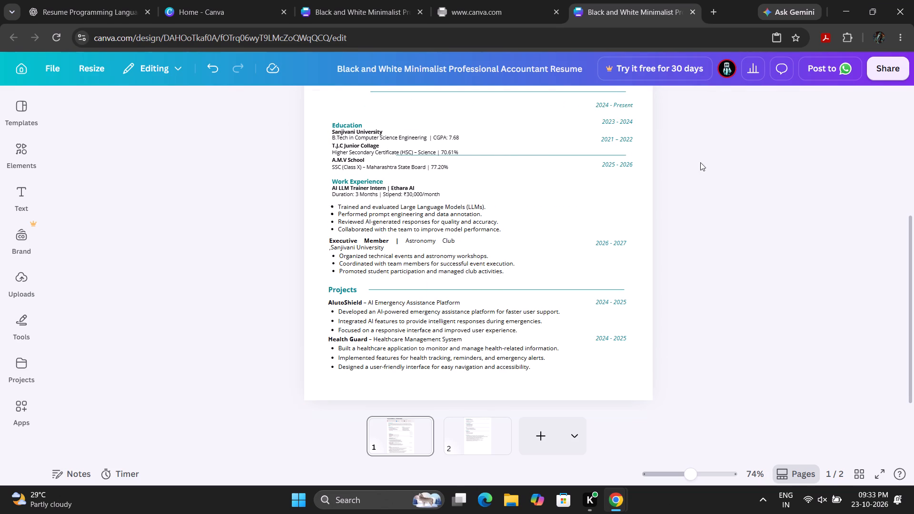
# Move the 2025 - 2026 date down beside the AI LLM Trainer Intern entry, aligned with the 2026 - 2027 date.
pyautogui.moveTo(606, 165); pyautogui.dragTo(606, 189)
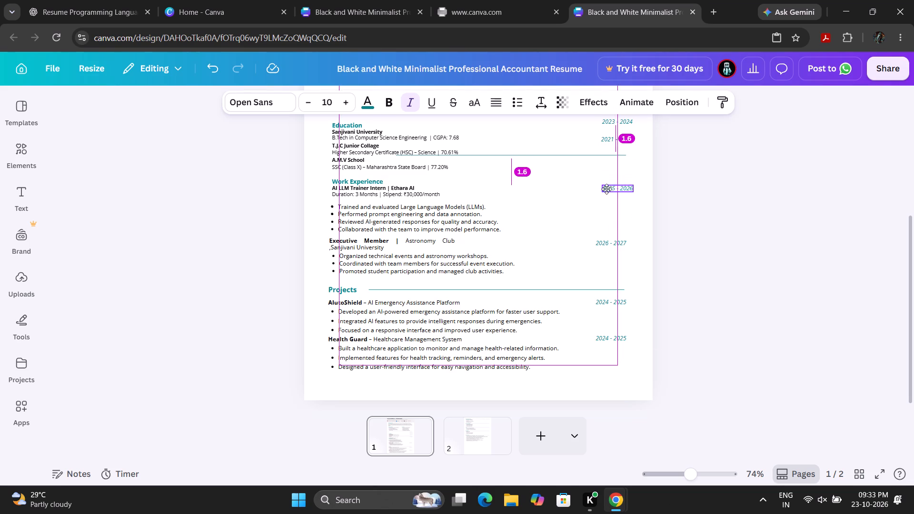
pyautogui.moveTo(606, 189); pyautogui.dragTo(598, 191)
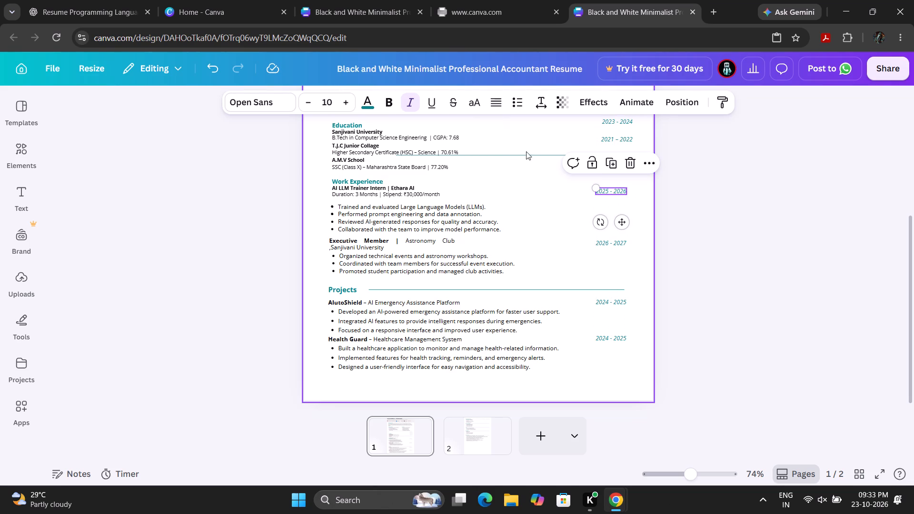
# Move the divider line crossing the Education entries down to sit beside the Work Experience heading.
pyautogui.click(534, 154)
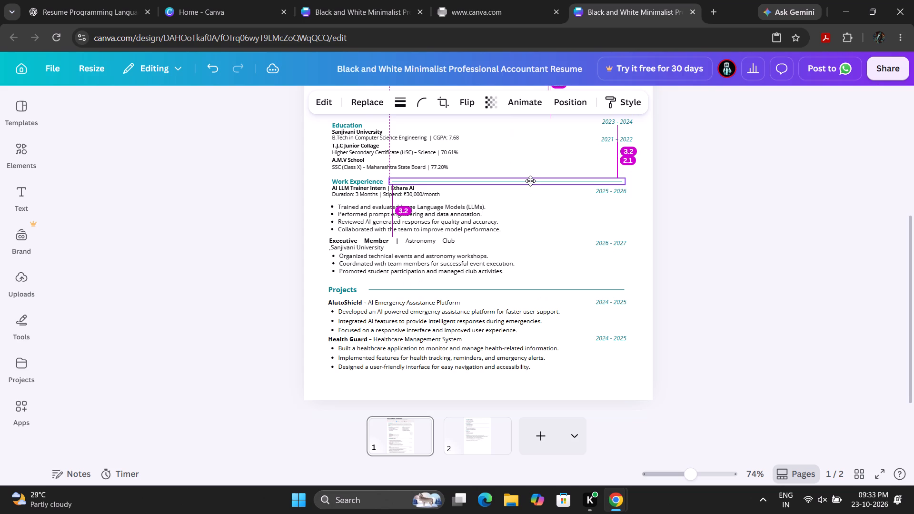
pyautogui.click(780, 199)
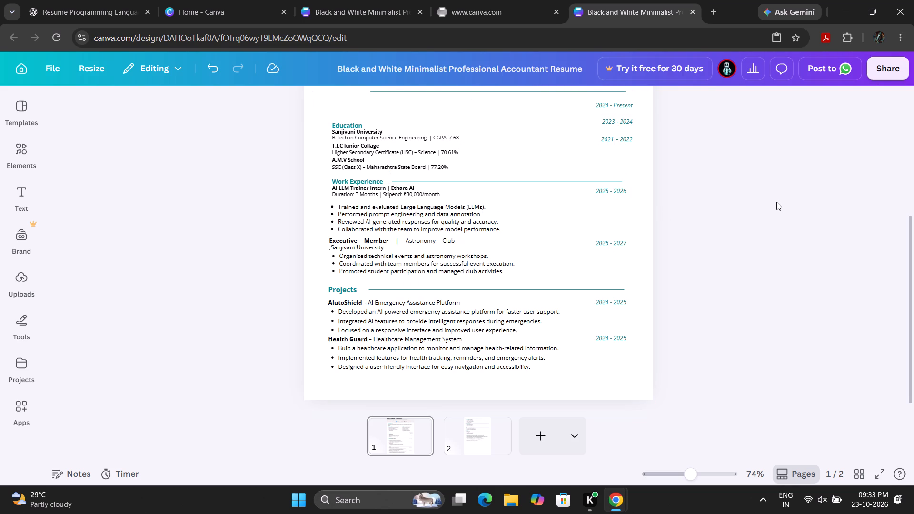
# Add a blank line below the Education heading, the Sanjivani University name and the B.Tech line.
pyautogui.scroll(1, 776, 202)
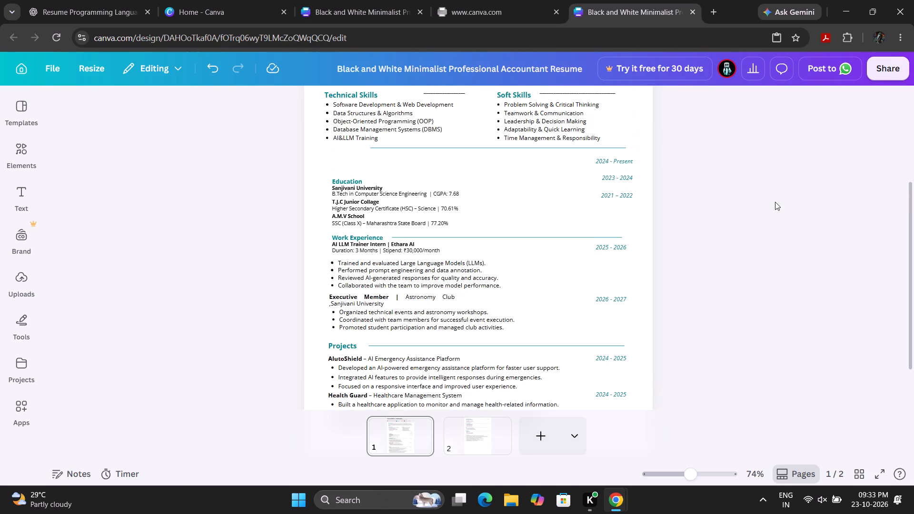
pyautogui.scroll(1, 418, 184)
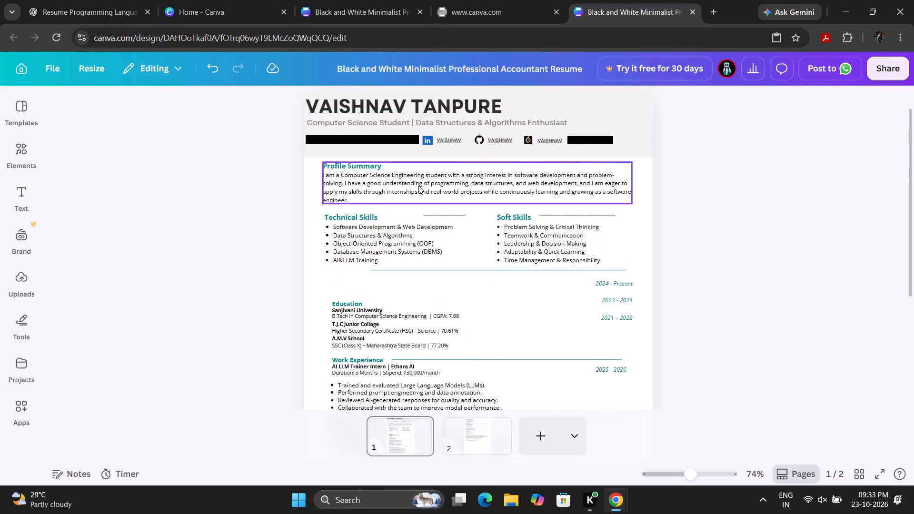
pyautogui.scroll(-1, 419, 186)
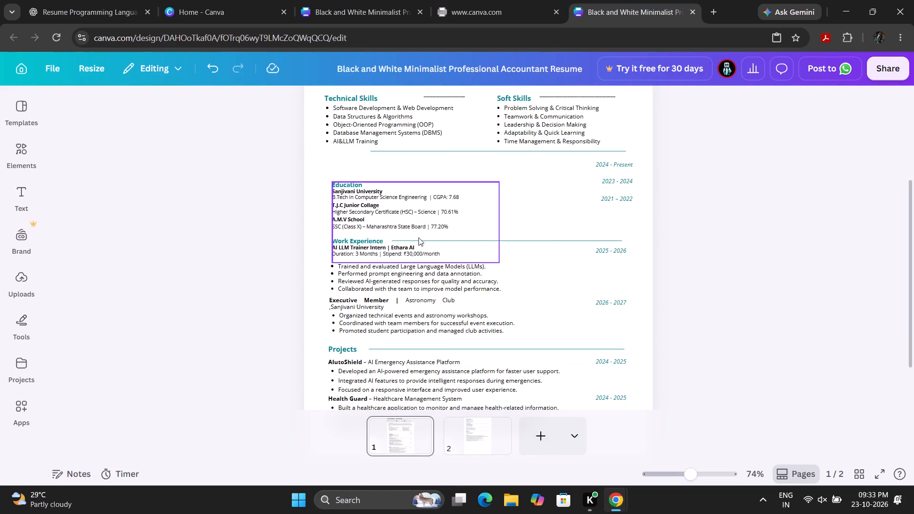
pyautogui.click(475, 231)
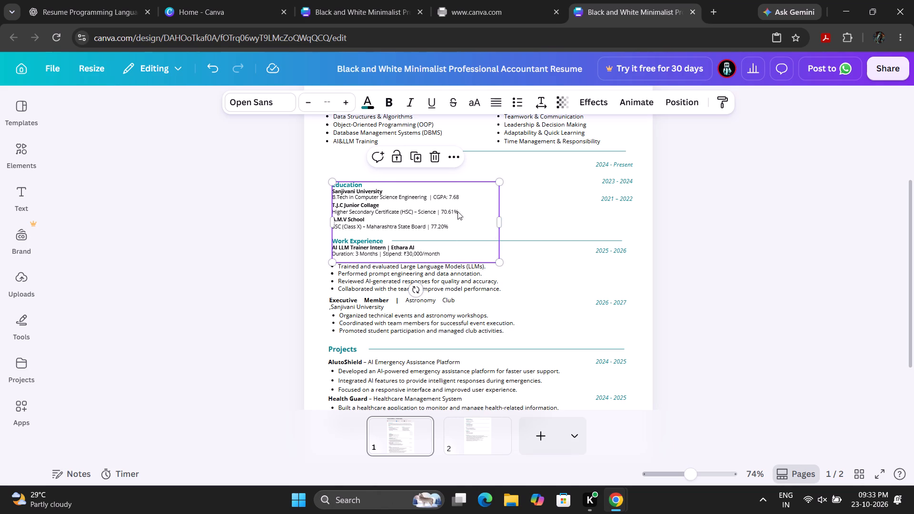
pyautogui.click(367, 186)
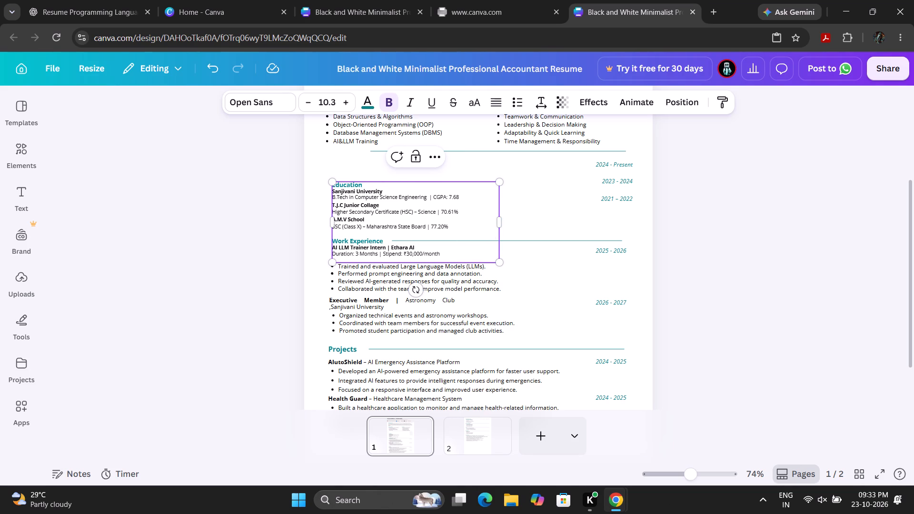
pyautogui.press('Return')
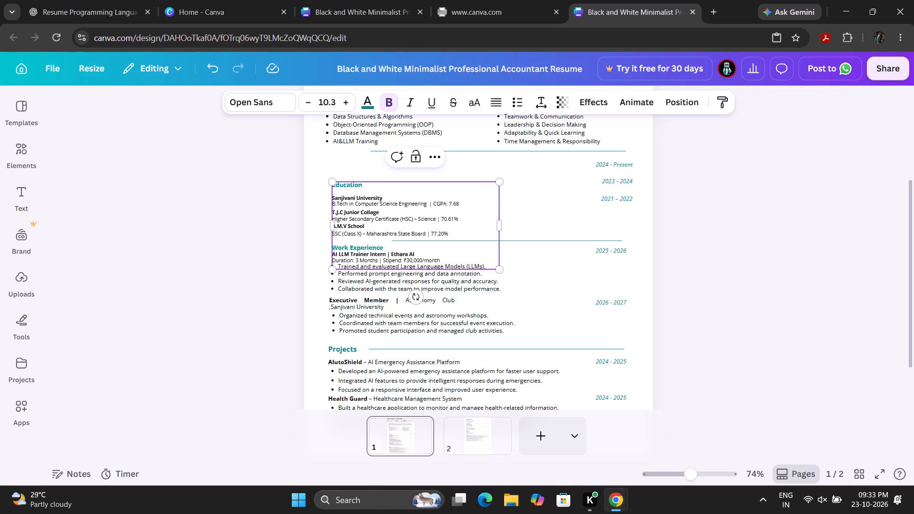
pyautogui.press('BackSpace')
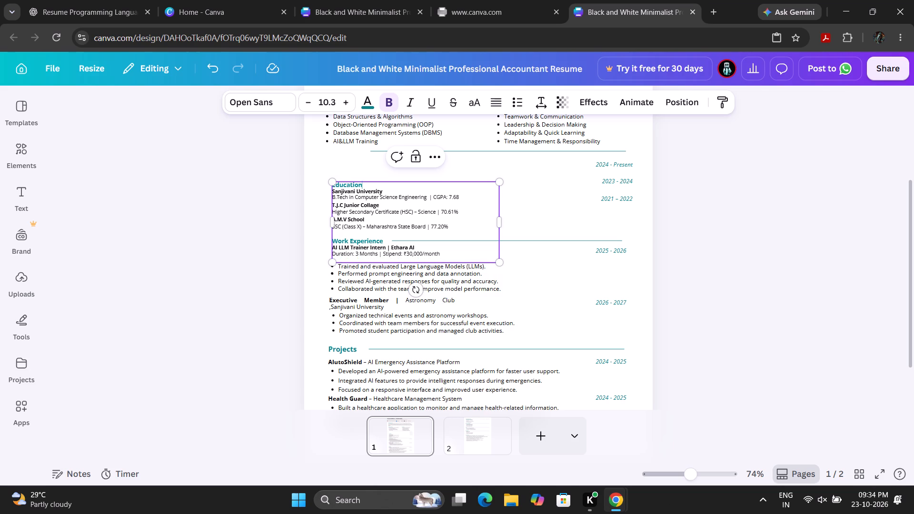
pyautogui.press('Return')
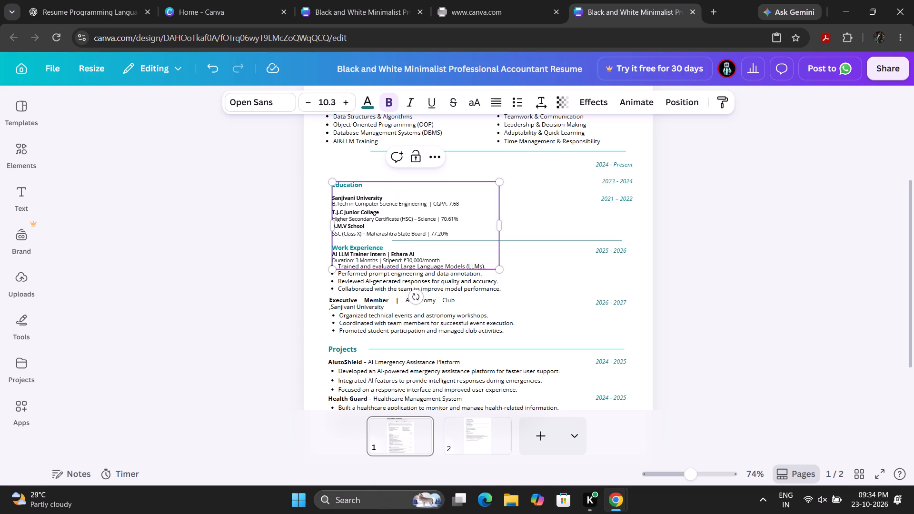
pyautogui.click(385, 196)
pyautogui.press('Return')
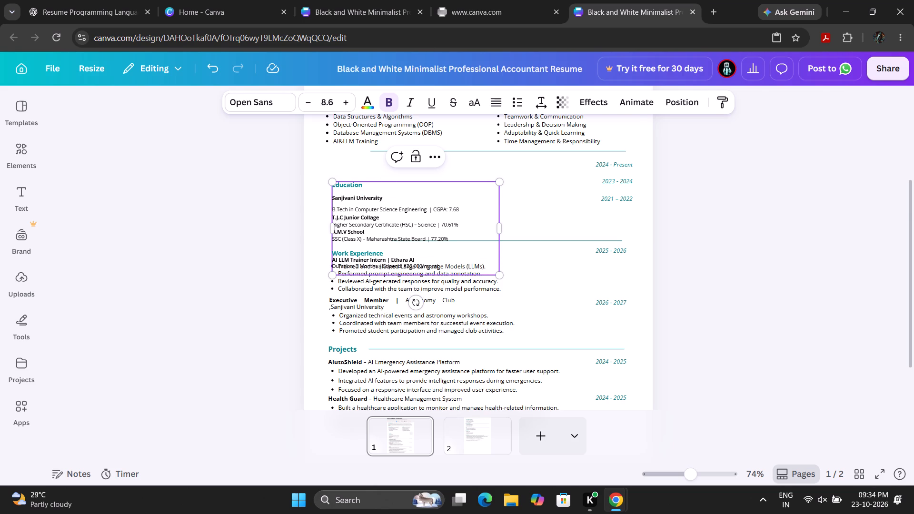
pyautogui.scroll(-1, 385, 184)
pyautogui.click(385, 157)
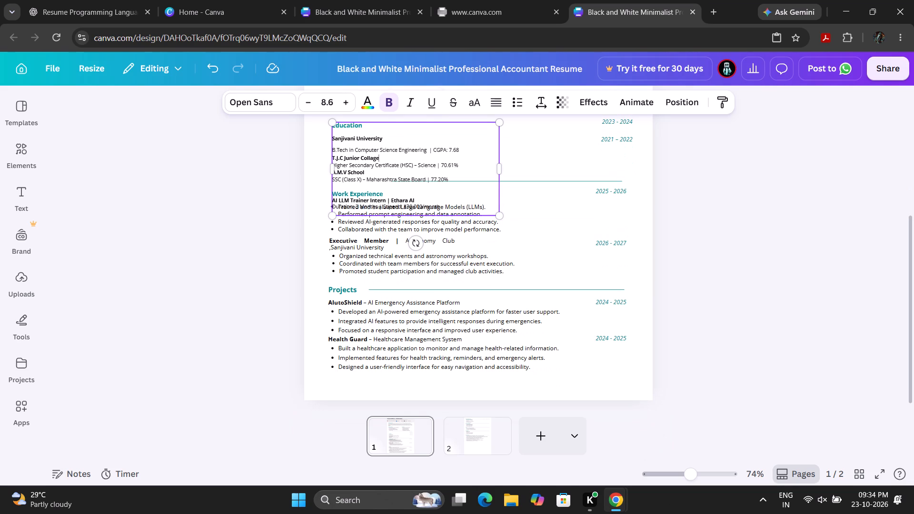
pyautogui.click(467, 149)
pyautogui.press('Return')
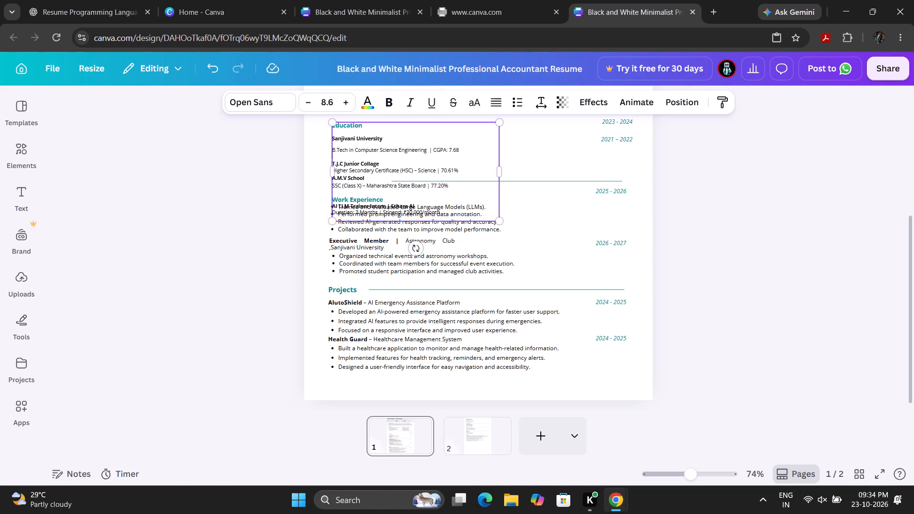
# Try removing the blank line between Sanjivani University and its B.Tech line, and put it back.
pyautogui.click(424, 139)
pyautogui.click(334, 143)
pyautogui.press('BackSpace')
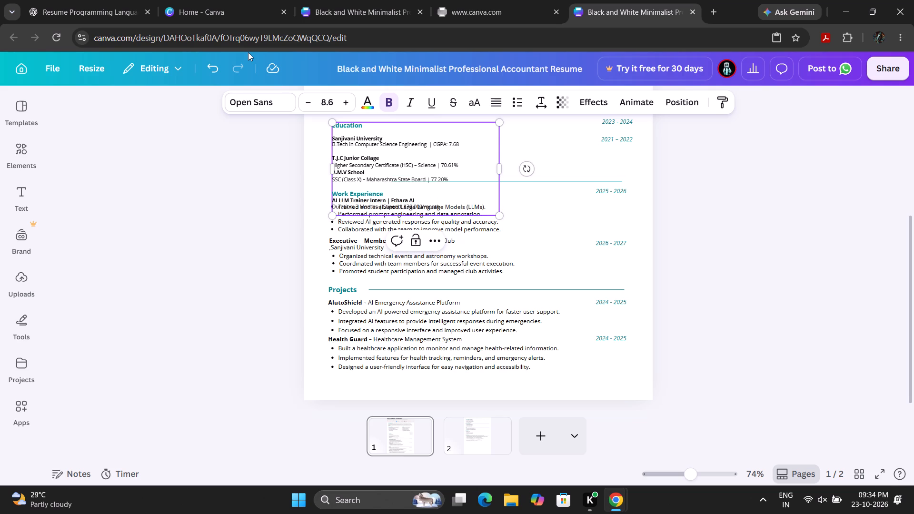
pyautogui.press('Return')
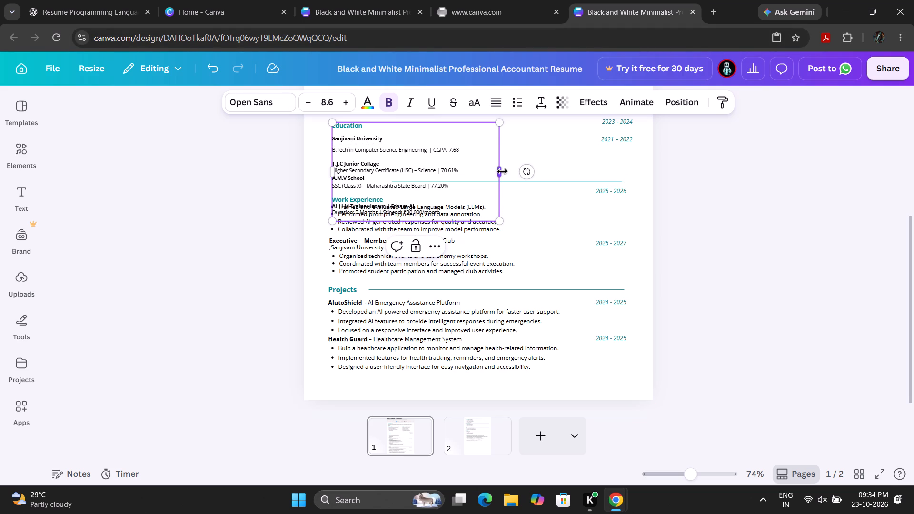
# Widen the Education and Work Experience text block to the date column and scale it up to 9.3-size body text.
pyautogui.moveTo(502, 171); pyautogui.dragTo(606, 174)
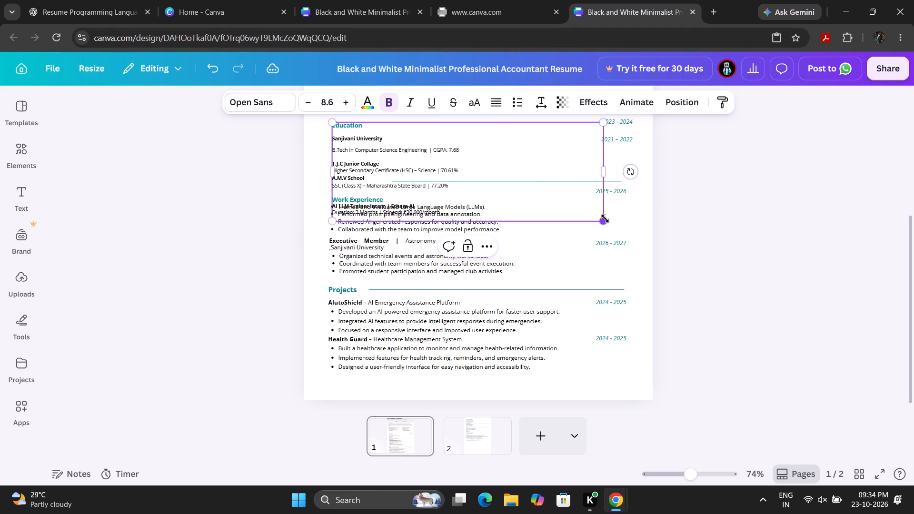
pyautogui.scroll(1, 595, 209)
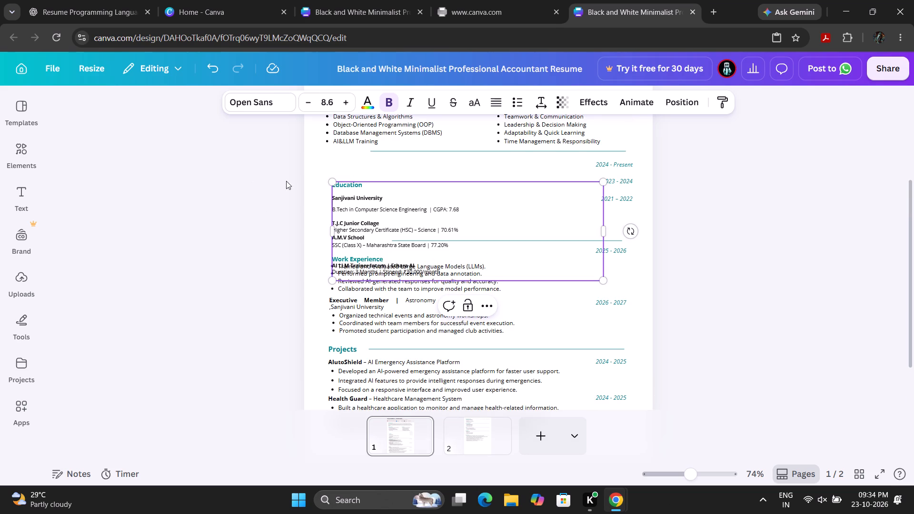
pyautogui.moveTo(334, 179); pyautogui.dragTo(319, 165)
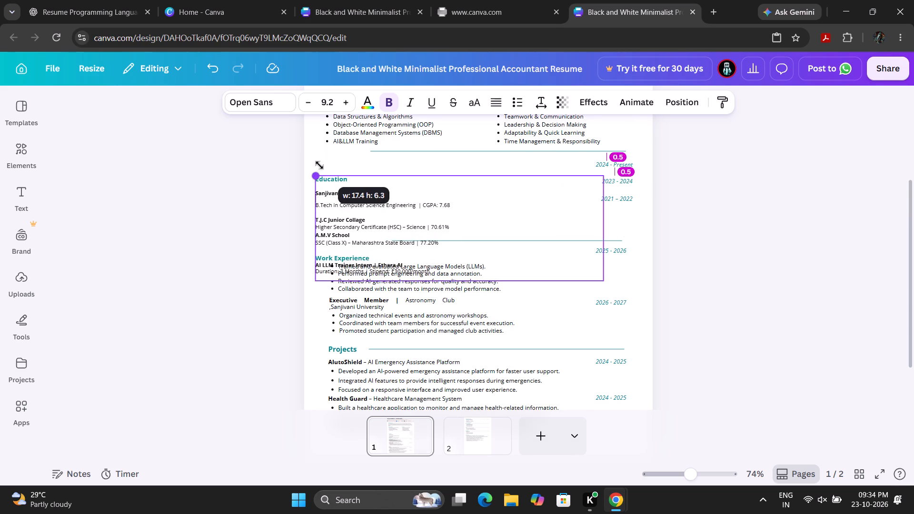
pyautogui.moveTo(319, 165); pyautogui.dragTo(316, 158)
pyautogui.moveTo(502, 205); pyautogui.dragTo(510, 204)
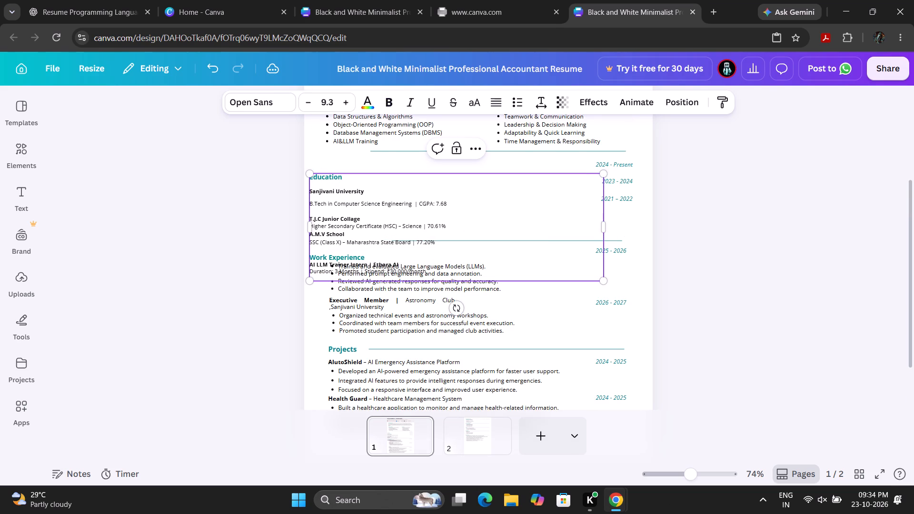
pyautogui.click(523, 256)
pyautogui.click(715, 227)
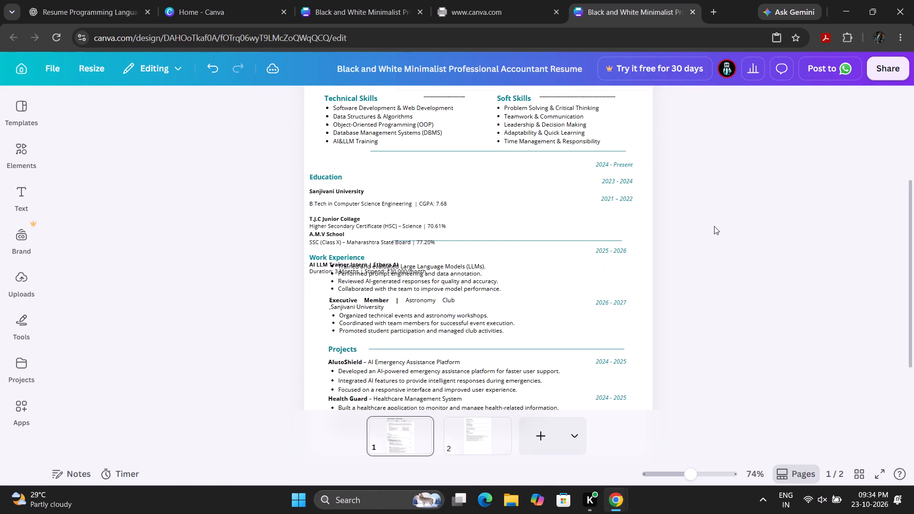
# Move the enlarged text block up so the Education heading sits just under the skills divider, near the Projects left edge.
pyautogui.moveTo(526, 225); pyautogui.dragTo(547, 216)
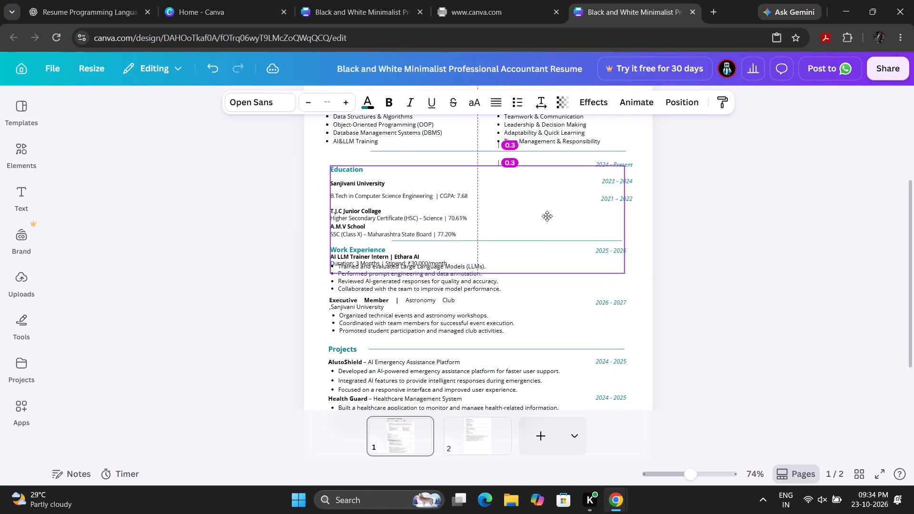
pyautogui.moveTo(547, 216); pyautogui.dragTo(545, 210)
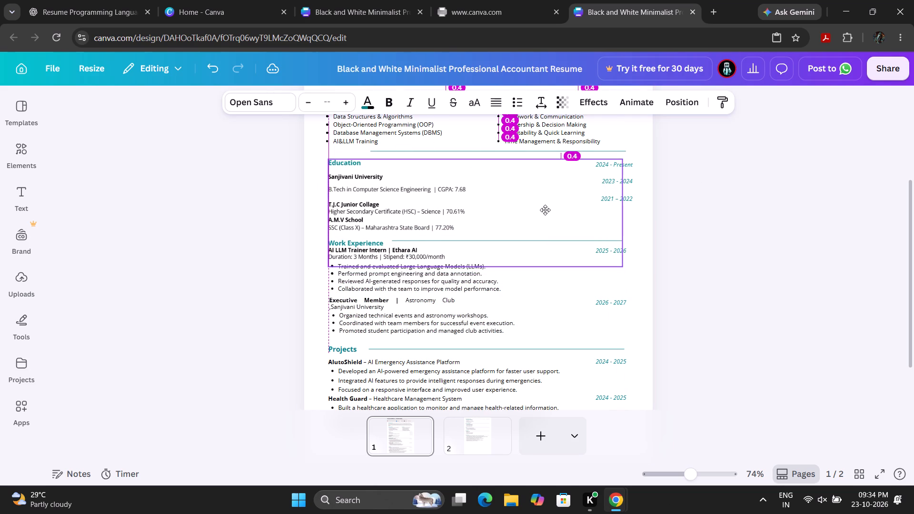
pyautogui.moveTo(545, 210); pyautogui.dragTo(547, 209)
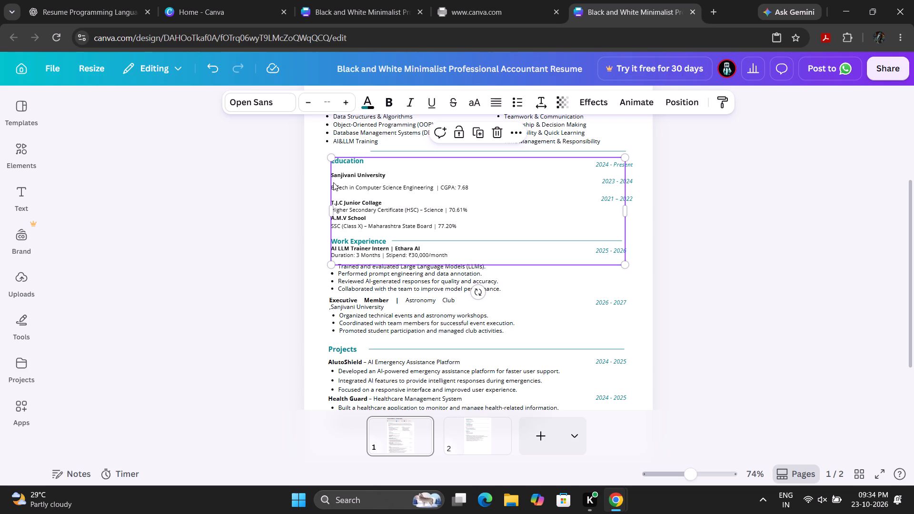
# Remove the blank line between the Sanjivani University name and its B.Tech line.
pyautogui.click(333, 182)
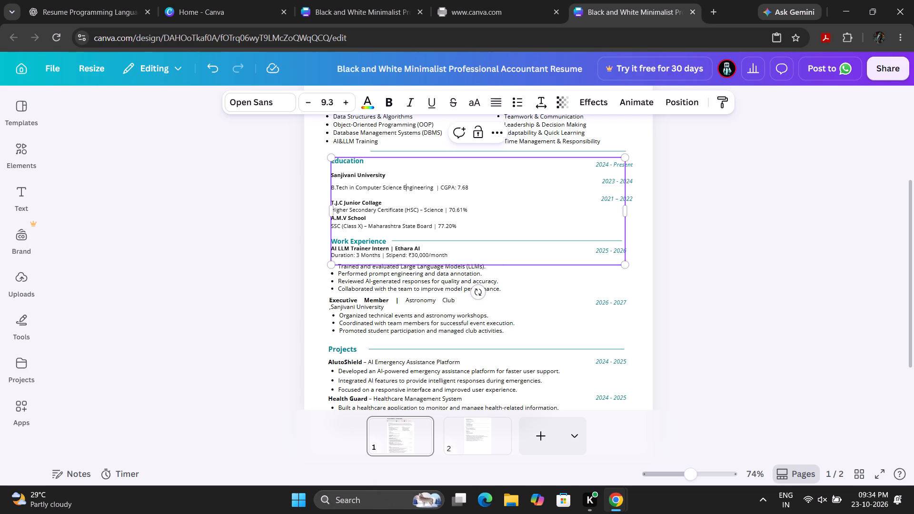
pyautogui.click(335, 183)
pyautogui.press('BackSpace')
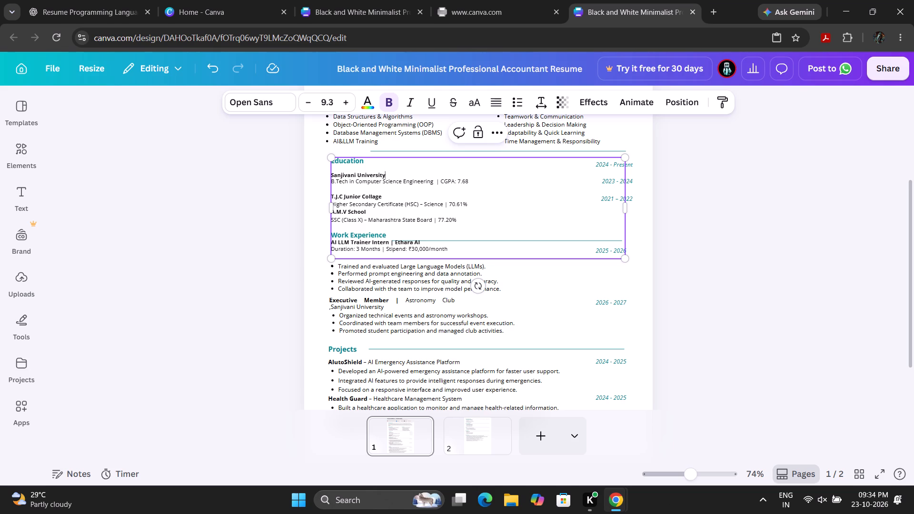
# Add a line break after the T.J.C Junior Collage Higher Secondary Certificate line to separate it from A.M.V School.
pyautogui.click(480, 202)
pyautogui.press('Return')
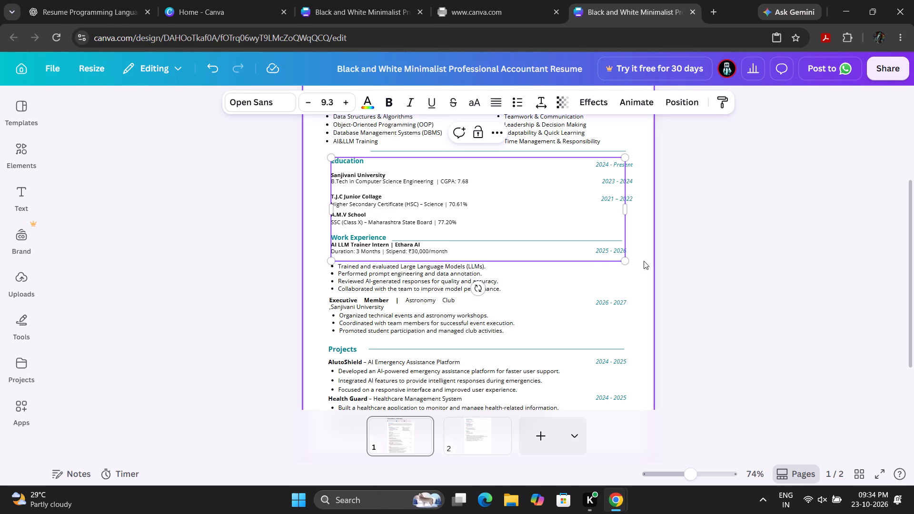
pyautogui.click(554, 242)
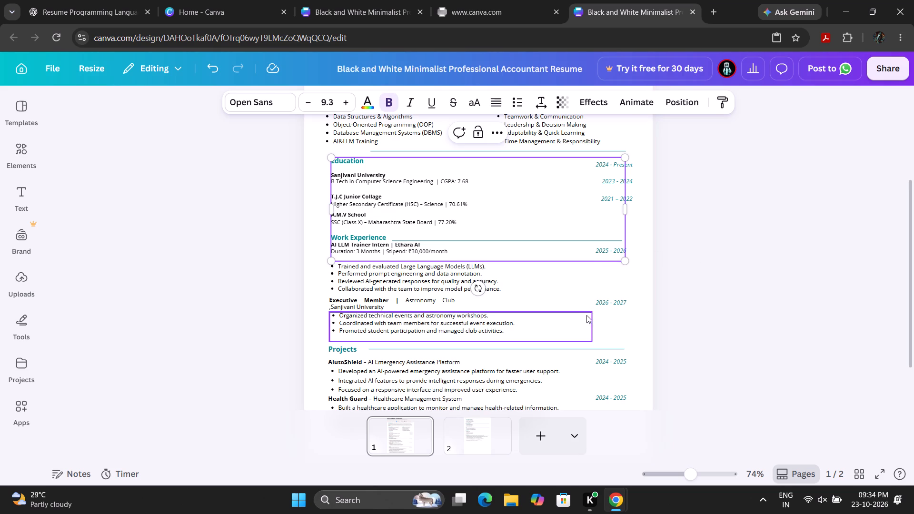
pyautogui.click(675, 284)
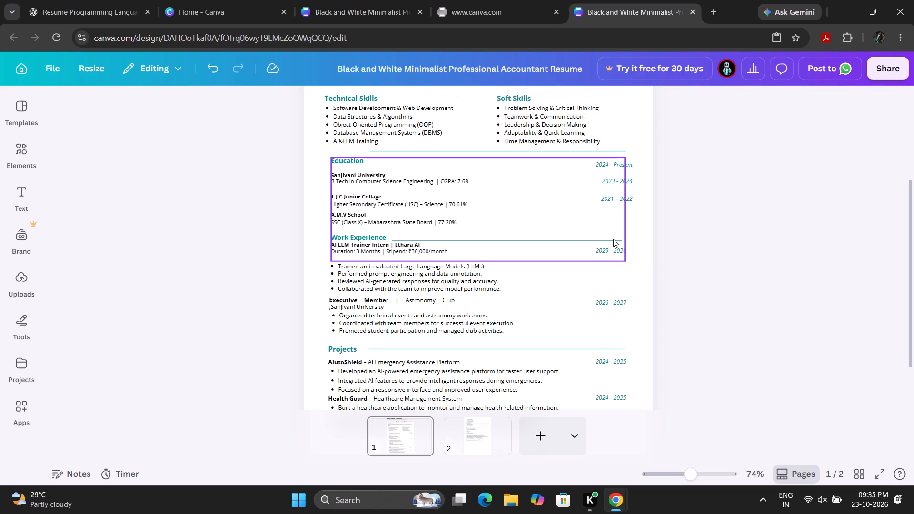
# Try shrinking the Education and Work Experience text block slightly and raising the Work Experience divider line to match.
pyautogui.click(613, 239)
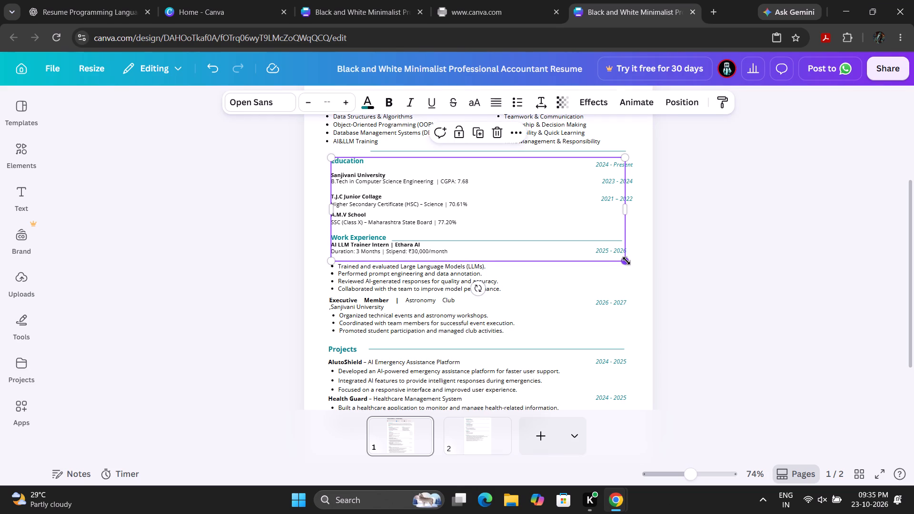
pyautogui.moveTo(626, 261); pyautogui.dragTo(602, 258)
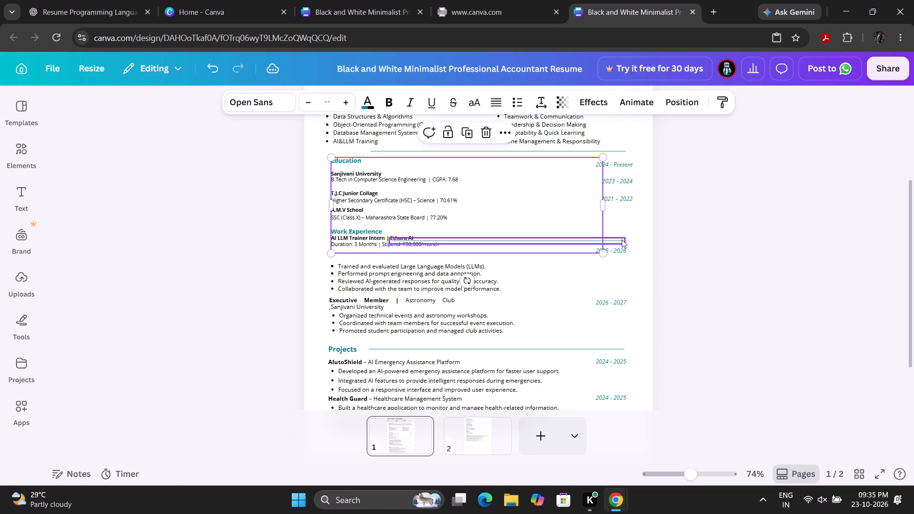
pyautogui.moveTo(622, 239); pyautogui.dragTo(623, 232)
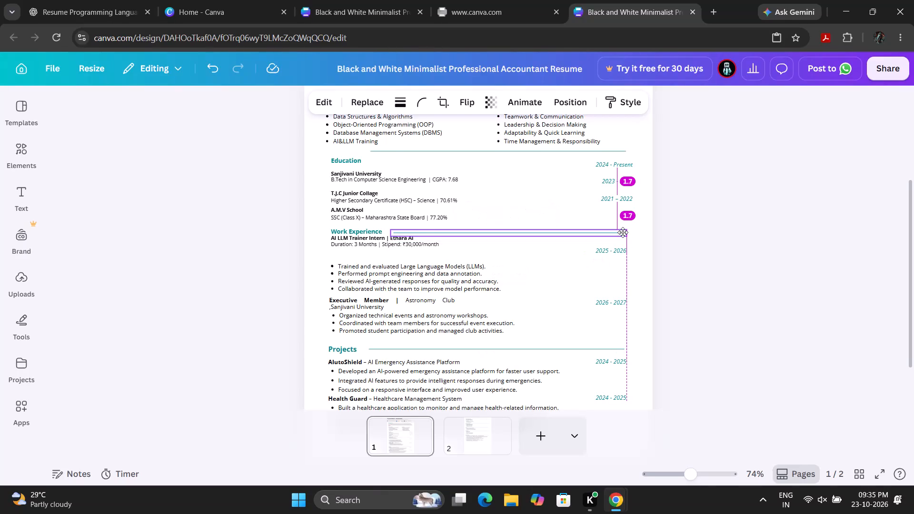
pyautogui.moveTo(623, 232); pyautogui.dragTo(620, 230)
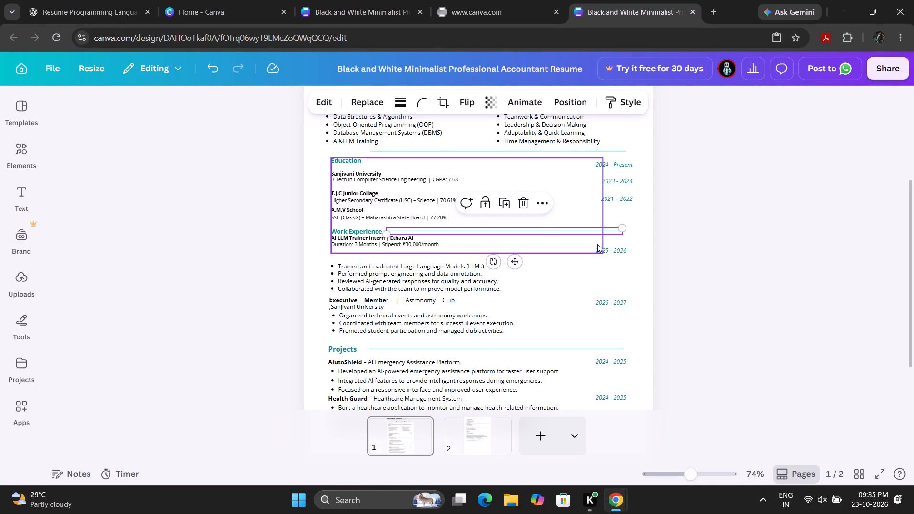
# Scale the Education and Work Experience text block up to a width of about 17.
pyautogui.click(588, 241)
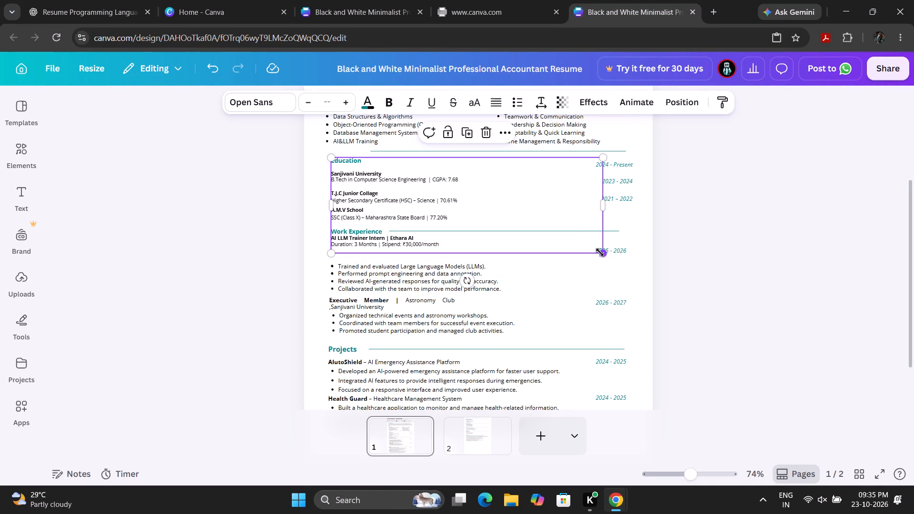
pyautogui.moveTo(600, 252); pyautogui.dragTo(605, 281)
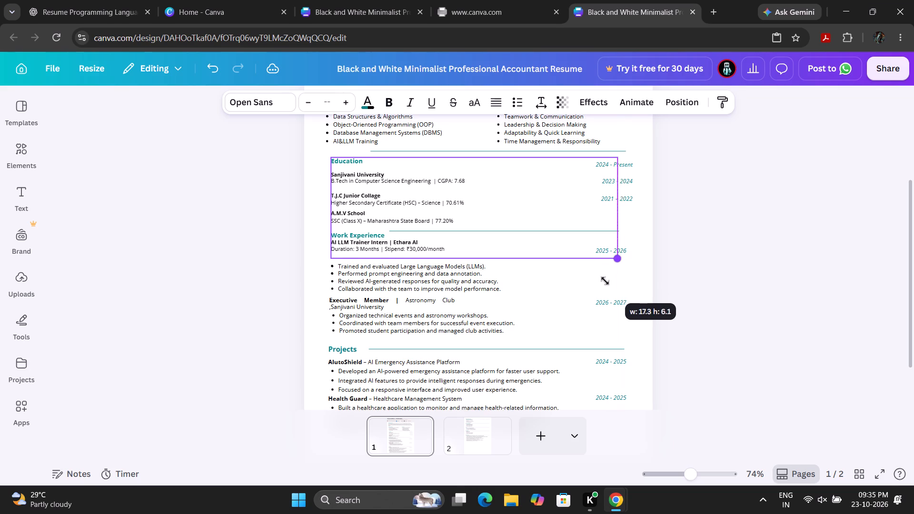
pyautogui.moveTo(605, 281); pyautogui.dragTo(603, 280)
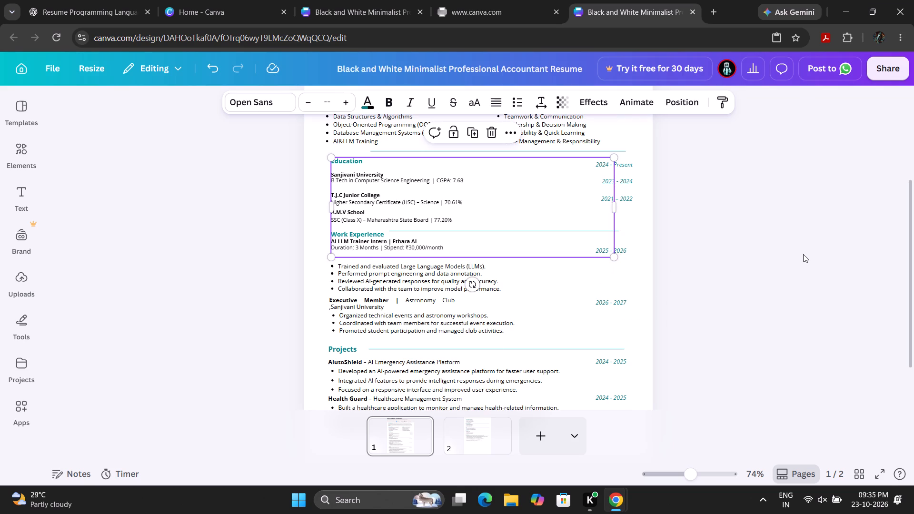
pyautogui.click(803, 254)
# Move the text block down so its internship duration line sits directly above the Trained and evaluated Large Language Models bullet.
pyautogui.moveTo(480, 209); pyautogui.dragTo(481, 216)
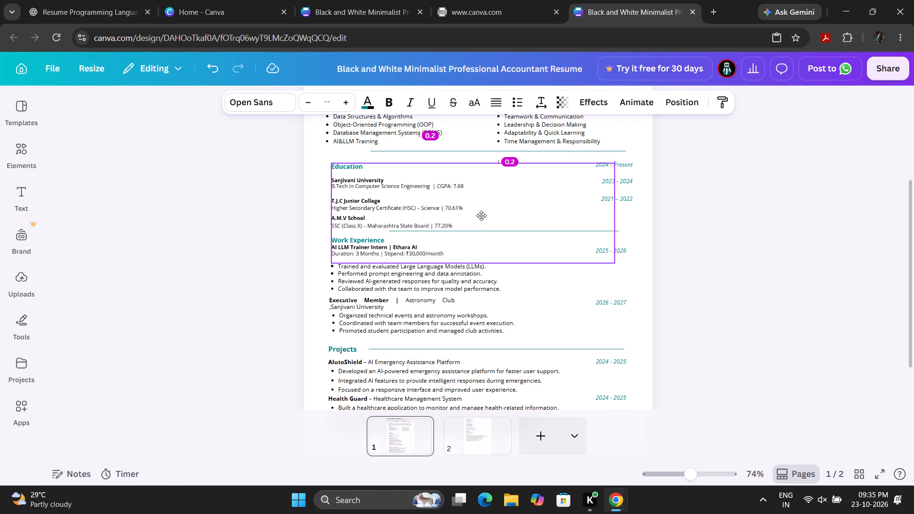
pyautogui.moveTo(481, 216); pyautogui.dragTo(481, 219)
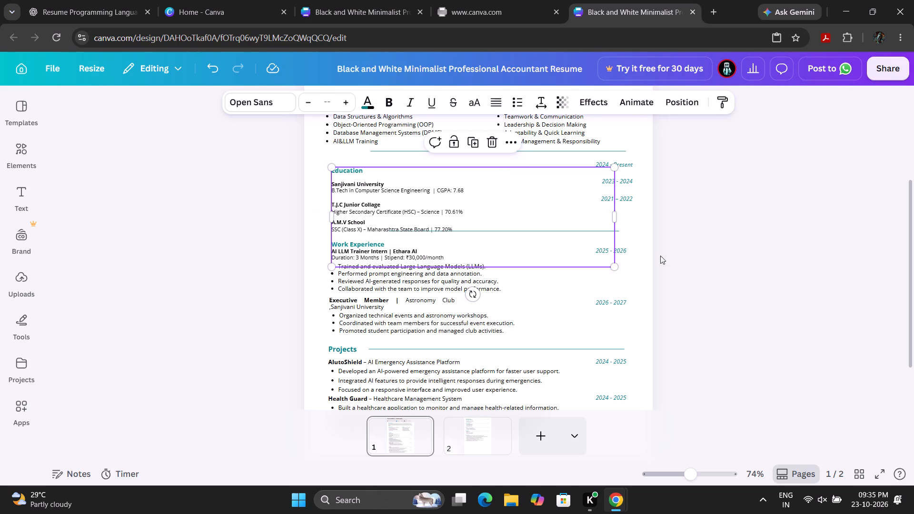
pyautogui.click(689, 247)
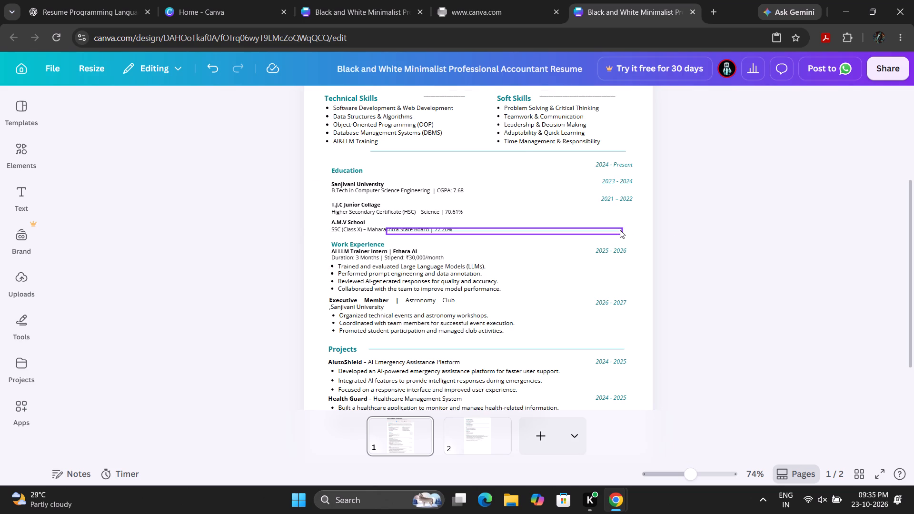
# Lower the Work Experience divider line level with its heading and the 2025 - 2026 date slightly beneath it.
pyautogui.moveTo(620, 230); pyautogui.dragTo(621, 245)
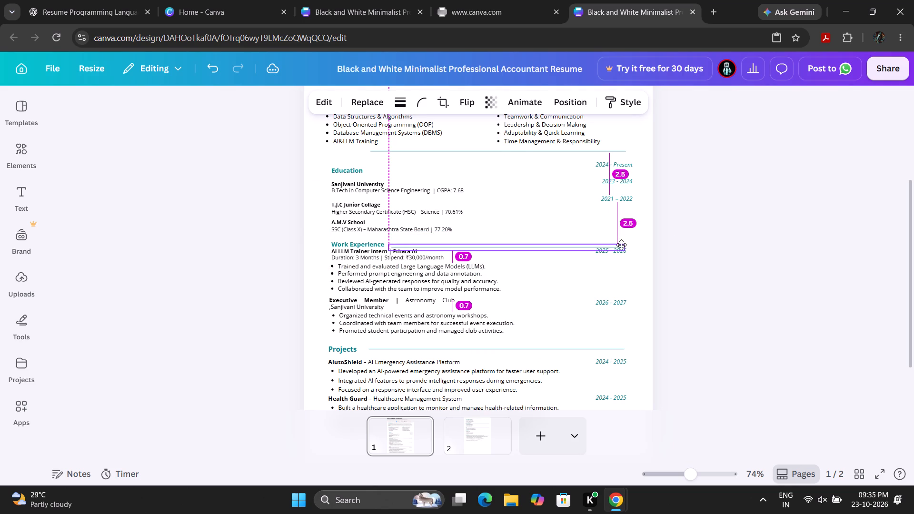
pyautogui.moveTo(621, 245); pyautogui.dragTo(623, 243)
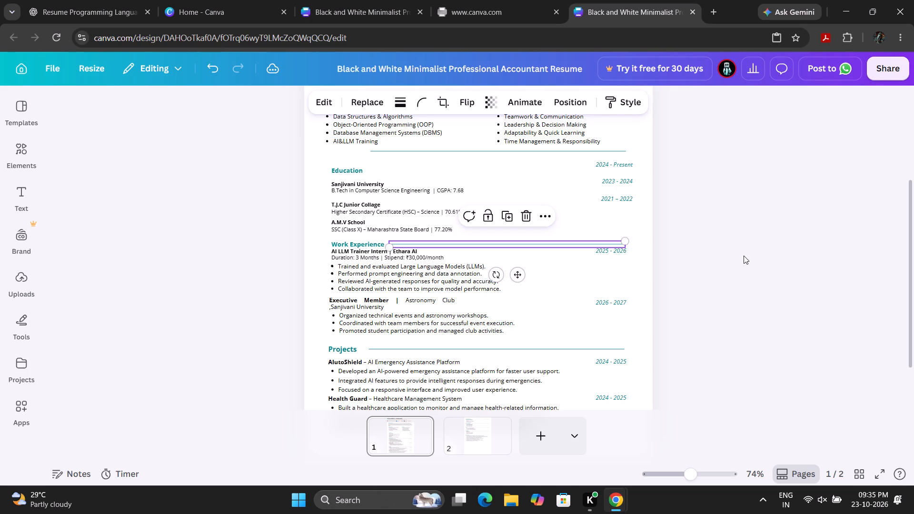
pyautogui.click(744, 256)
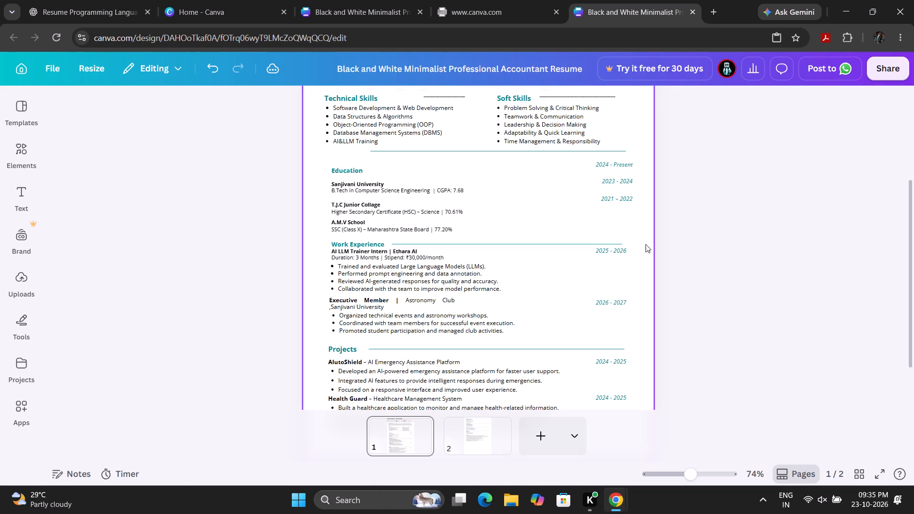
pyautogui.click(612, 251)
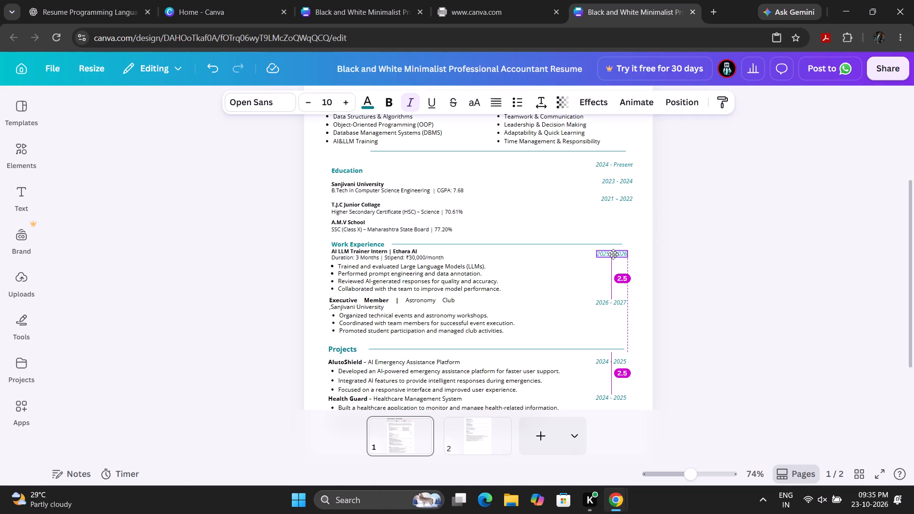
pyautogui.click(776, 232)
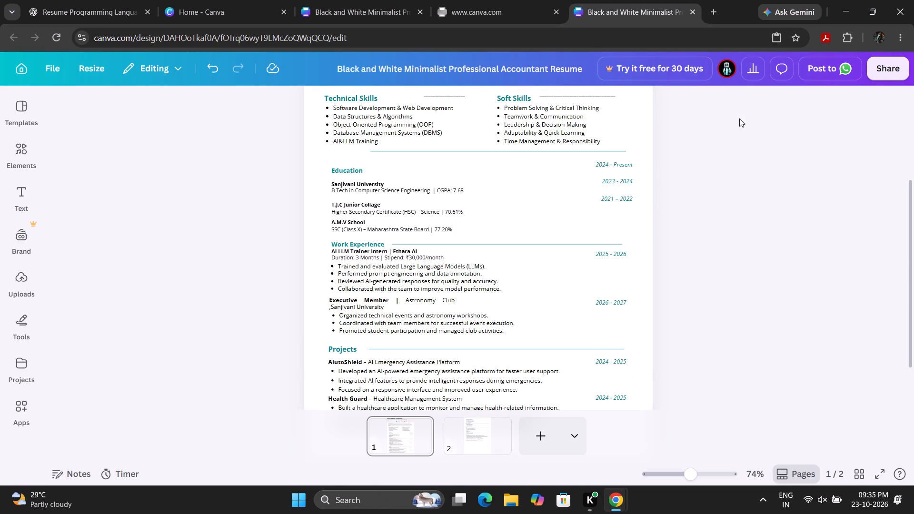
# Move the divider line below the skills lists down so it runs level with the Education heading.
pyautogui.click(383, 173)
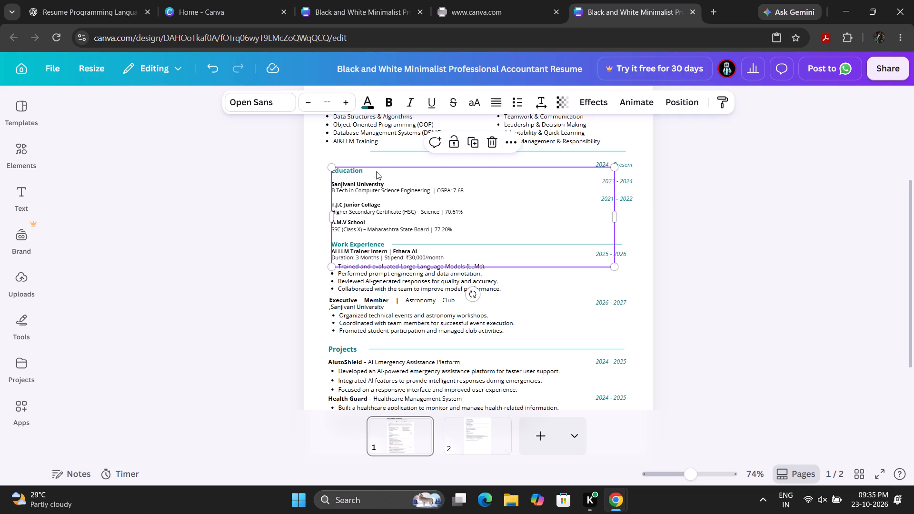
pyautogui.click(373, 170)
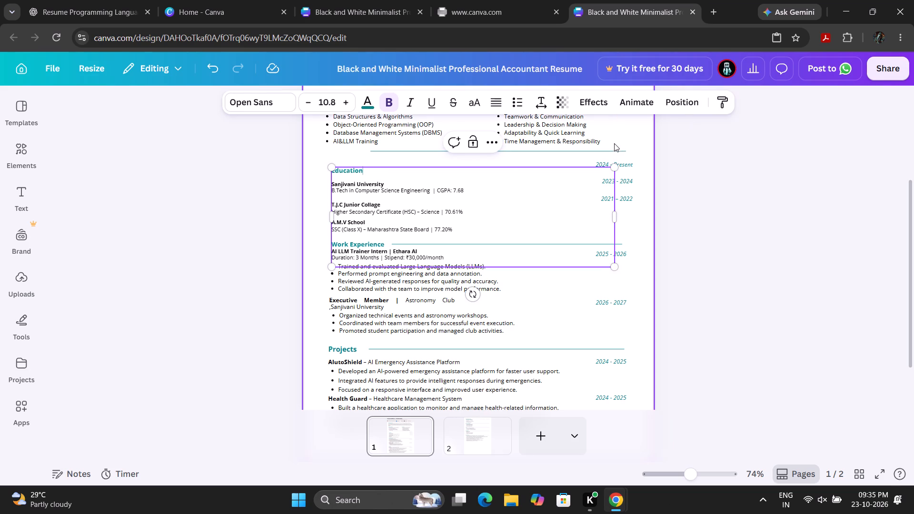
pyautogui.moveTo(625, 152); pyautogui.dragTo(620, 170)
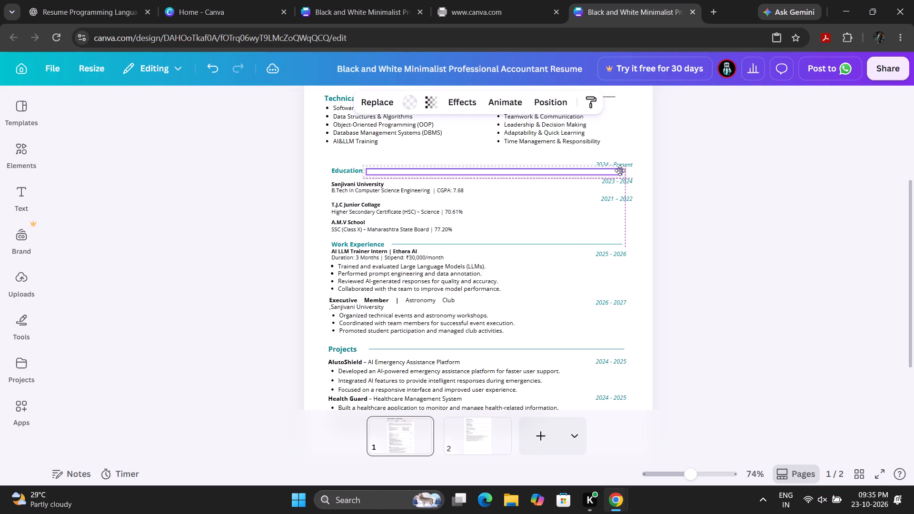
pyautogui.moveTo(620, 170); pyautogui.dragTo(619, 168)
pyautogui.click(765, 170)
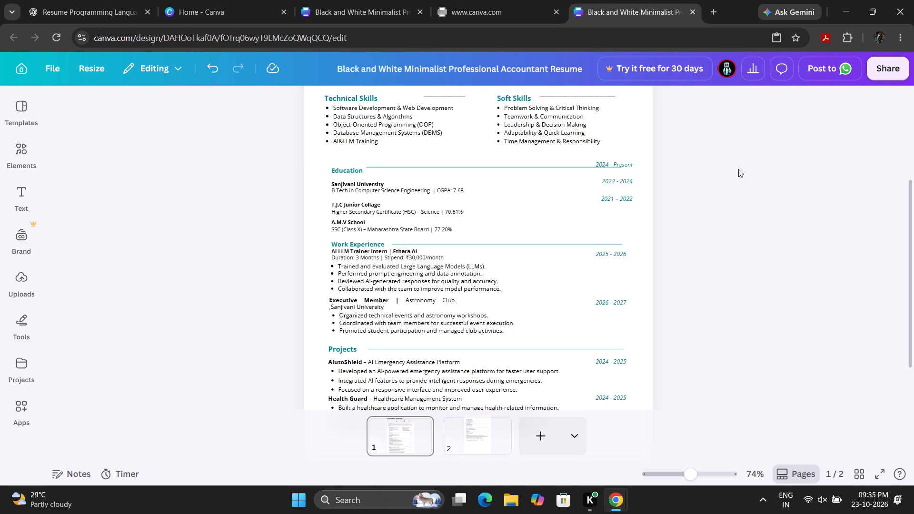
pyautogui.click(565, 165)
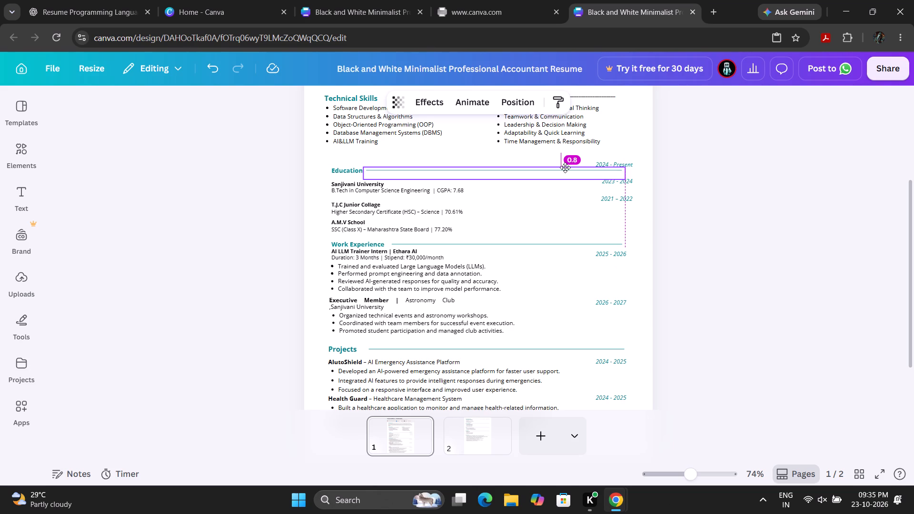
pyautogui.click(792, 160)
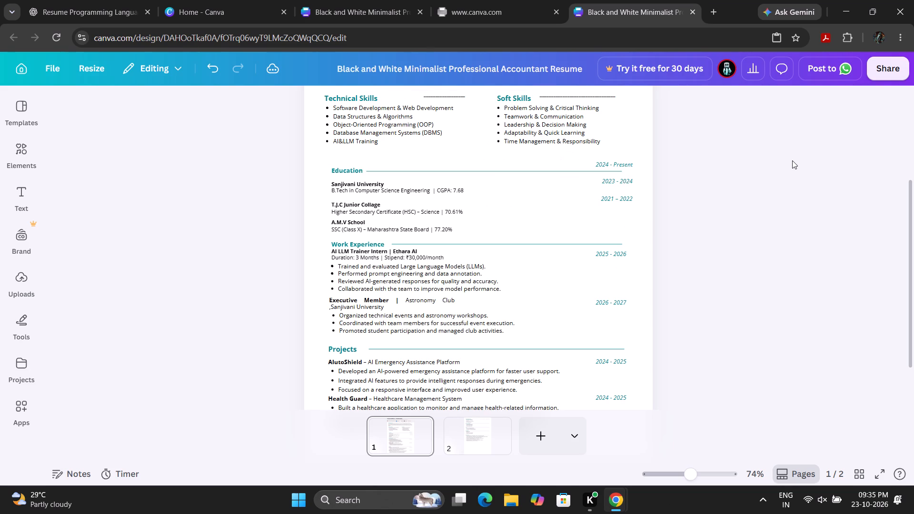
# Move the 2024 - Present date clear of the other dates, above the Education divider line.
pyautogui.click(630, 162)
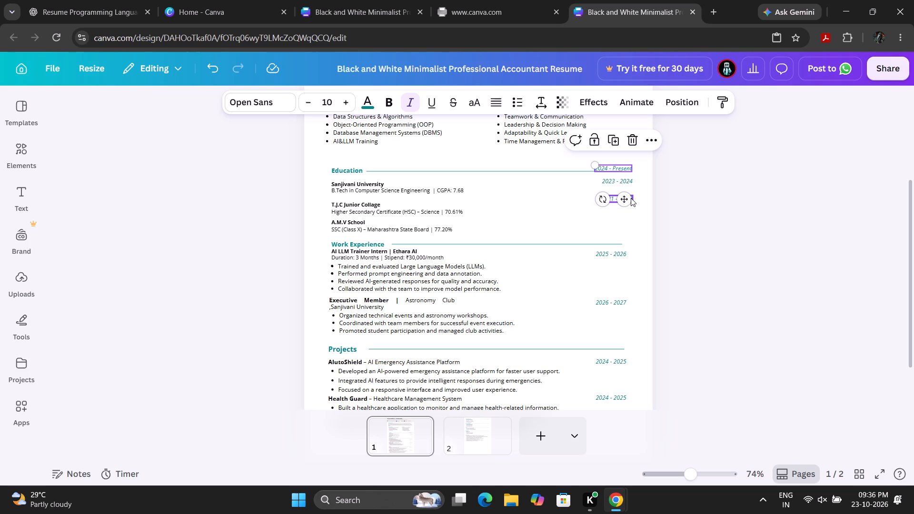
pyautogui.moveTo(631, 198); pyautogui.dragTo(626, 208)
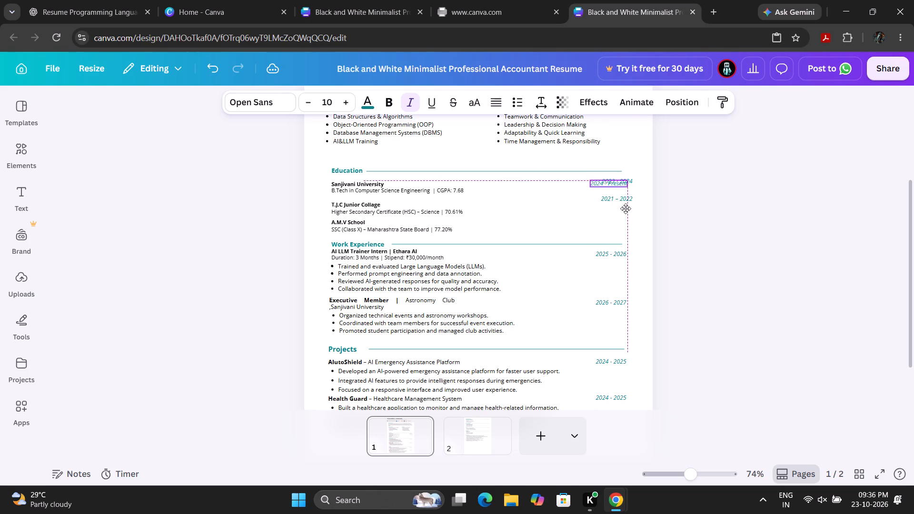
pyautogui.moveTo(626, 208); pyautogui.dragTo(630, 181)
# Align the 2021 – 2022 date with the A.M.V School entry and the 2023 - 2024 date with T.J.C Junior Collage.
pyautogui.moveTo(627, 200); pyautogui.dragTo(625, 215)
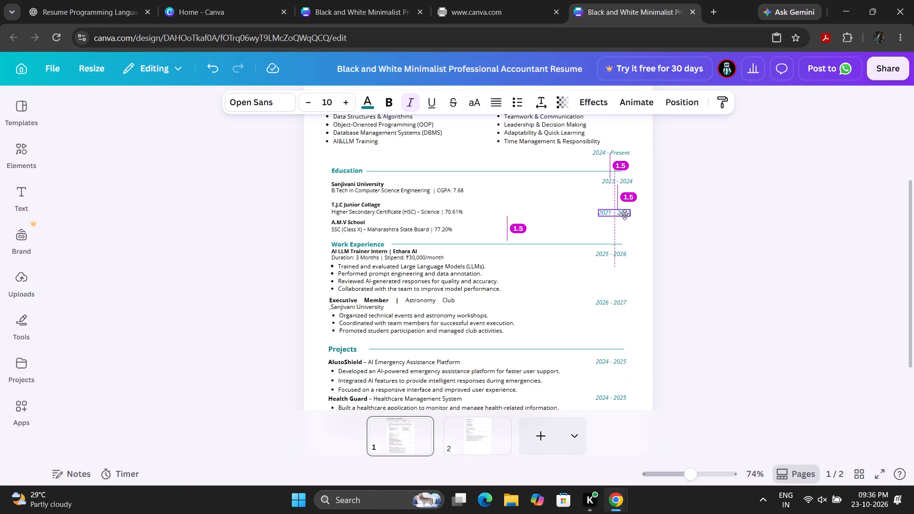
pyautogui.moveTo(625, 215); pyautogui.dragTo(622, 228)
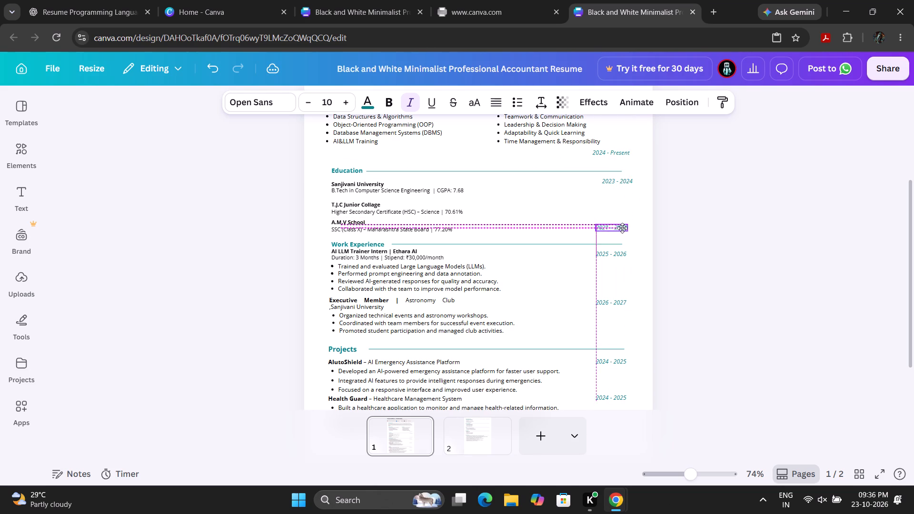
pyautogui.moveTo(622, 228); pyautogui.dragTo(622, 225)
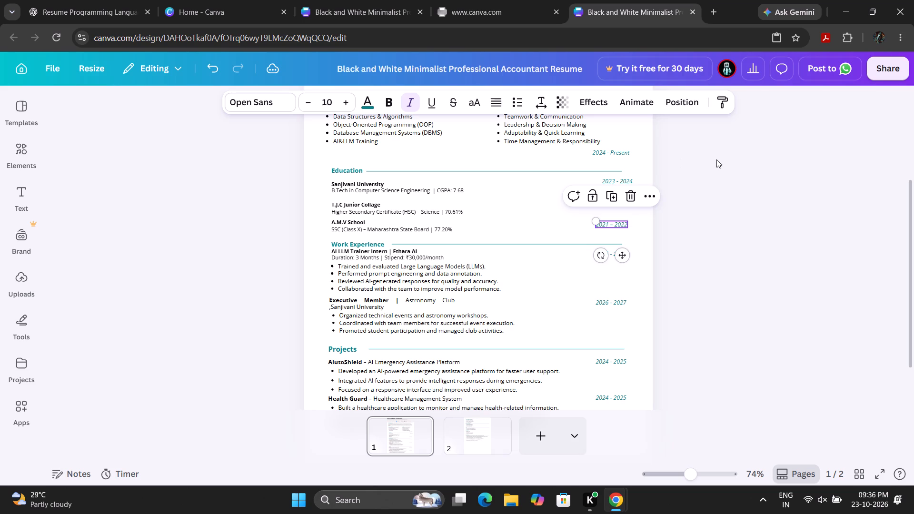
pyautogui.click(716, 159)
pyautogui.click(630, 179)
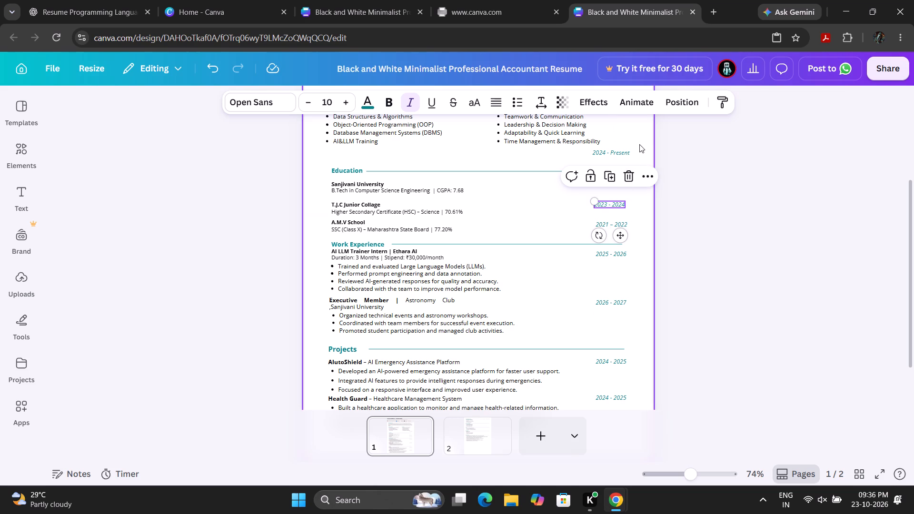
# Move the 2024 - Present date below the Education divider line, level with Sanjivani University and above the other education dates.
pyautogui.moveTo(626, 154); pyautogui.dragTo(625, 182)
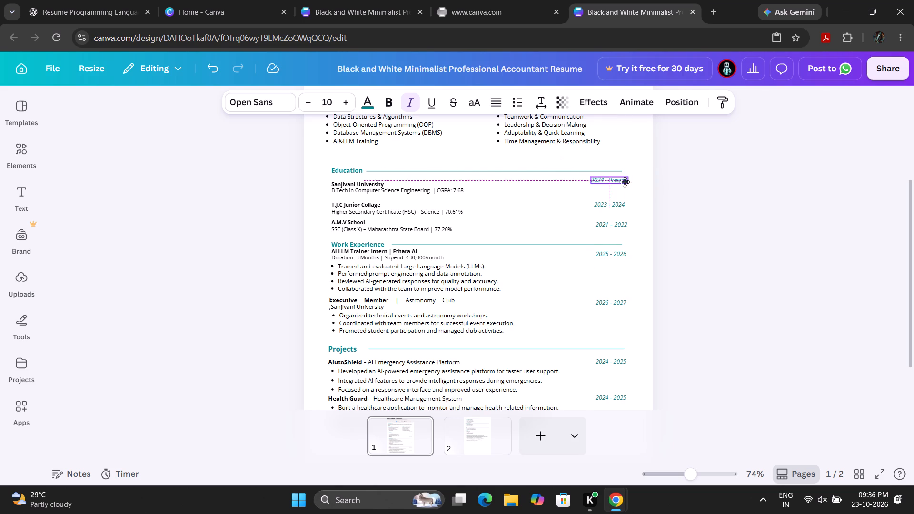
pyautogui.moveTo(625, 182); pyautogui.dragTo(621, 184)
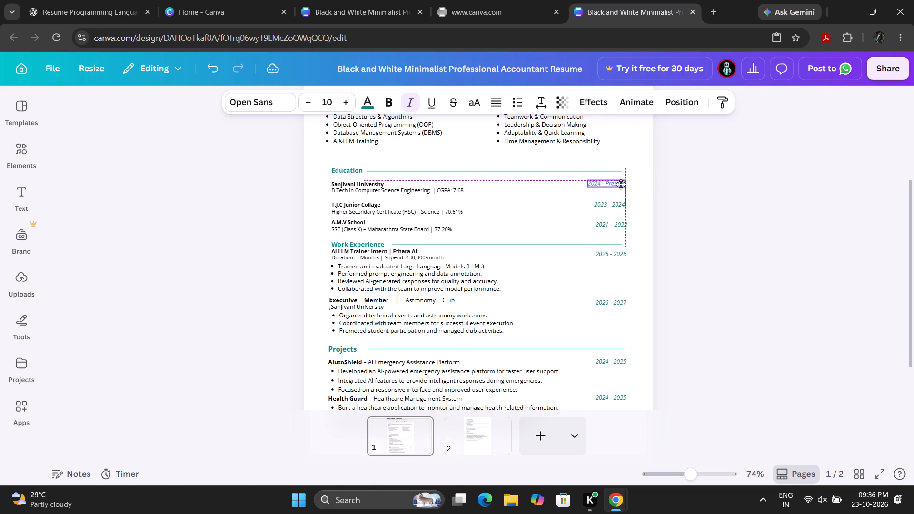
pyautogui.moveTo(621, 184); pyautogui.dragTo(626, 184)
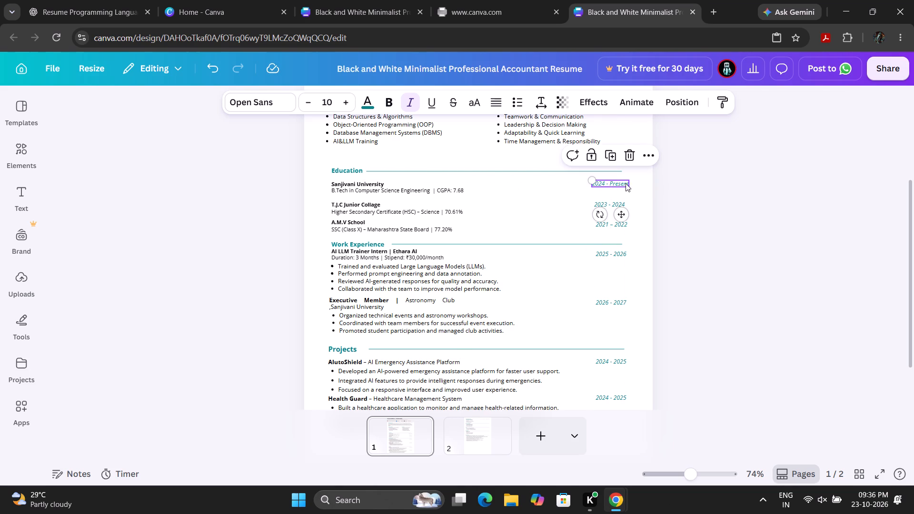
pyautogui.click(888, 160)
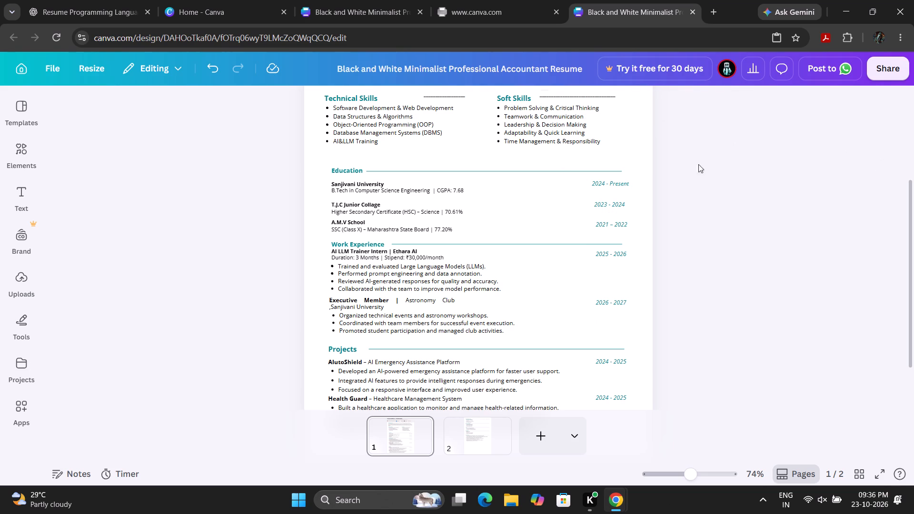
pyautogui.click(606, 183)
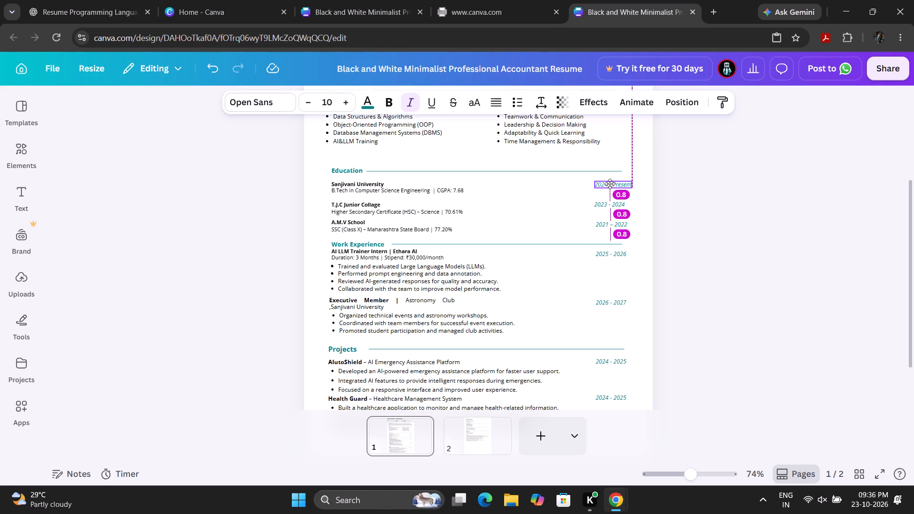
pyautogui.click(804, 171)
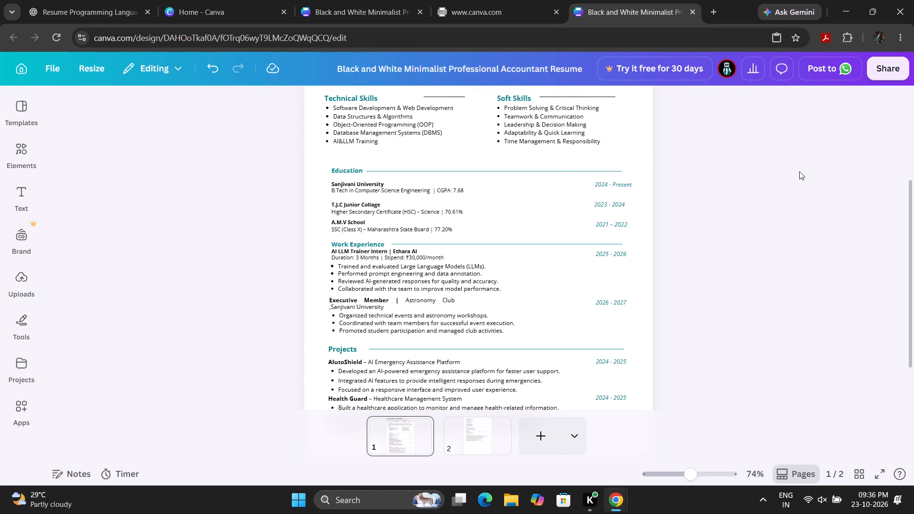
# Nudge the 2021 – 2022 date left and raise the 2025 - 2026 and 2026 - 2027 dates level with their Work Experience entries.
pyautogui.click(610, 223)
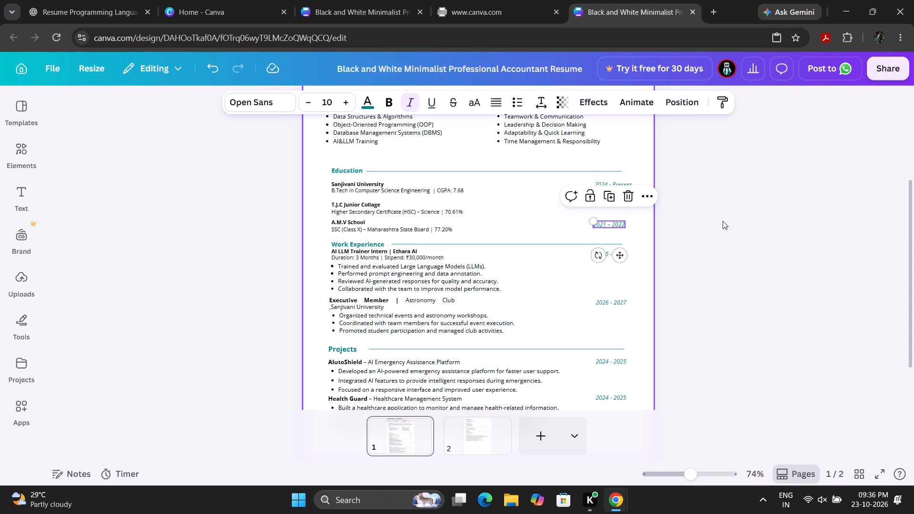
pyautogui.click(749, 218)
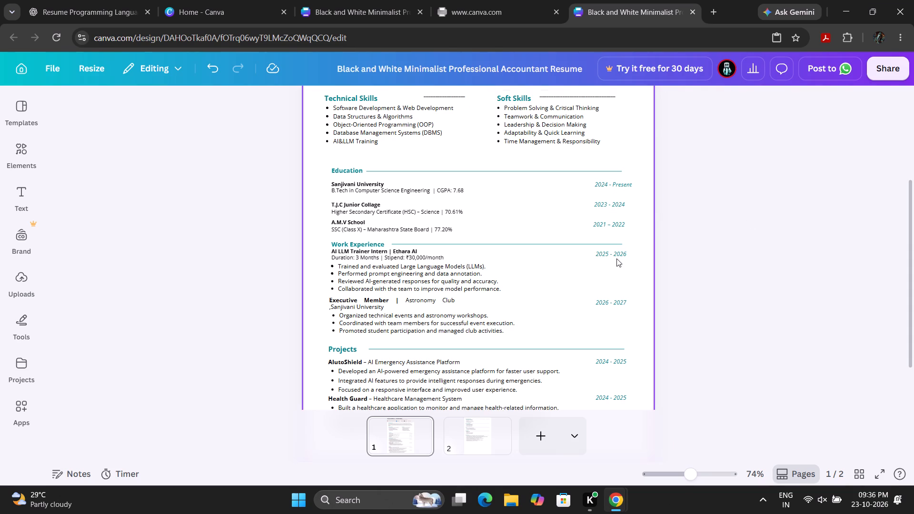
pyautogui.click(616, 251)
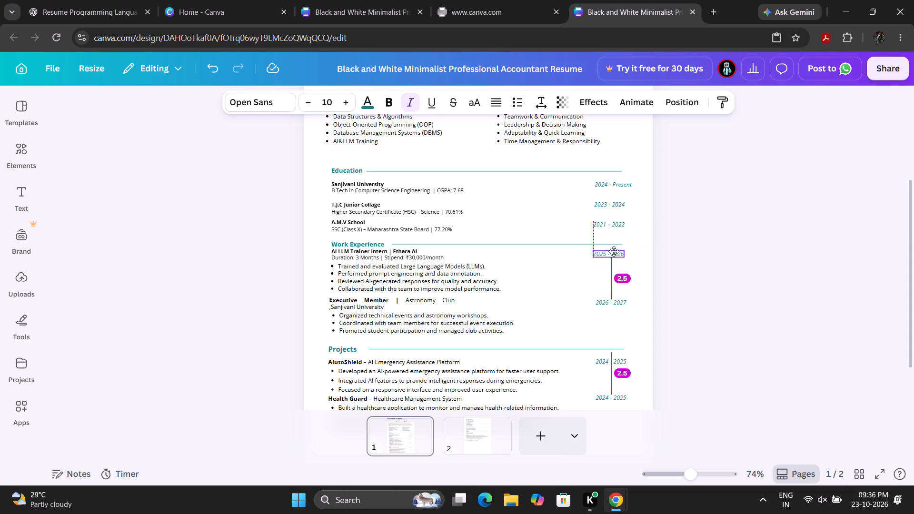
pyautogui.click(698, 250)
pyautogui.click(611, 303)
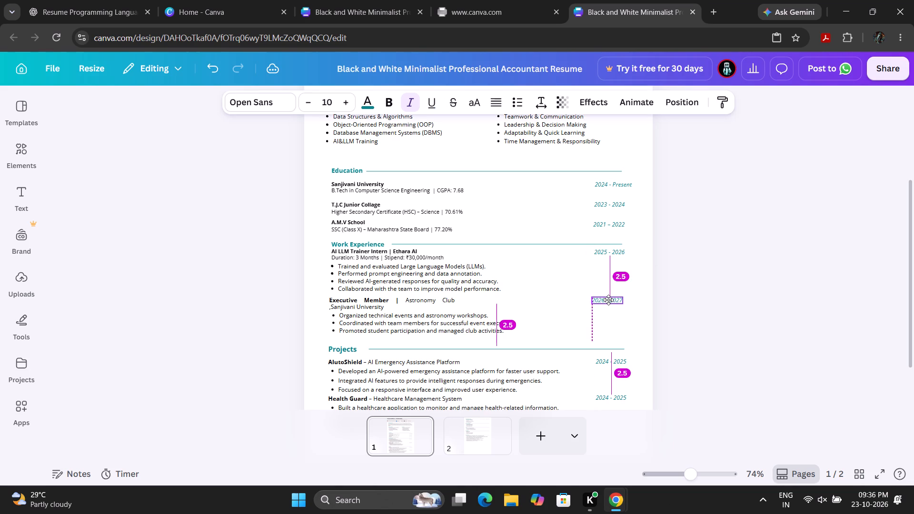
pyautogui.scroll(-1, 709, 292)
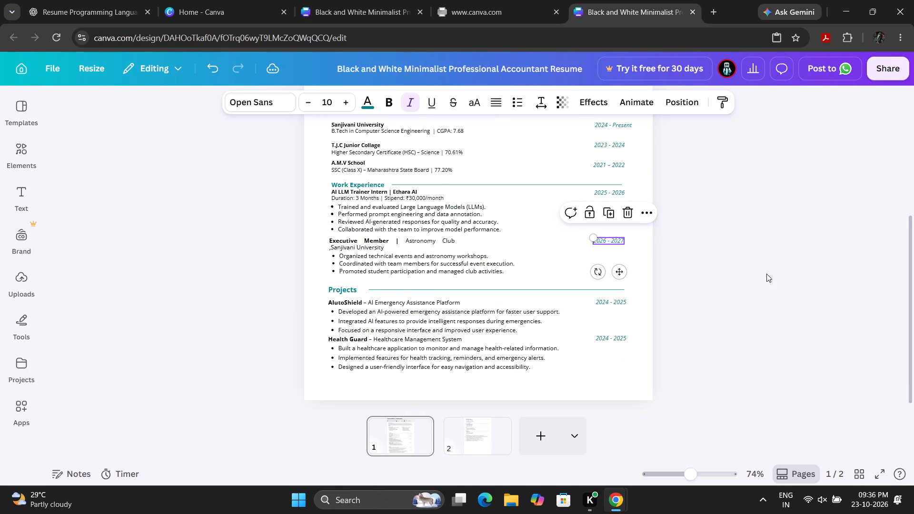
pyautogui.click(766, 274)
# Enlarge the AI LLM Trainer Intern bullet list slightly, to a text size of 10.1.
pyautogui.scroll(1, 766, 275)
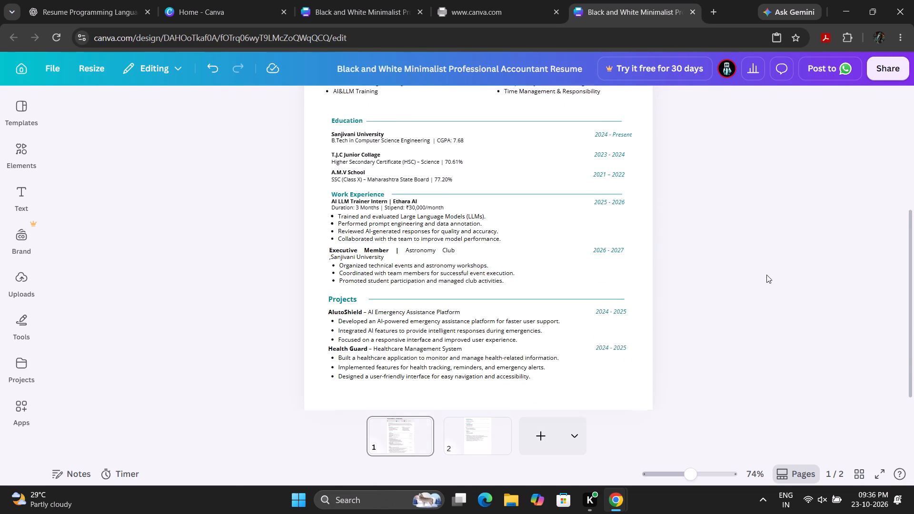
pyautogui.scroll(1, 766, 275)
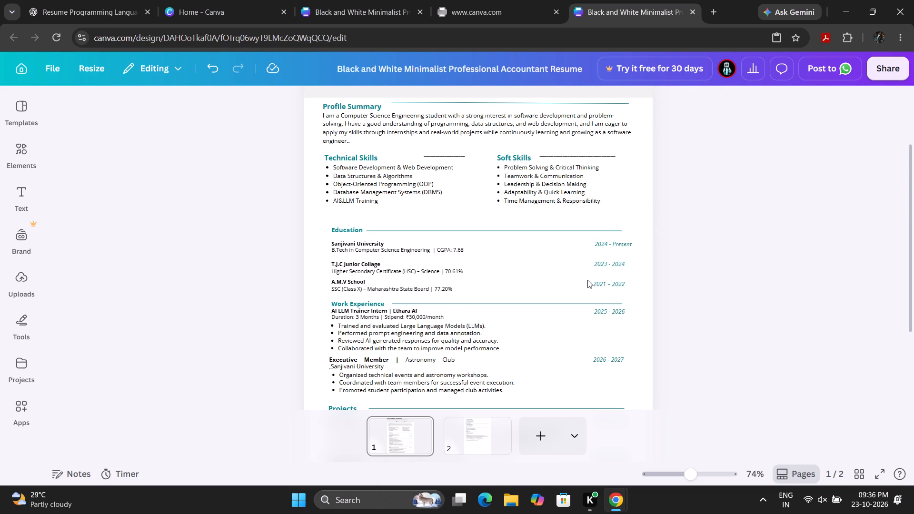
pyautogui.click(384, 330)
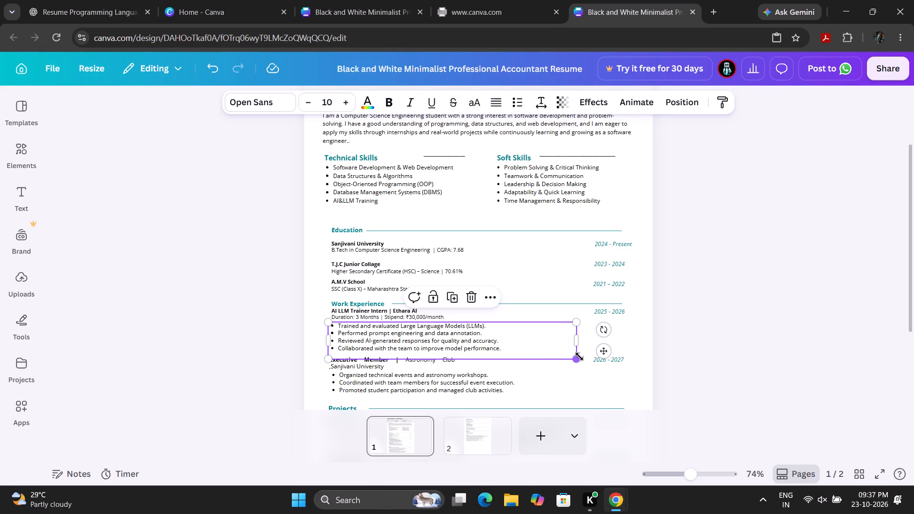
pyautogui.moveTo(578, 356); pyautogui.dragTo(580, 369)
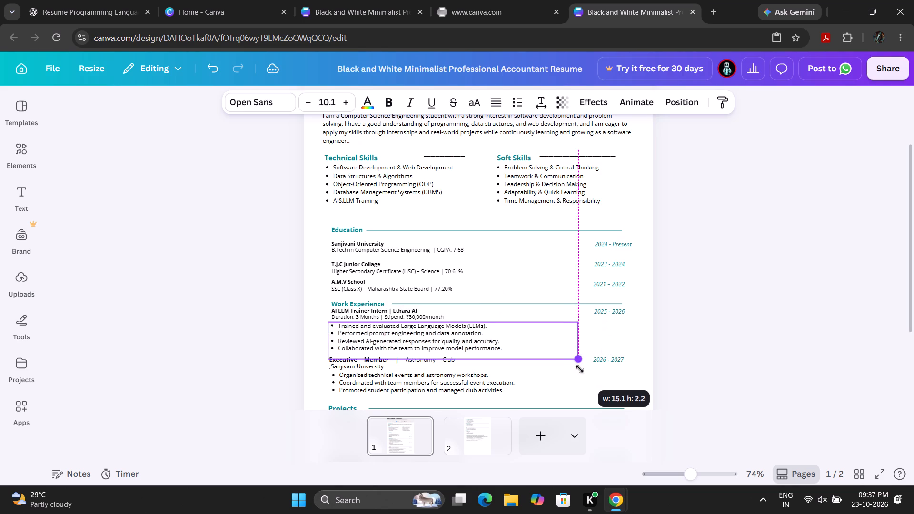
pyautogui.moveTo(580, 369); pyautogui.dragTo(582, 371)
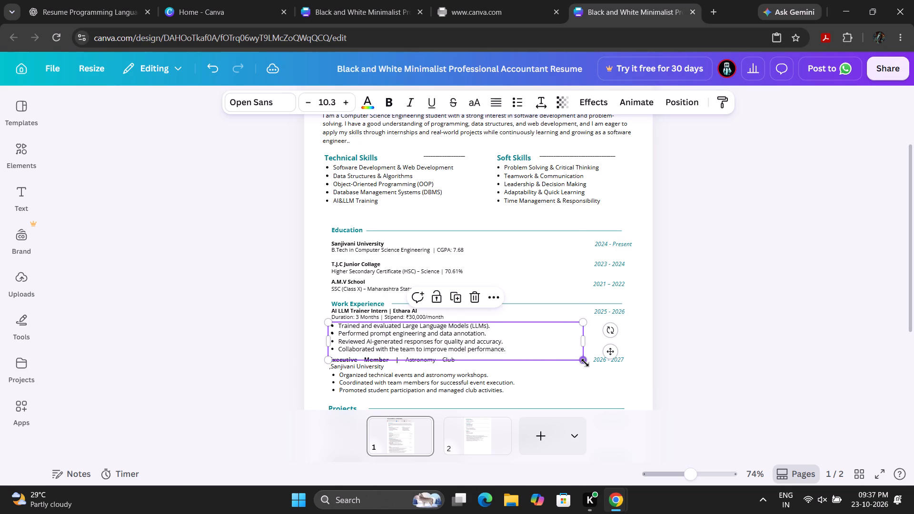
pyautogui.moveTo(585, 363); pyautogui.dragTo(579, 359)
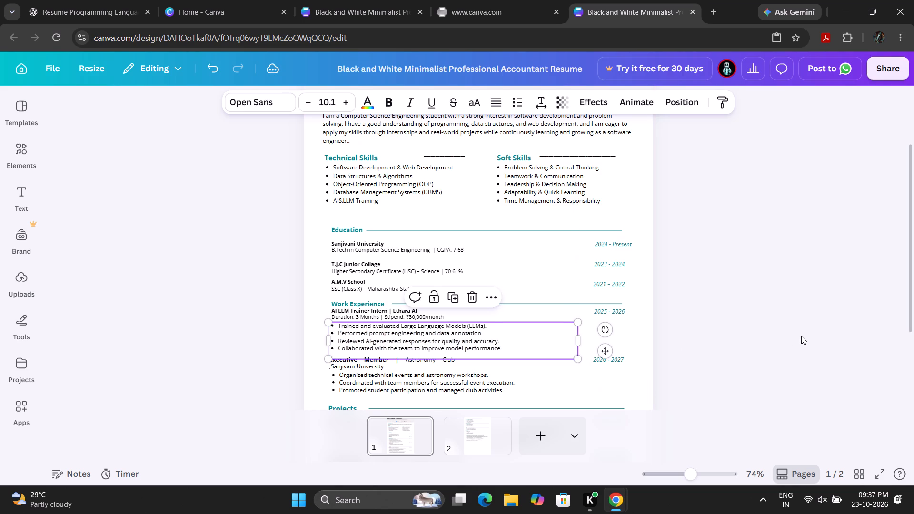
pyautogui.click(801, 335)
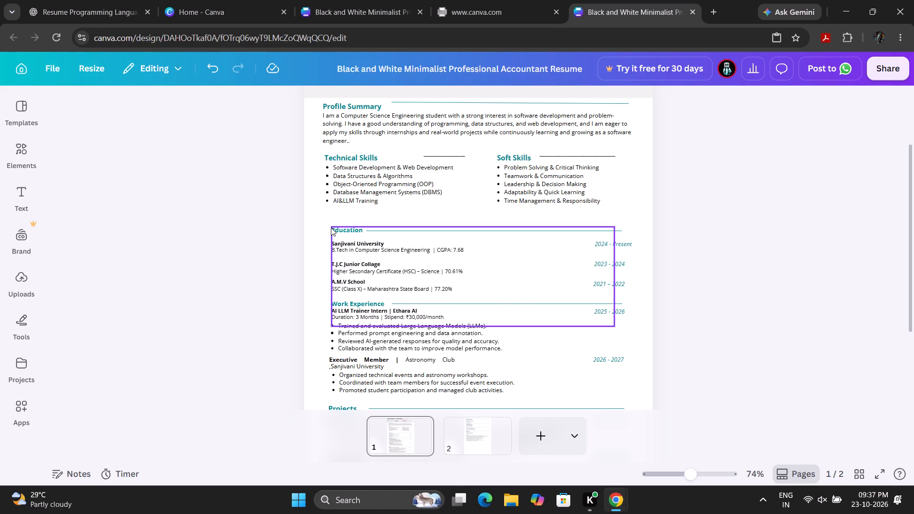
# Slightly enlarge the Education and Work Experience text block and align its left edge with the Technical Skills heading.
pyautogui.click(344, 251)
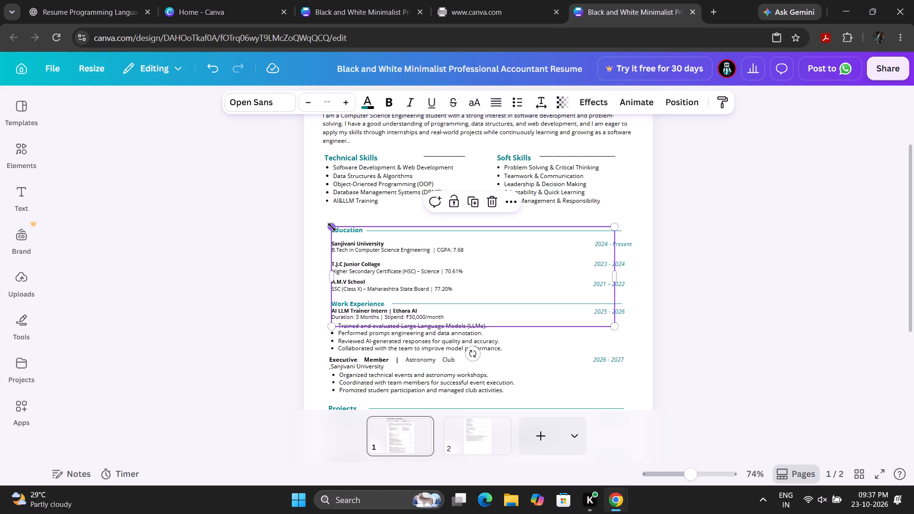
pyautogui.moveTo(332, 227); pyautogui.dragTo(324, 219)
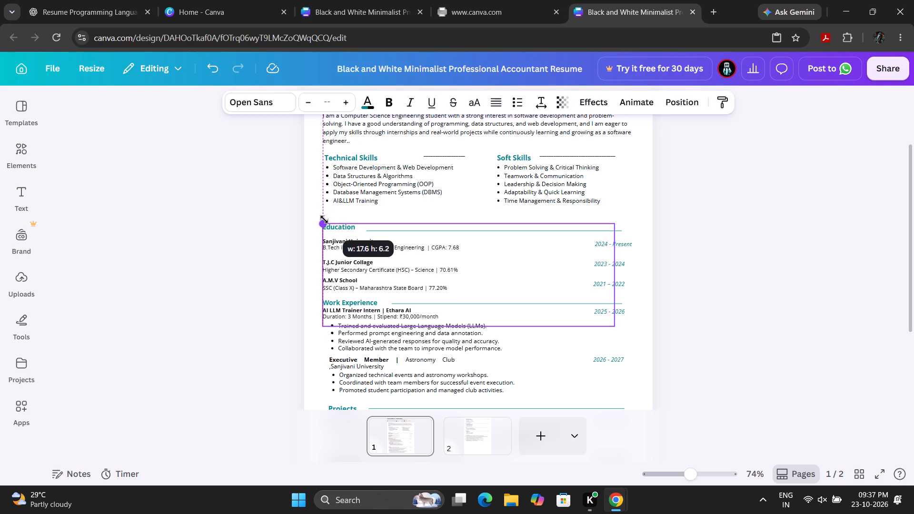
pyautogui.moveTo(324, 219); pyautogui.dragTo(325, 220)
pyautogui.moveTo(570, 290); pyautogui.dragTo(576, 290)
pyautogui.click(576, 290)
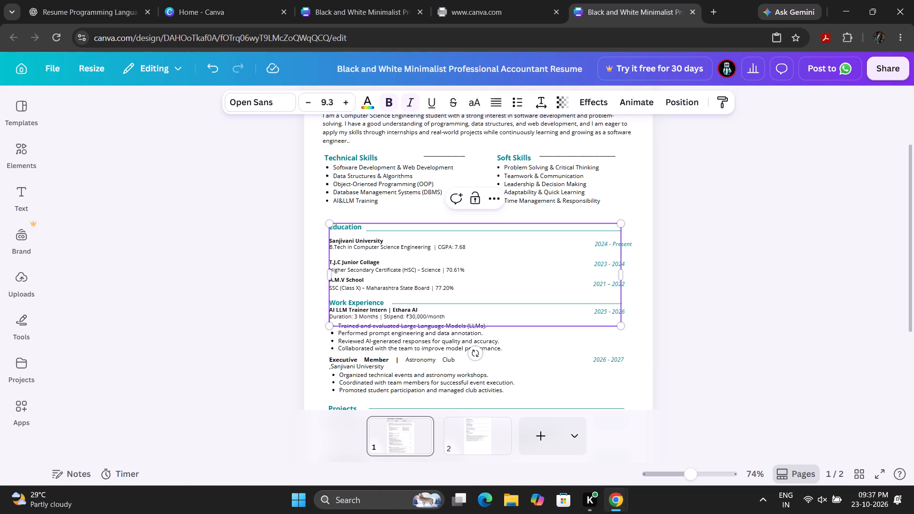
pyautogui.click(899, 247)
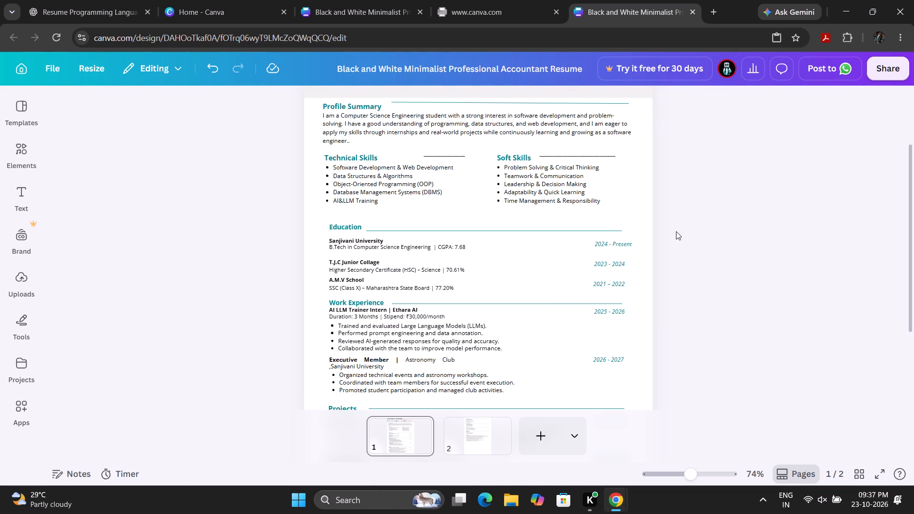
pyautogui.click(527, 272)
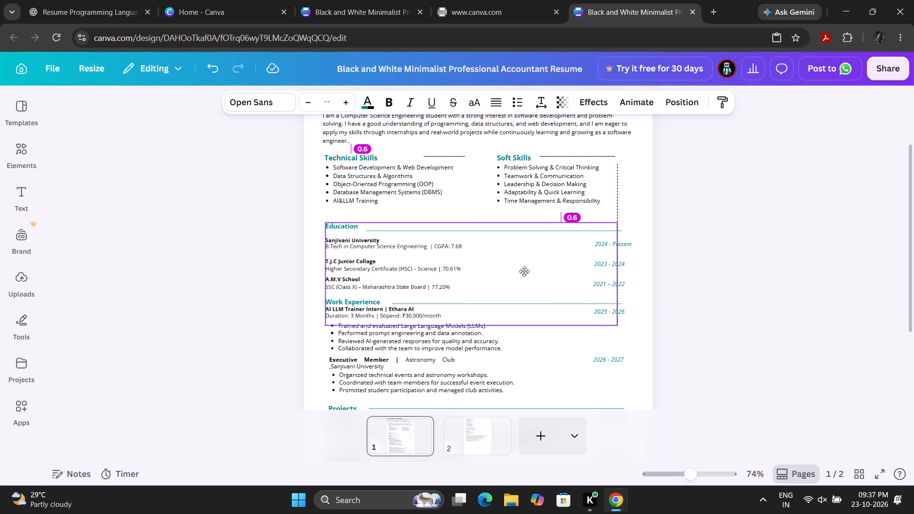
# Shift the AI LLM Trainer Intern bullet list left, in line with the Work Experience text above it.
pyautogui.moveTo(437, 337); pyautogui.dragTo(433, 336)
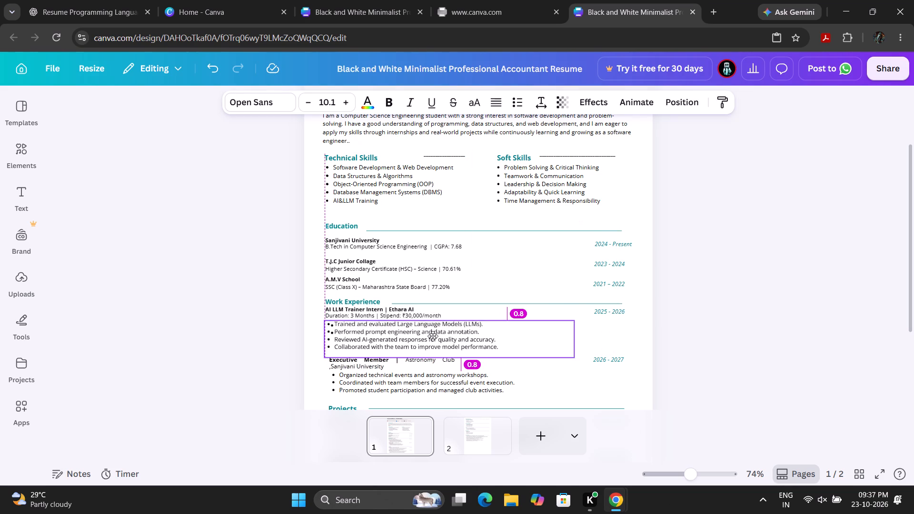
pyautogui.moveTo(433, 336); pyautogui.dragTo(431, 336)
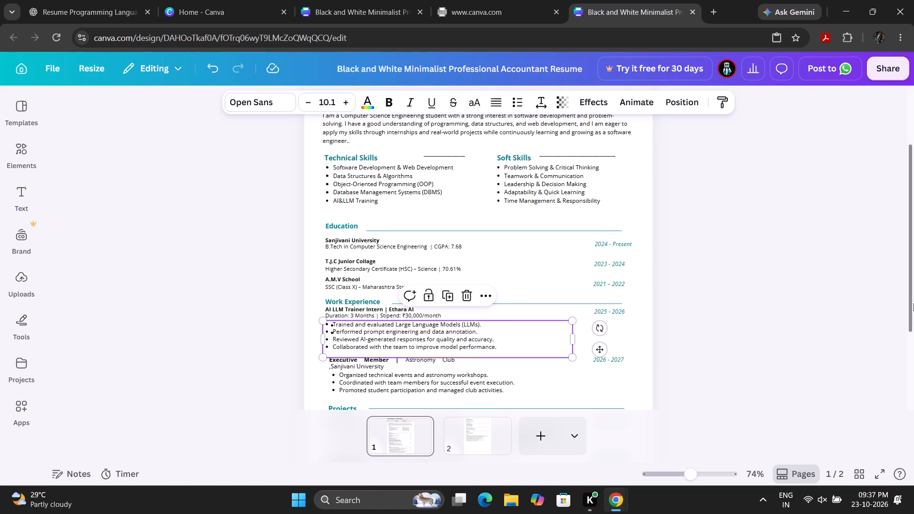
pyautogui.click(913, 292)
pyautogui.click(823, 288)
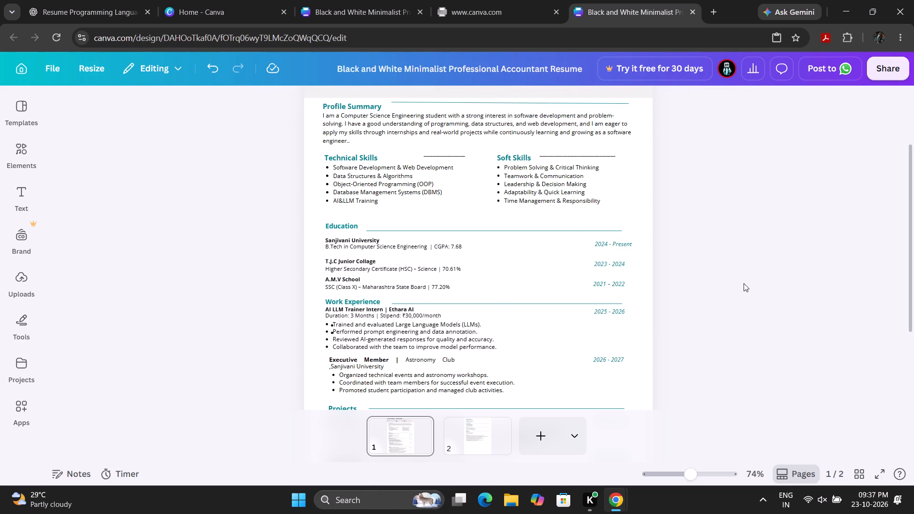
# Shift the Astronomy Club bullets and the Projects heading, divider line and descriptions together slightly left and up.
pyautogui.scroll(-1, 447, 352)
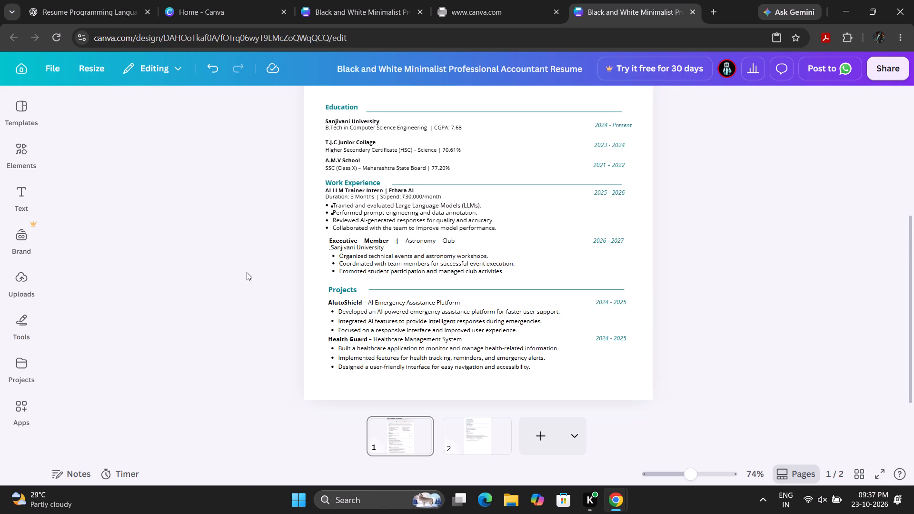
pyautogui.moveTo(317, 236); pyautogui.dragTo(325, 242)
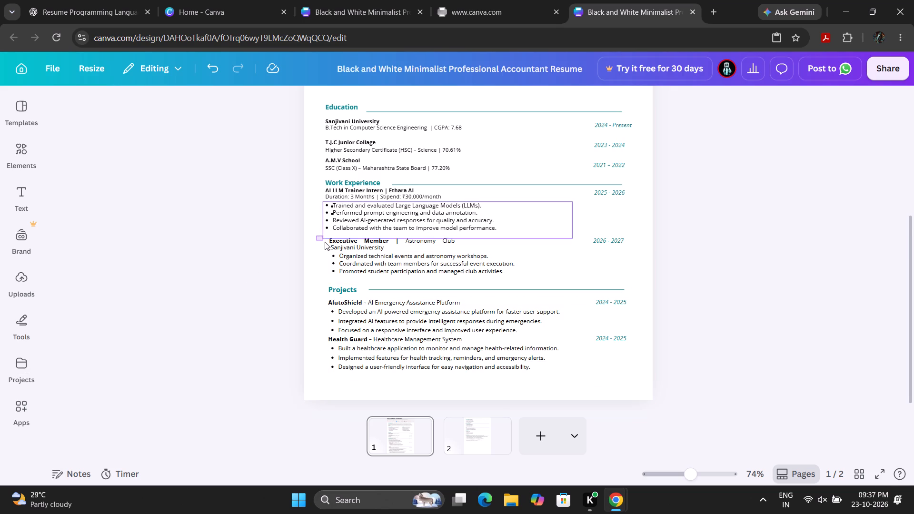
pyautogui.moveTo(325, 242); pyautogui.dragTo(391, 321)
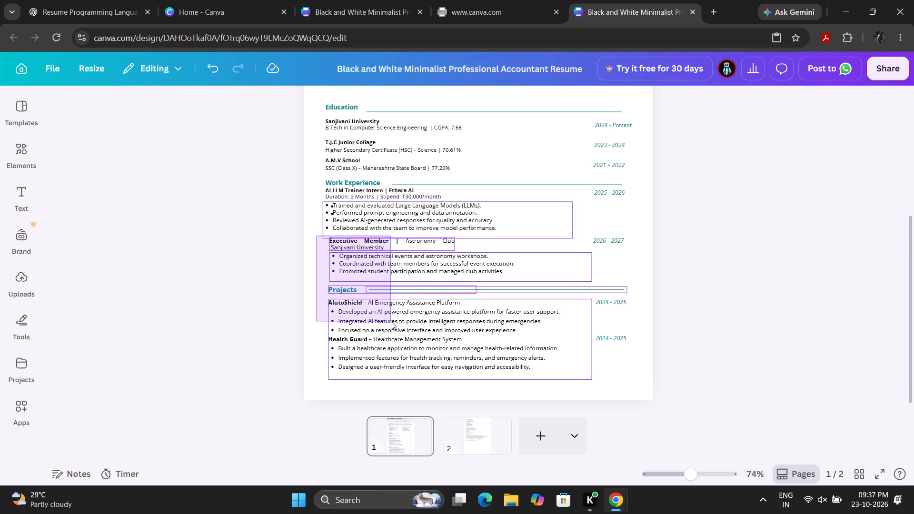
pyautogui.moveTo(391, 321); pyautogui.dragTo(310, 250)
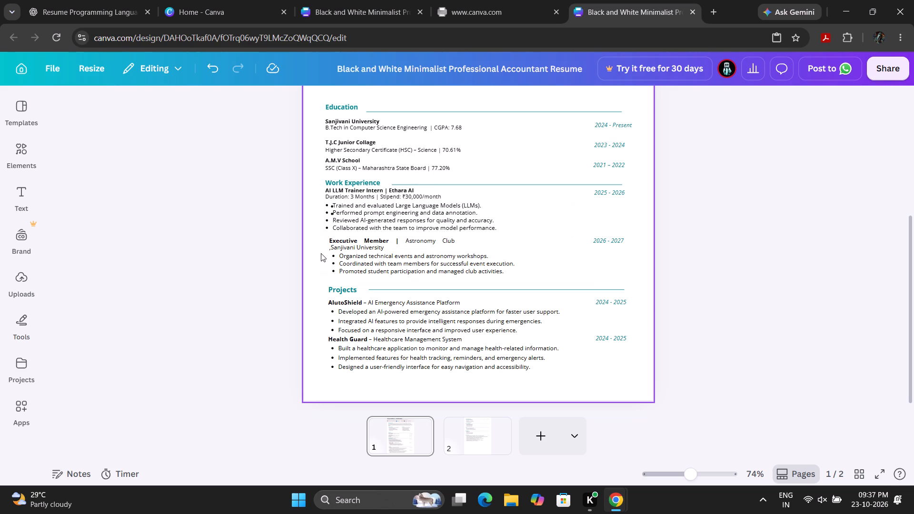
pyautogui.moveTo(321, 252); pyautogui.dragTo(393, 356)
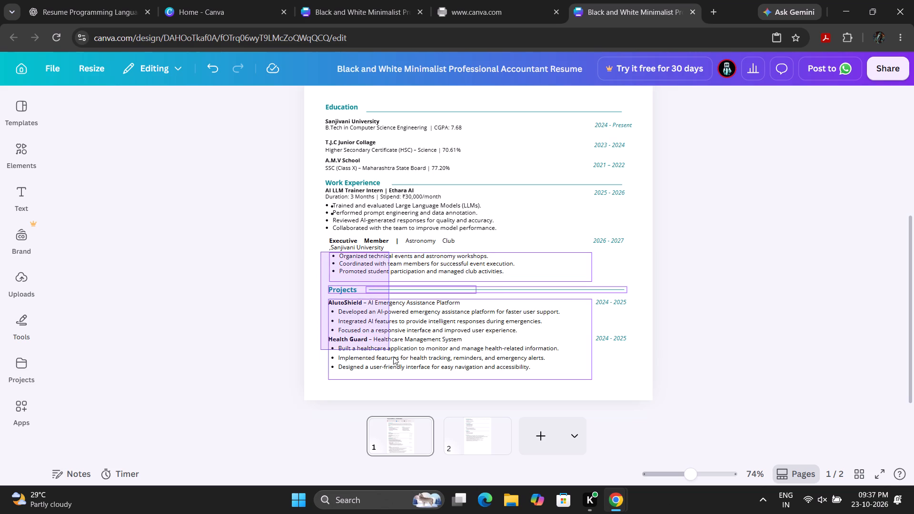
pyautogui.moveTo(393, 356); pyautogui.dragTo(412, 384)
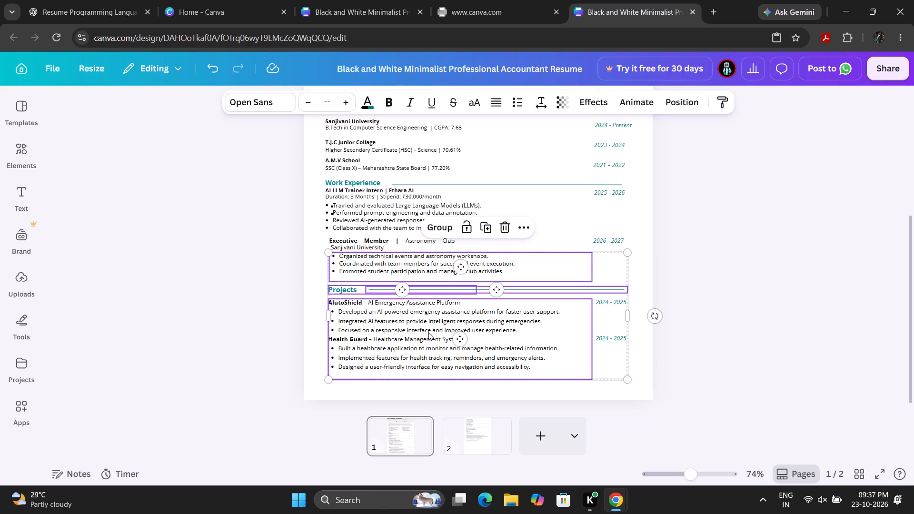
pyautogui.moveTo(428, 332); pyautogui.dragTo(423, 329)
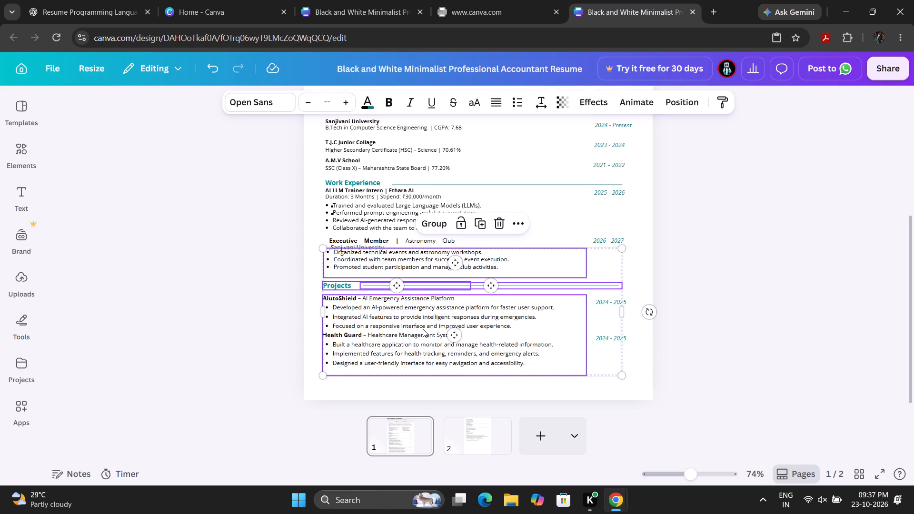
pyautogui.click(874, 284)
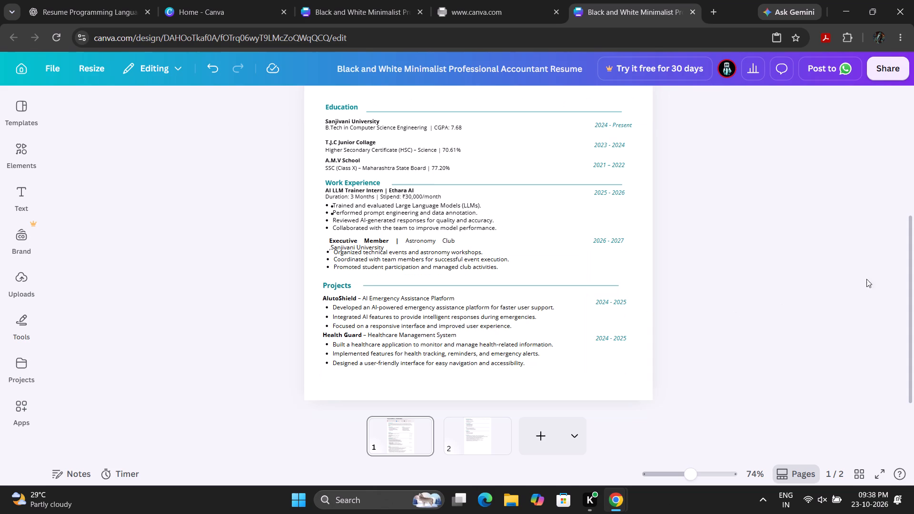
# Shift the Executive Member | Astronomy Club text slightly left and up, in line with the Work Experience text above it.
pyautogui.moveTo(364, 243); pyautogui.dragTo(359, 242)
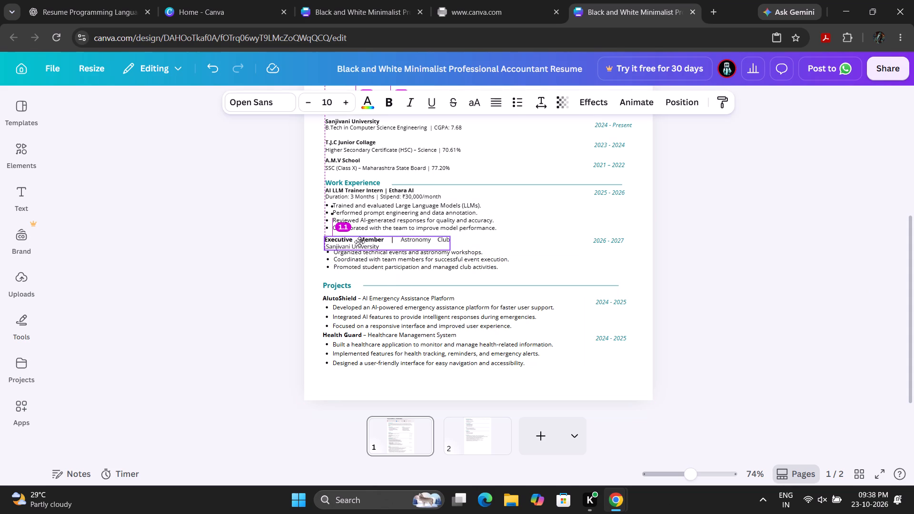
pyautogui.moveTo(359, 242); pyautogui.dragTo(359, 241)
pyautogui.click(776, 221)
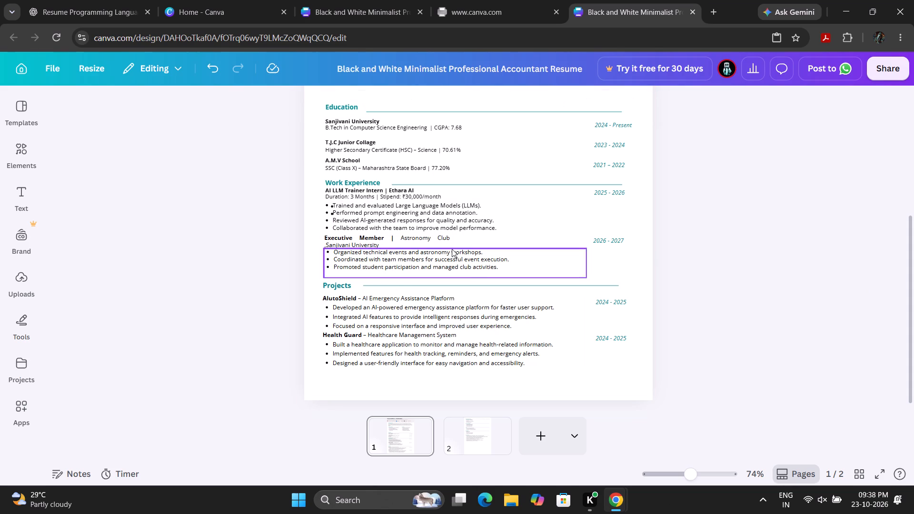
pyautogui.click(427, 244)
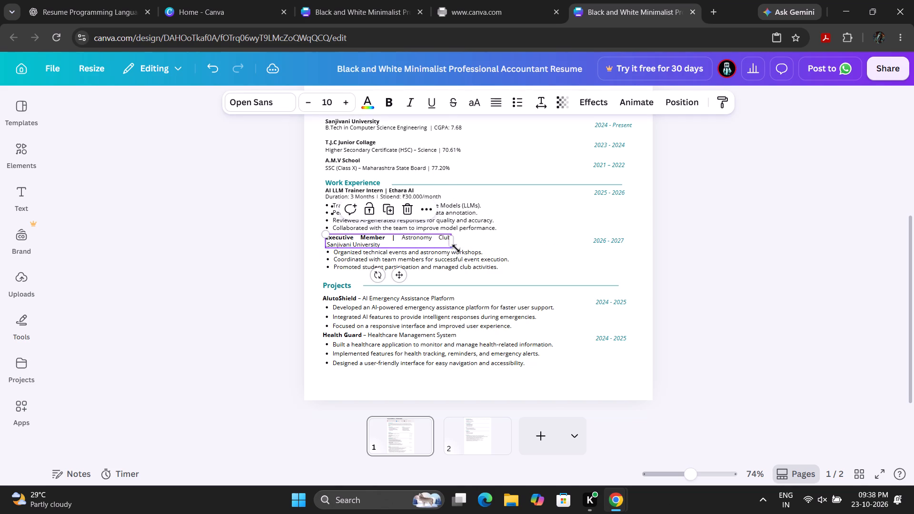
pyautogui.click(790, 204)
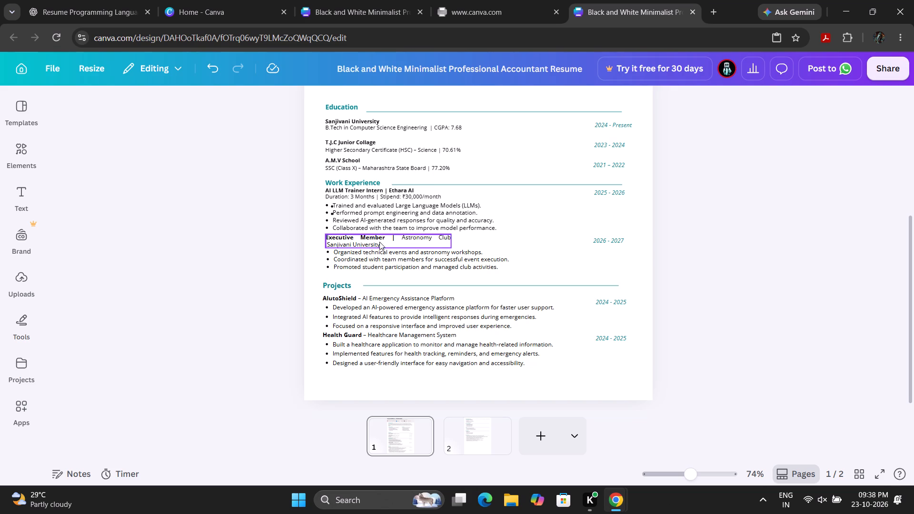
# Delete the space in front of Sanjivani University in the Executive Member text.
pyautogui.click(345, 241)
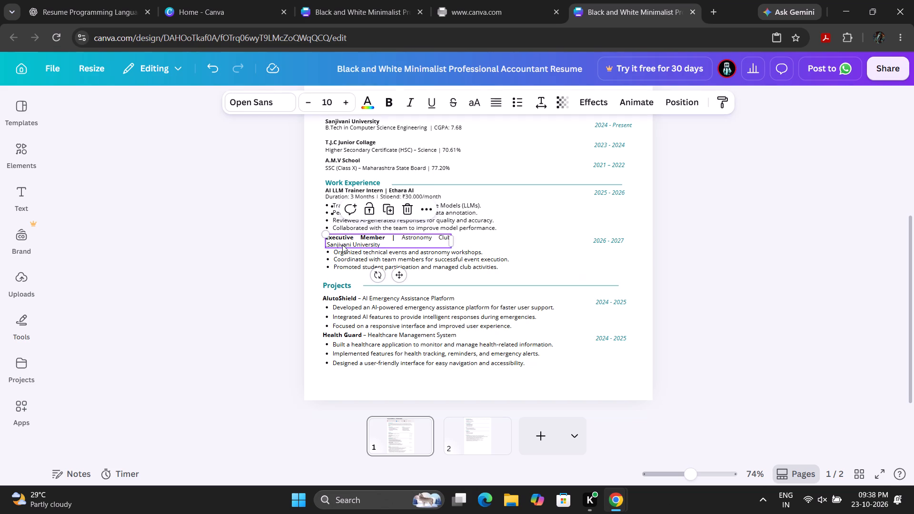
pyautogui.click(342, 245)
pyautogui.press('Left')
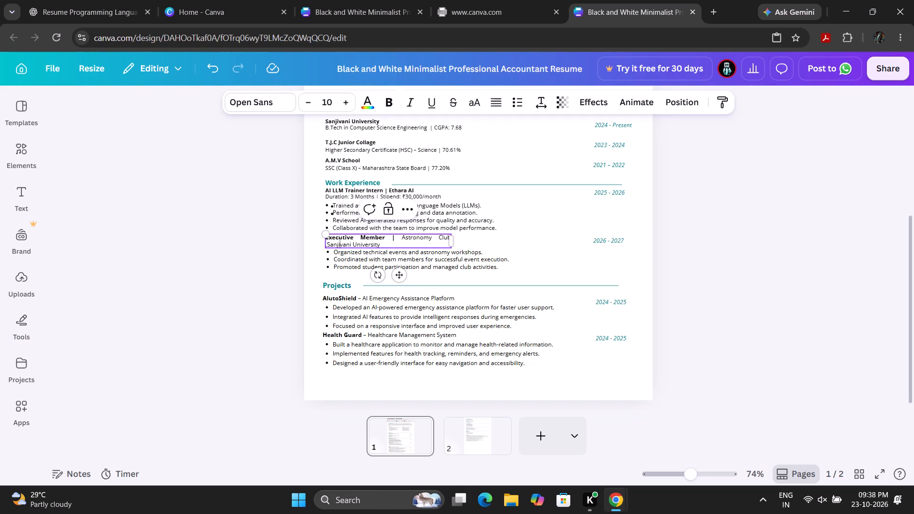
pyautogui.press('Left')
pyautogui.press('Left')
pyautogui.press('Left')
pyautogui.press('Left')
pyautogui.press('Left')
pyautogui.press('Left')
pyautogui.press('BackSpace')
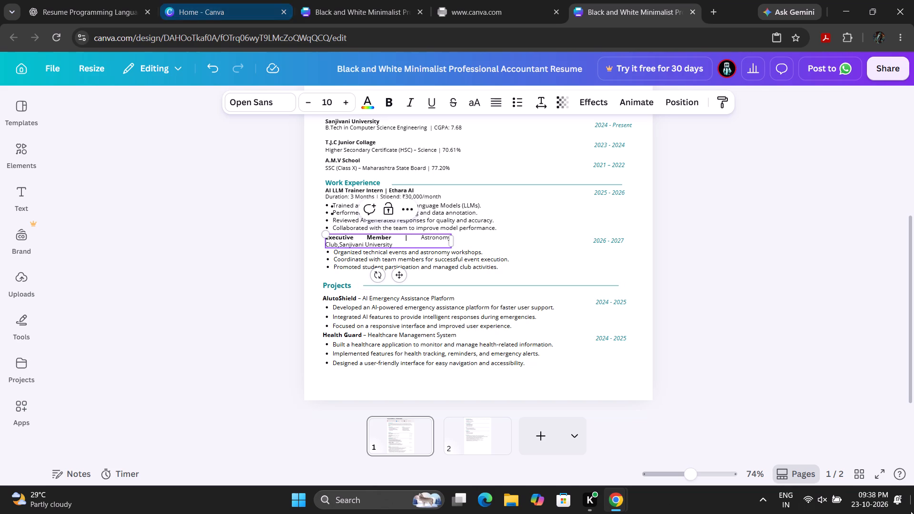
# Widen the Executive Member text box until Executive Member, Astronomy Club and Sanjivani University fit on one line.
pyautogui.moveTo(450, 241); pyautogui.dragTo(477, 241)
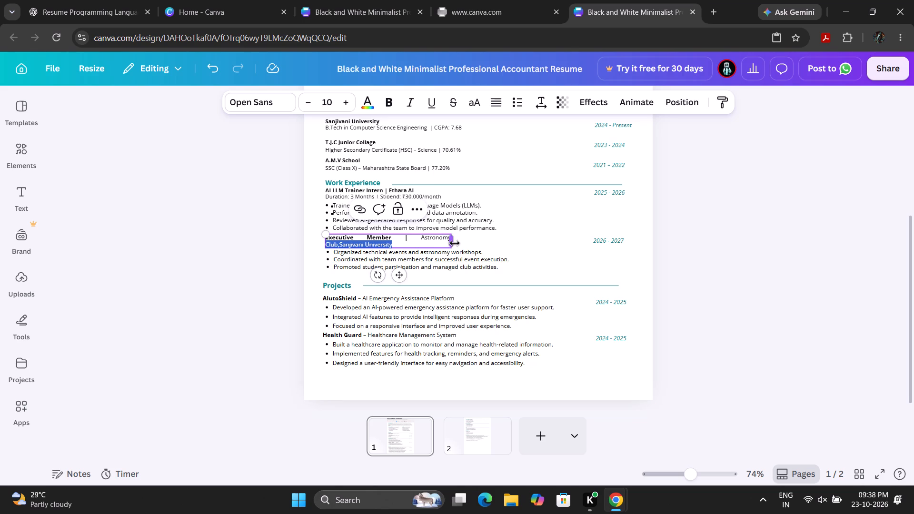
pyautogui.moveTo(455, 243); pyautogui.dragTo(509, 245)
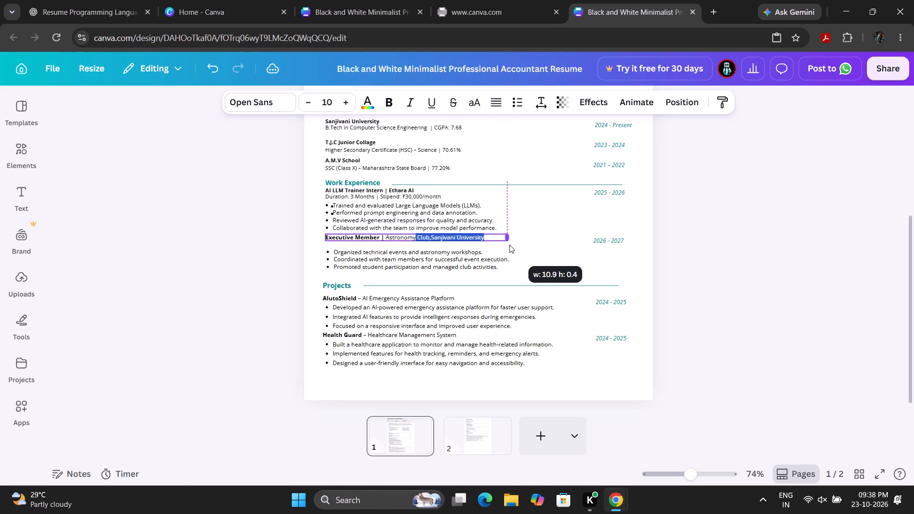
pyautogui.moveTo(509, 245); pyautogui.dragTo(494, 245)
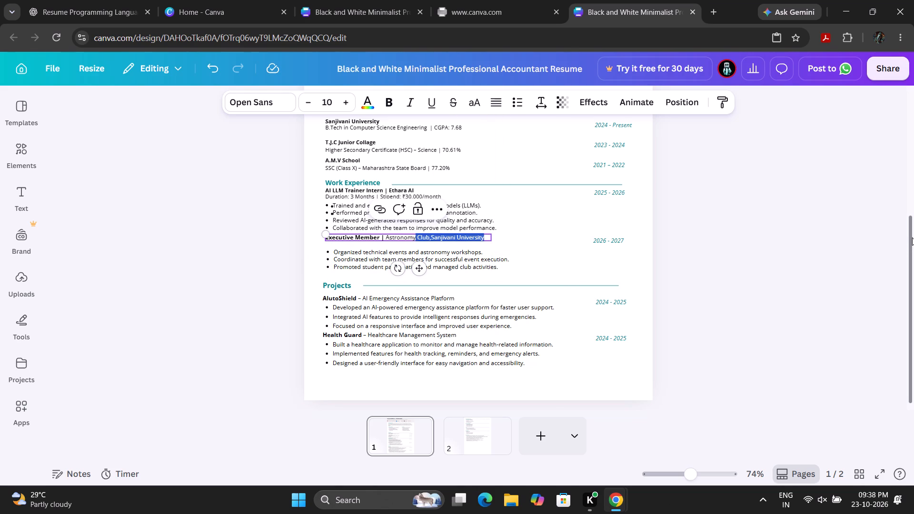
pyautogui.click(912, 237)
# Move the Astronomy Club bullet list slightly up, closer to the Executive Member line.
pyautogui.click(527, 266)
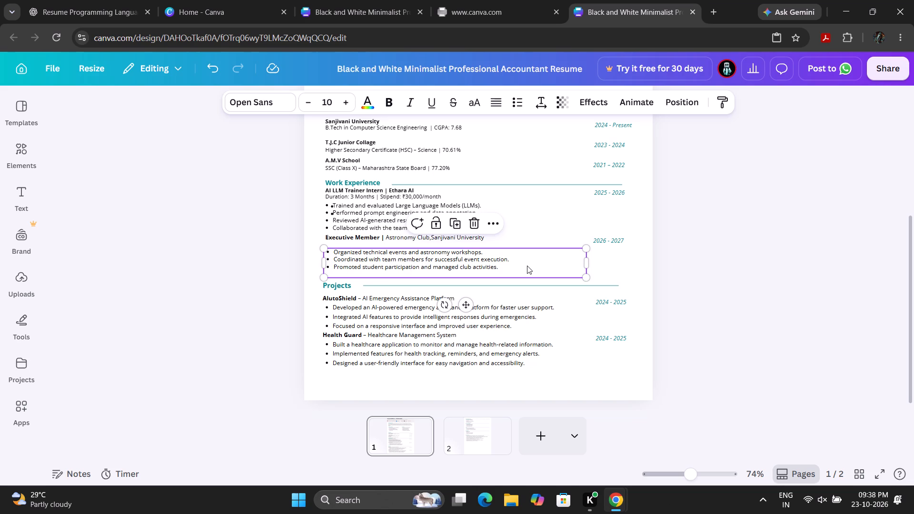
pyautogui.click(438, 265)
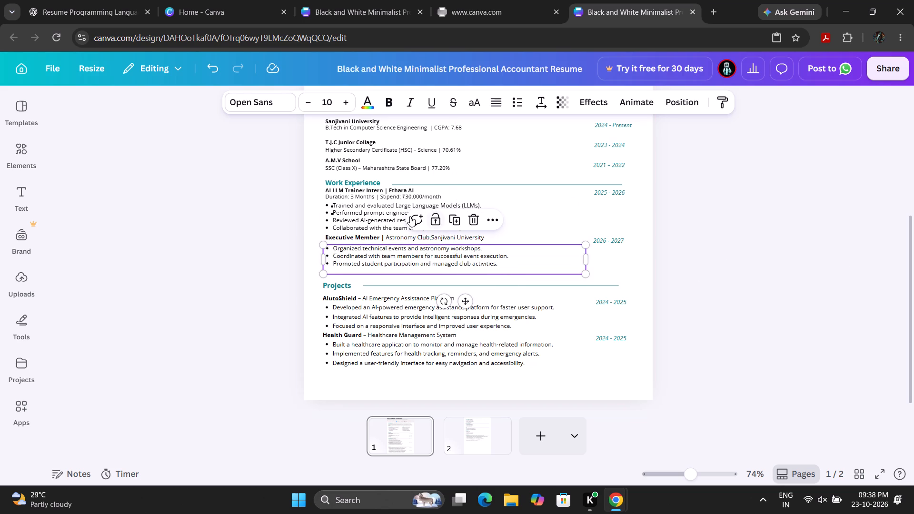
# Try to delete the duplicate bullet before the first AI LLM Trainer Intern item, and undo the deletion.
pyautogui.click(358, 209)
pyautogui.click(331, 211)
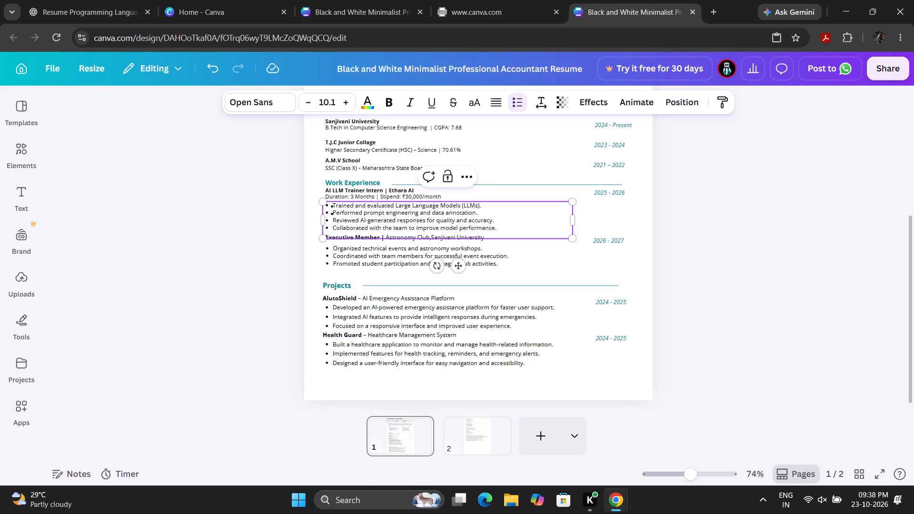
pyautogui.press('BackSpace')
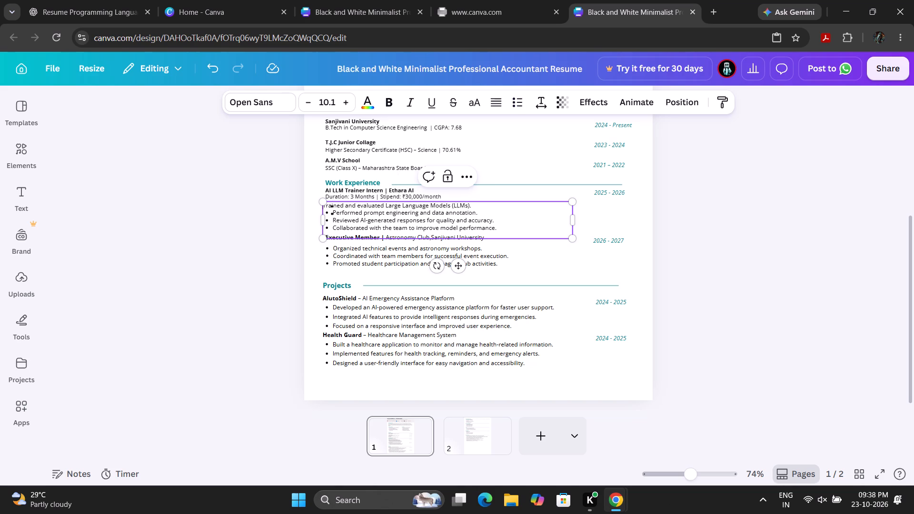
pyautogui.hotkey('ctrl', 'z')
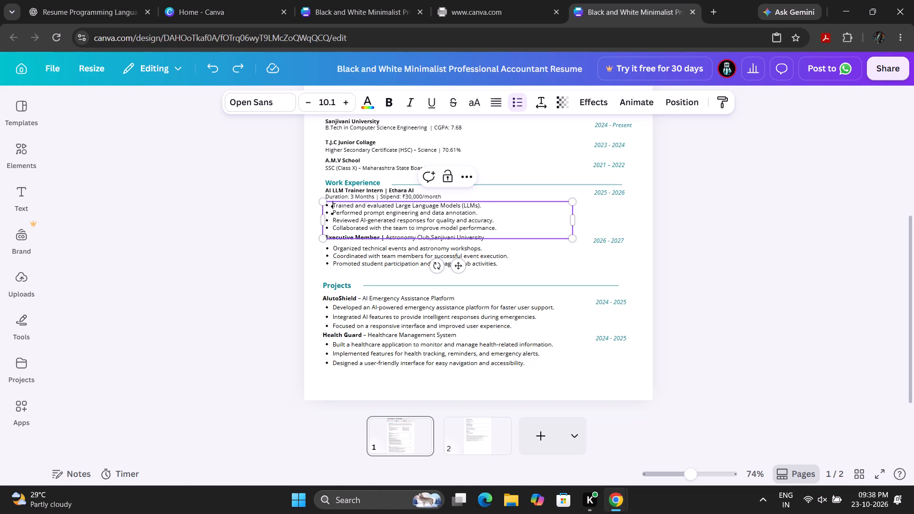
# Move the AI LLM Trainer Intern bullet list aside and delete the stray duplicate bullet marks left behind it.
pyautogui.moveTo(542, 228); pyautogui.dragTo(546, 234)
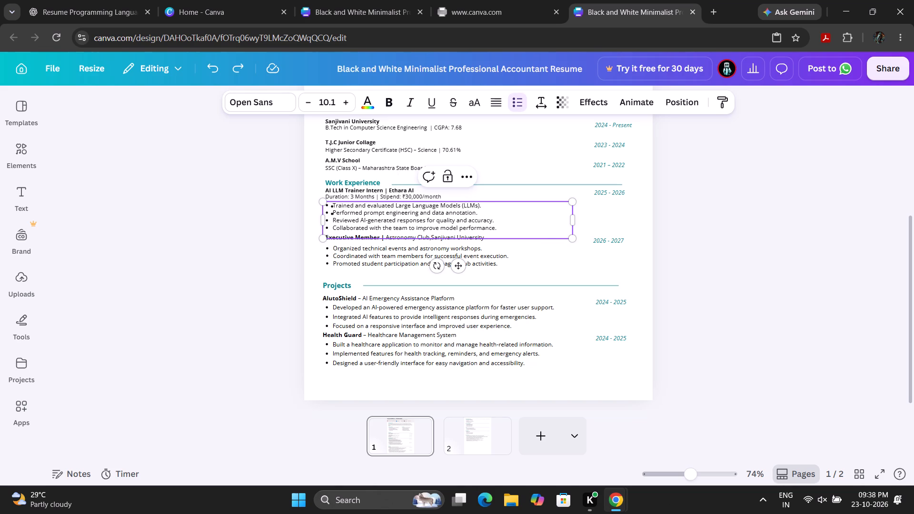
pyautogui.moveTo(546, 234); pyautogui.dragTo(552, 240)
pyautogui.click(537, 230)
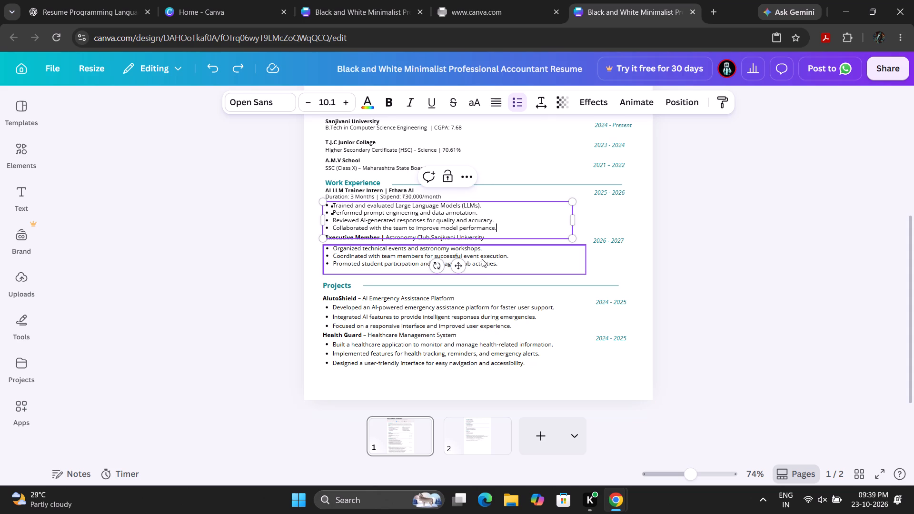
pyautogui.moveTo(457, 263); pyautogui.dragTo(476, 289)
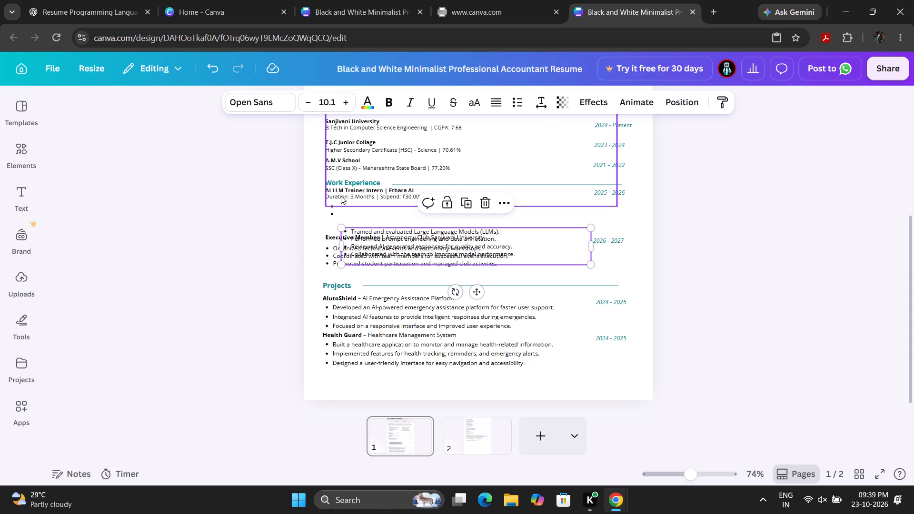
pyautogui.rightClick(331, 209)
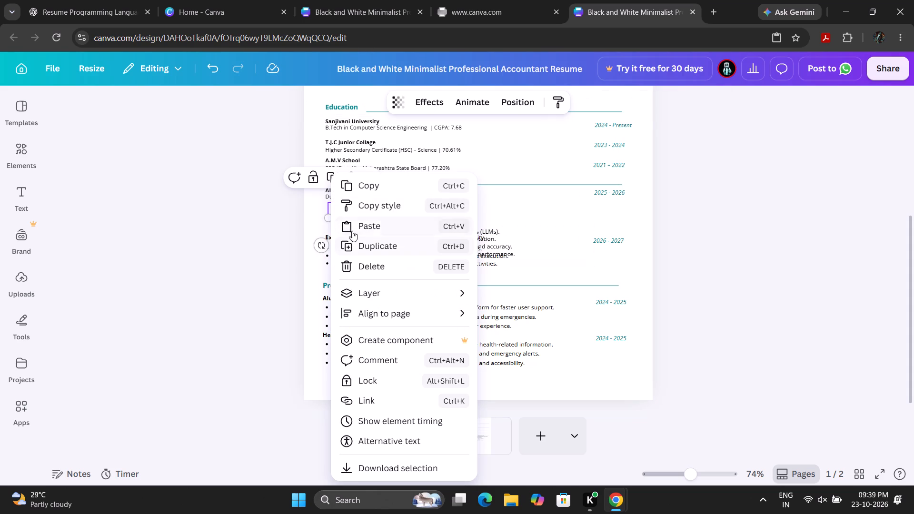
pyautogui.click(392, 268)
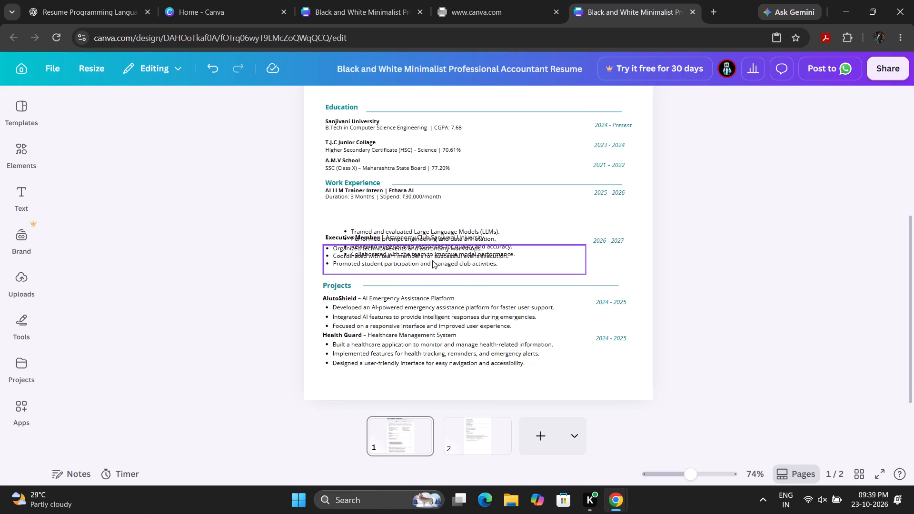
# Move the AI LLM Trainer Intern bullet list back directly beneath the Duration and Stipend line, along the left margin.
pyautogui.click(546, 260)
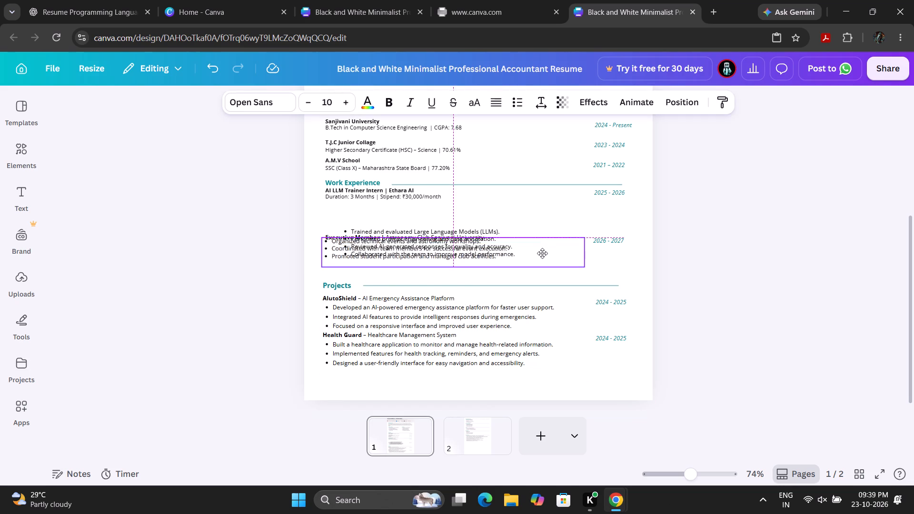
pyautogui.moveTo(503, 232); pyautogui.dragTo(489, 217)
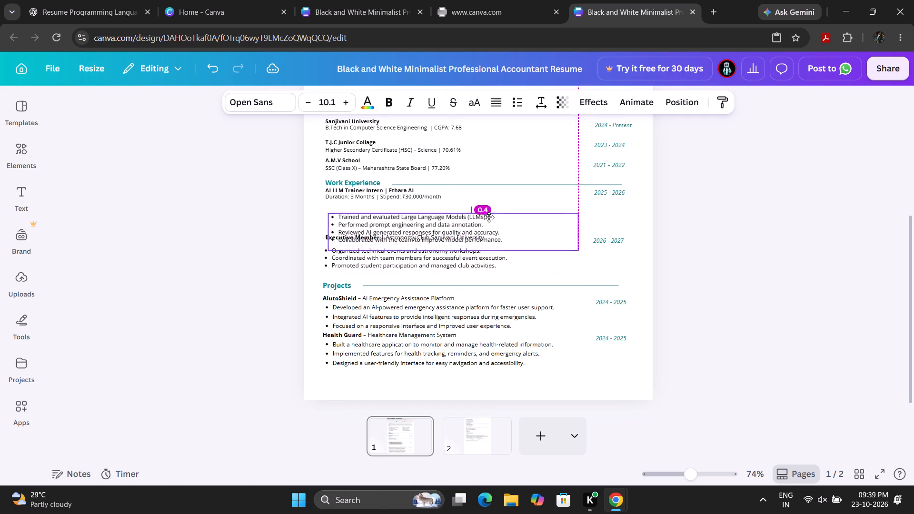
pyautogui.moveTo(489, 217); pyautogui.dragTo(484, 208)
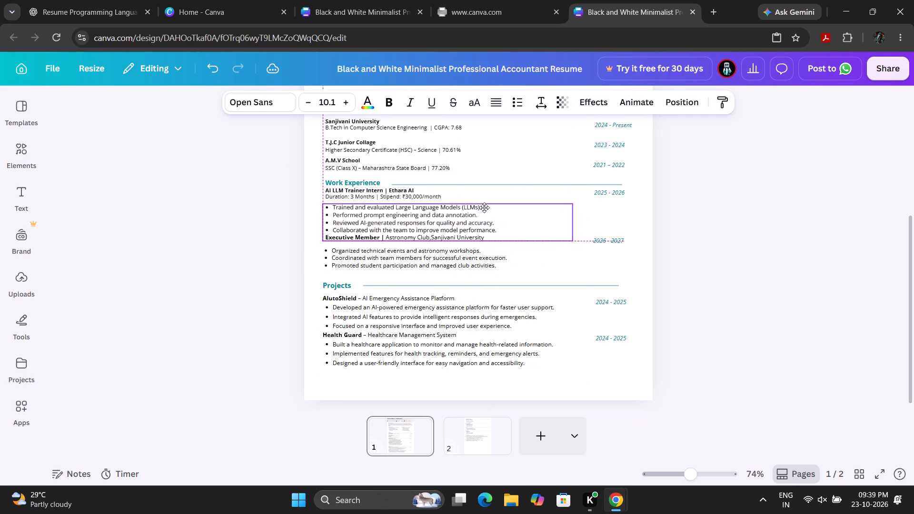
pyautogui.moveTo(484, 208); pyautogui.dragTo(484, 204)
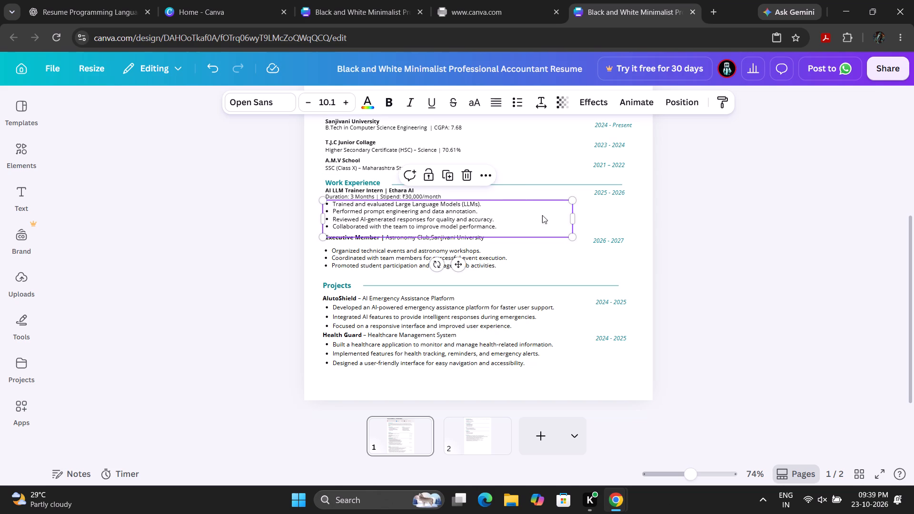
pyautogui.click(817, 214)
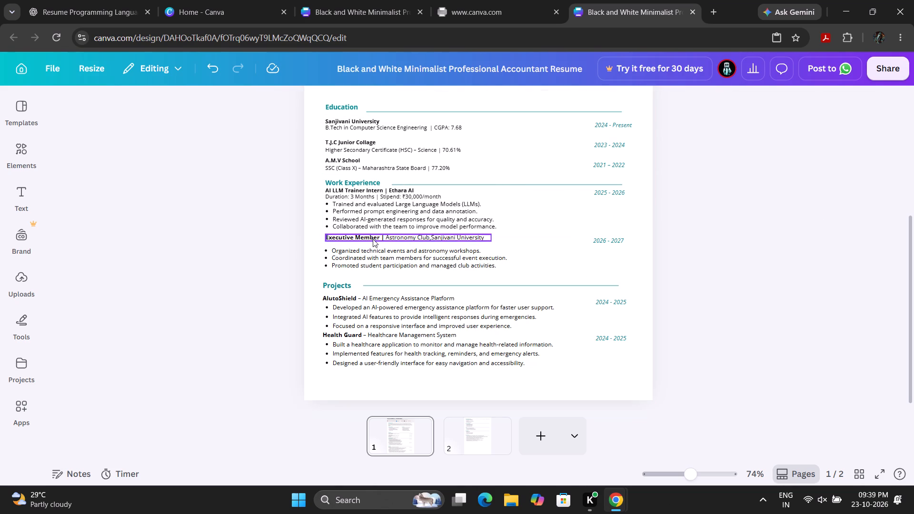
# Space out the Work Experience entries by shifting the Executive Member line, its bullets and the AI LLM Trainer Intern bullets slightly down.
pyautogui.moveTo(373, 239); pyautogui.dragTo(373, 243)
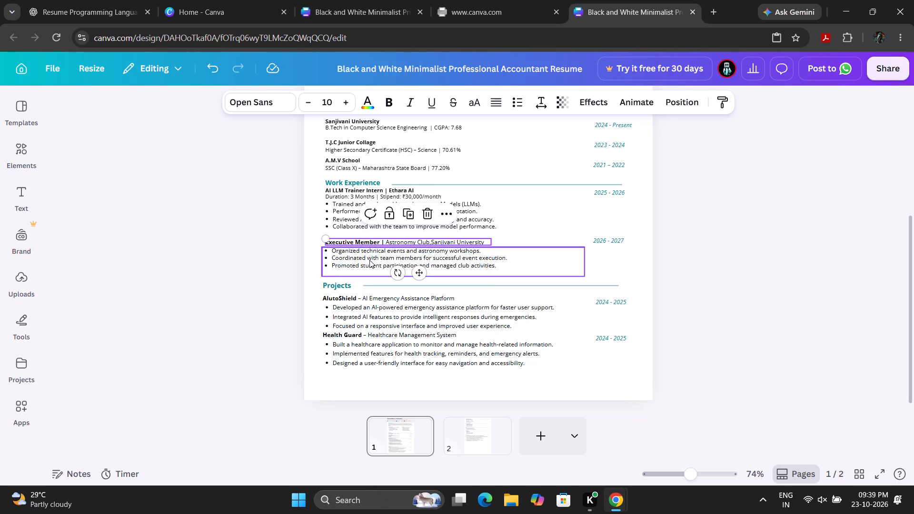
pyautogui.moveTo(369, 260); pyautogui.dragTo(370, 265)
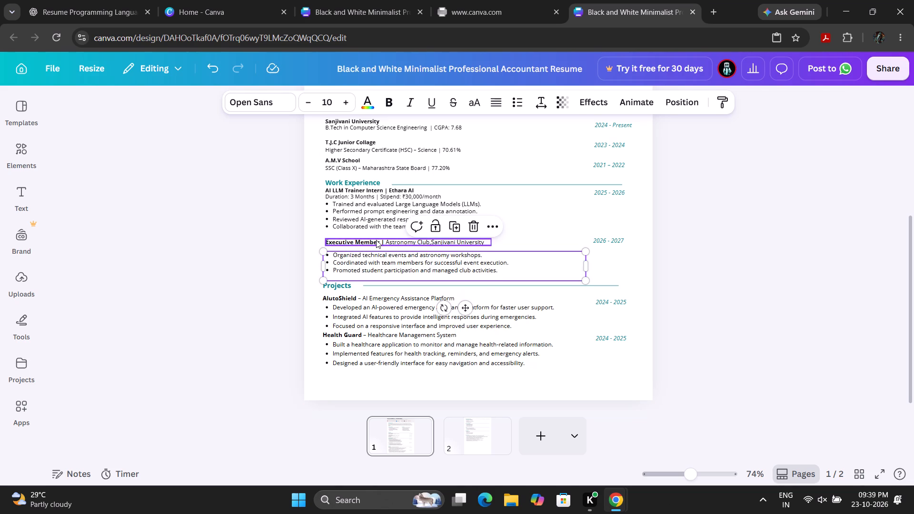
pyautogui.click(376, 240)
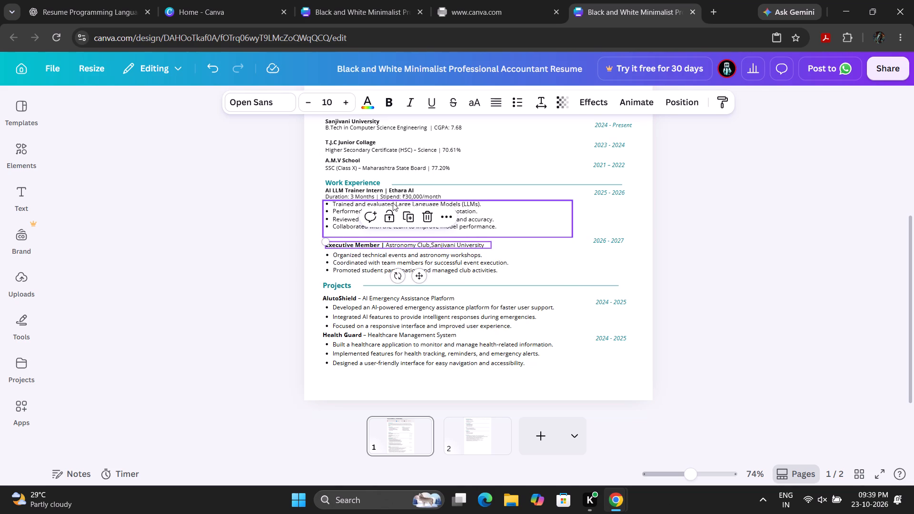
pyautogui.moveTo(495, 209); pyautogui.dragTo(495, 215)
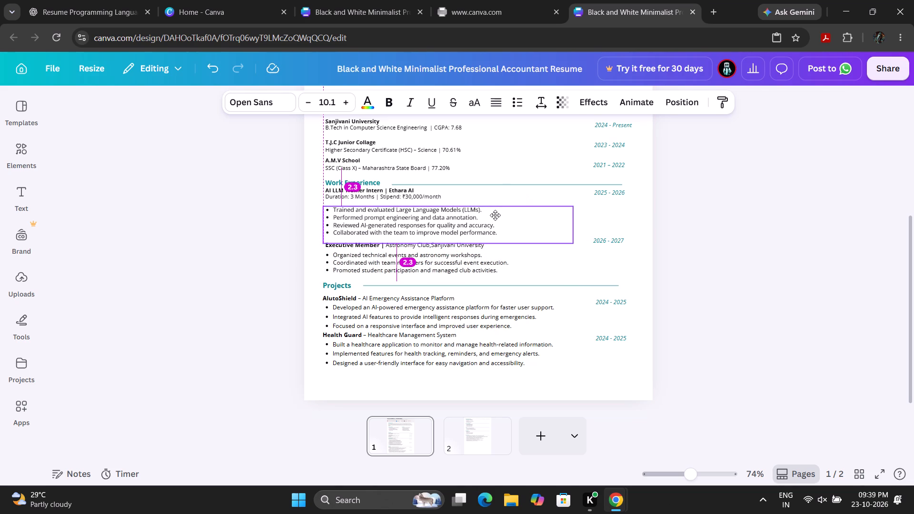
pyautogui.moveTo(495, 215); pyautogui.dragTo(495, 215)
# Shift the 2026 - 2027 date slightly down so it lines up with the Executive Member line.
pyautogui.click(913, 214)
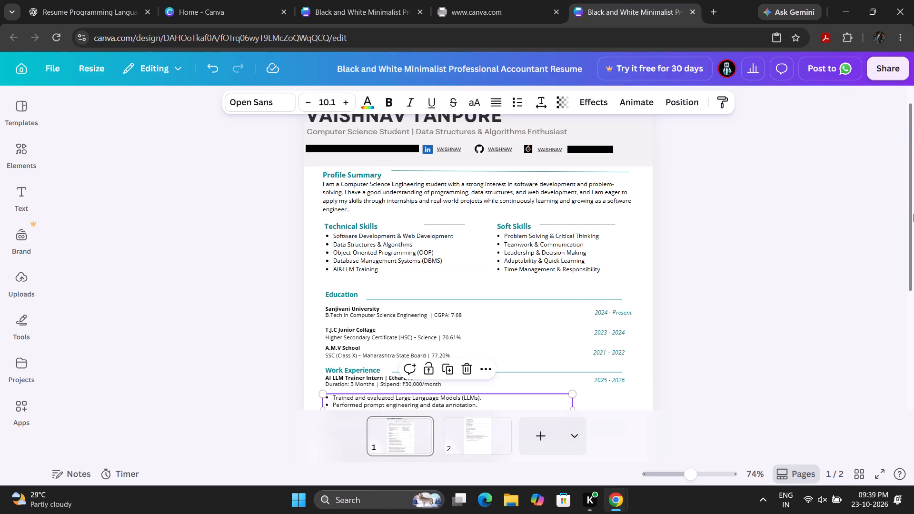
pyautogui.scroll(-2, 568, 290)
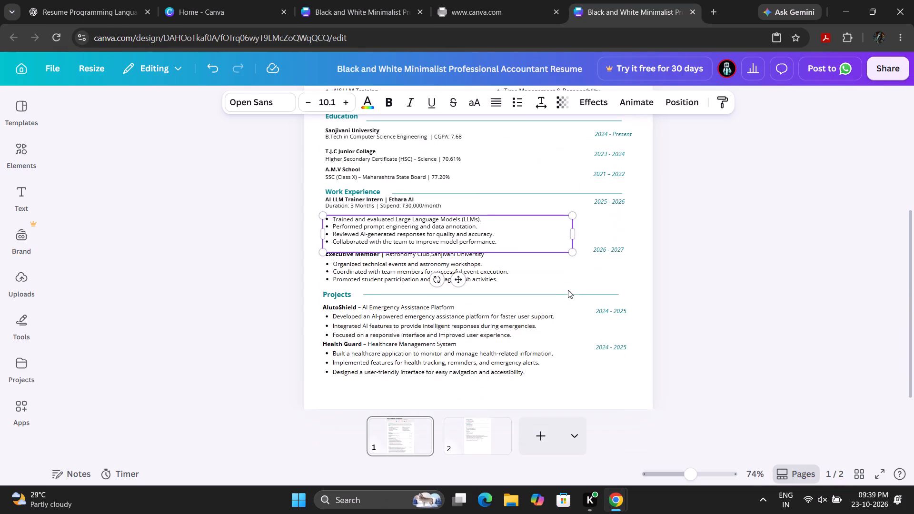
pyautogui.click(622, 224)
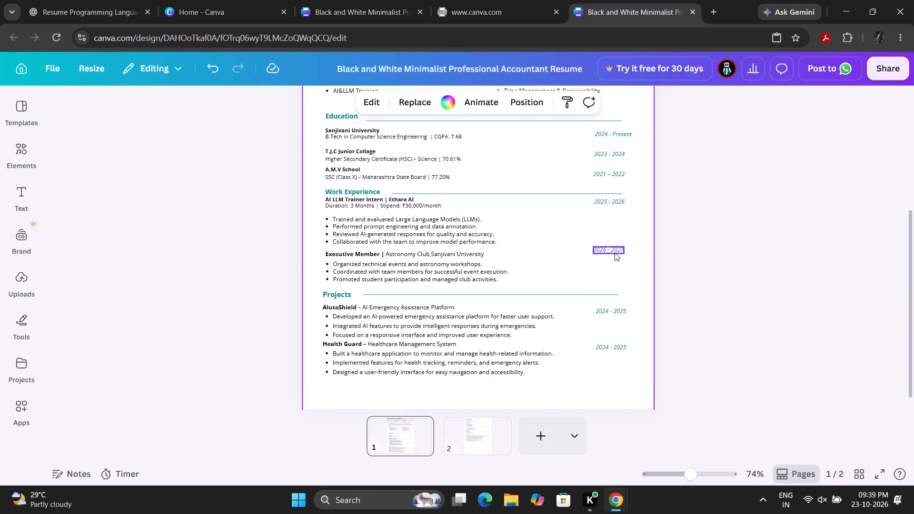
pyautogui.click(609, 202)
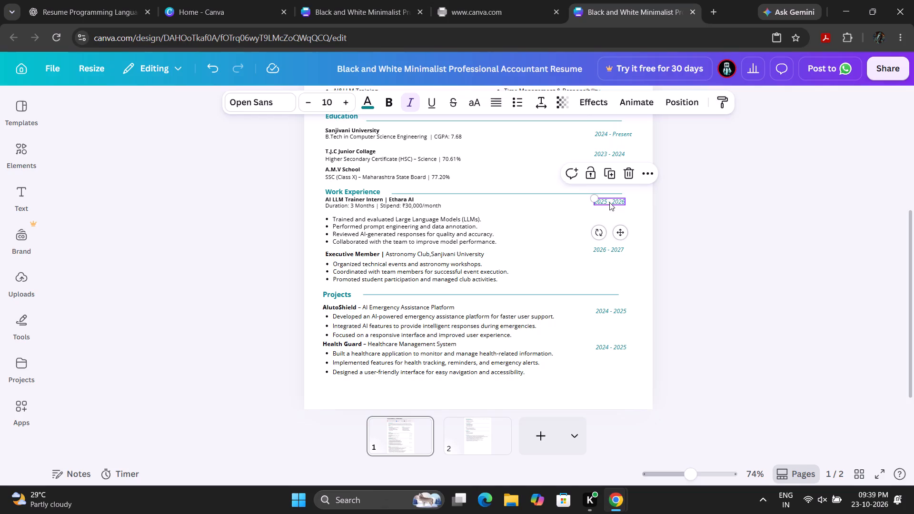
pyautogui.click(612, 247)
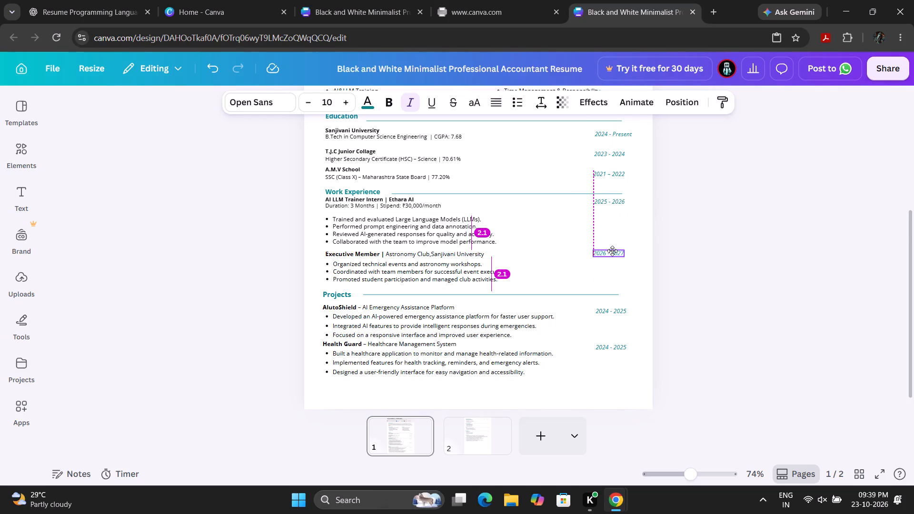
pyautogui.click(745, 252)
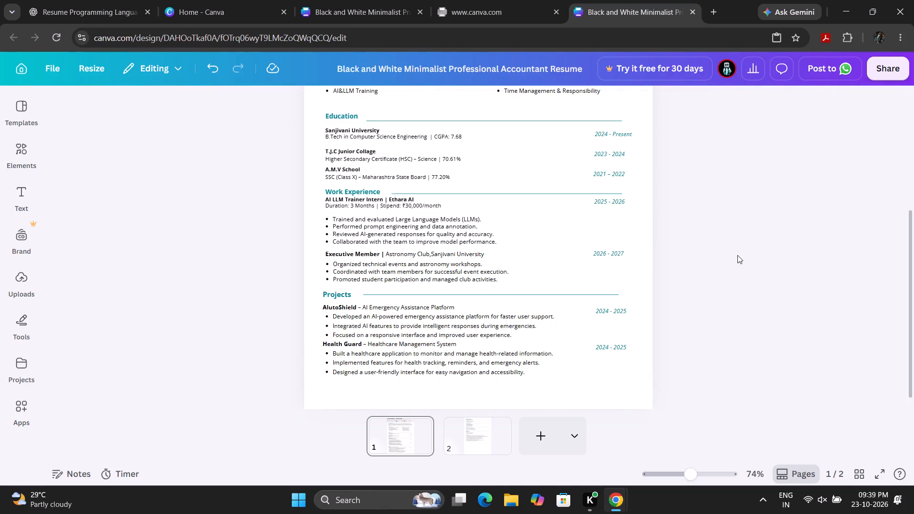
# Move the Technical Skills and Soft Skills headings, lists and lines together slightly down, closer to the Education section.
pyautogui.scroll(2, 691, 227)
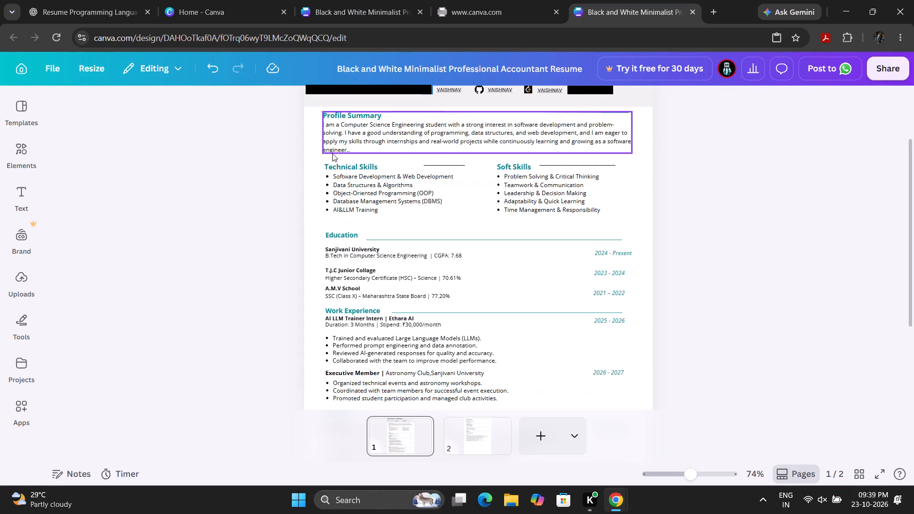
pyautogui.moveTo(316, 156); pyautogui.dragTo(562, 217)
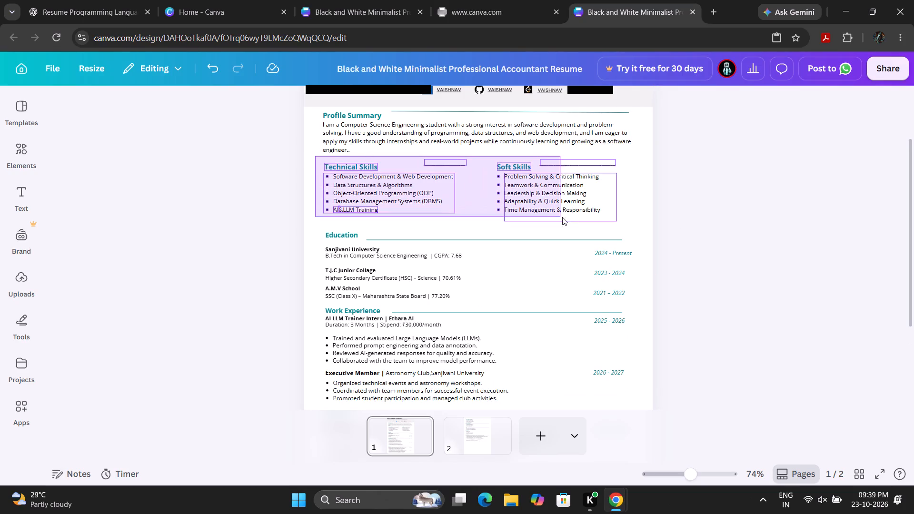
pyautogui.moveTo(562, 217); pyautogui.dragTo(624, 232)
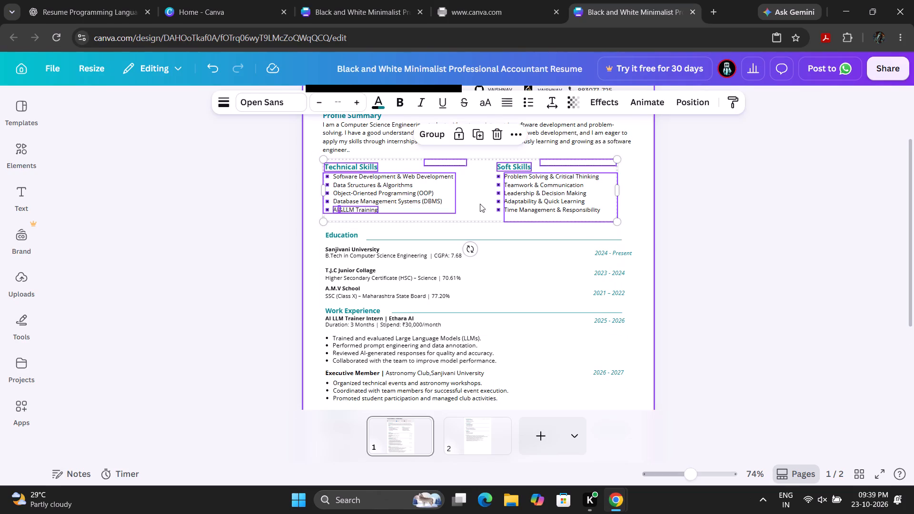
pyautogui.moveTo(477, 201); pyautogui.dragTo(476, 207)
pyautogui.click(798, 202)
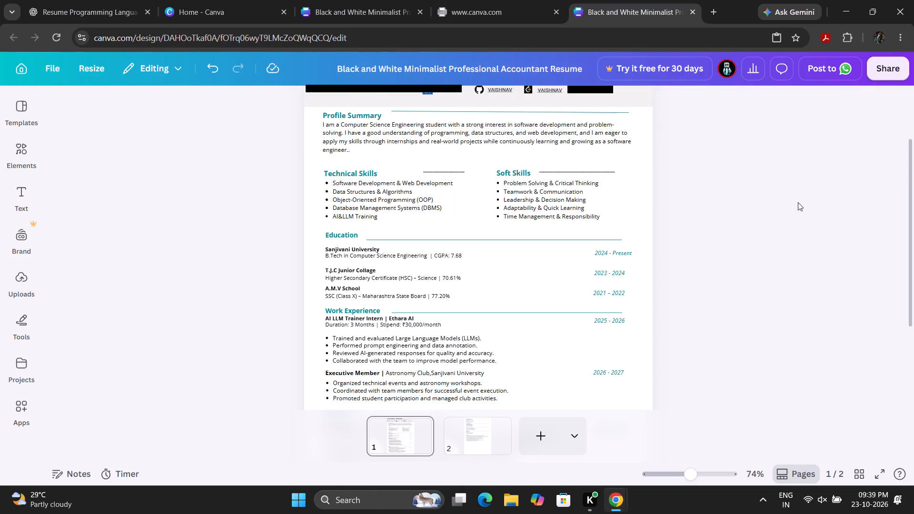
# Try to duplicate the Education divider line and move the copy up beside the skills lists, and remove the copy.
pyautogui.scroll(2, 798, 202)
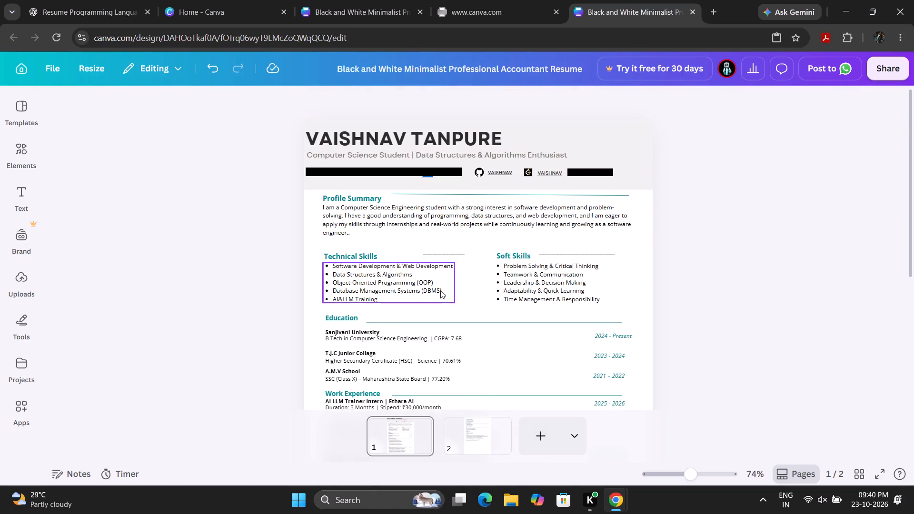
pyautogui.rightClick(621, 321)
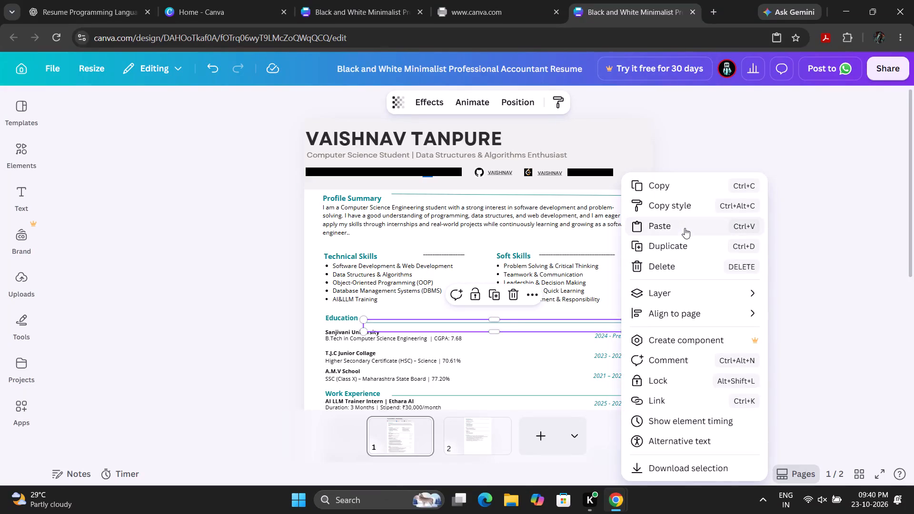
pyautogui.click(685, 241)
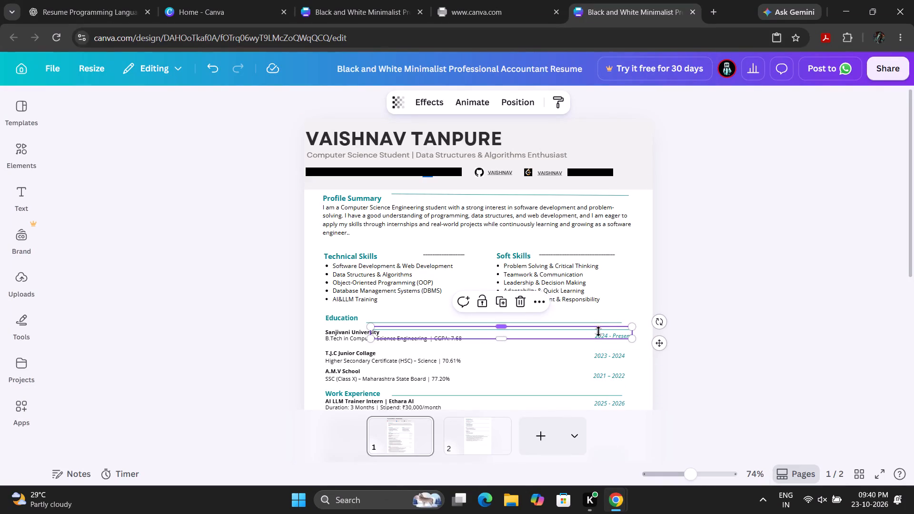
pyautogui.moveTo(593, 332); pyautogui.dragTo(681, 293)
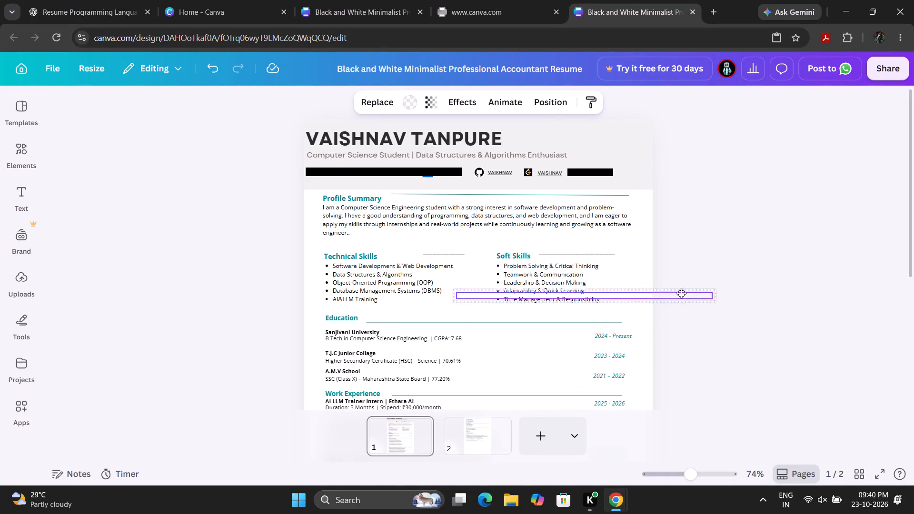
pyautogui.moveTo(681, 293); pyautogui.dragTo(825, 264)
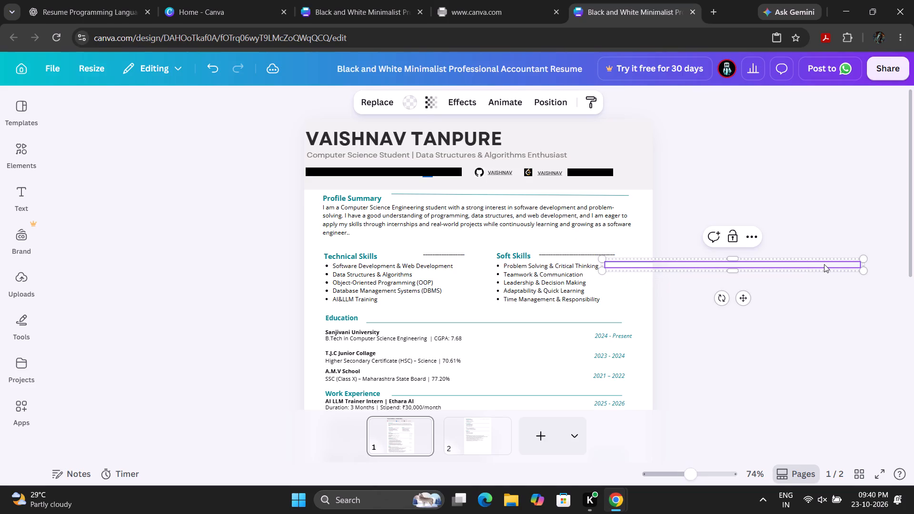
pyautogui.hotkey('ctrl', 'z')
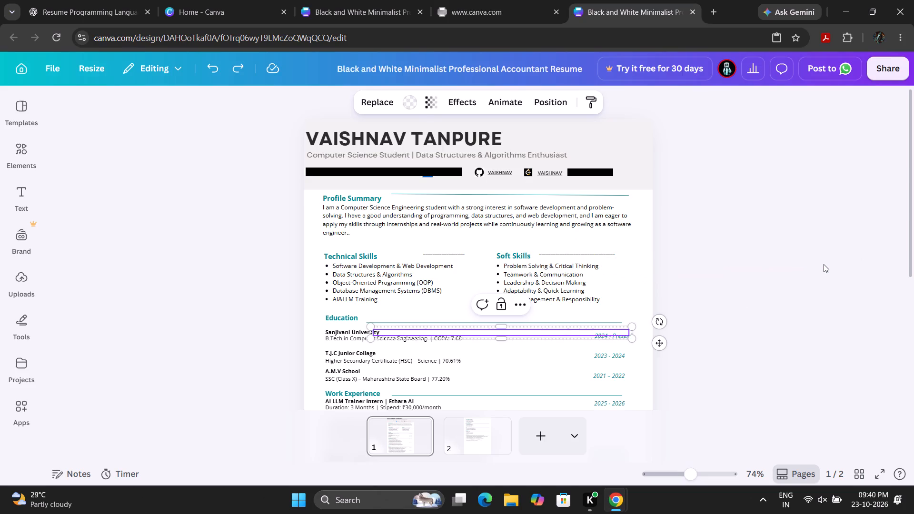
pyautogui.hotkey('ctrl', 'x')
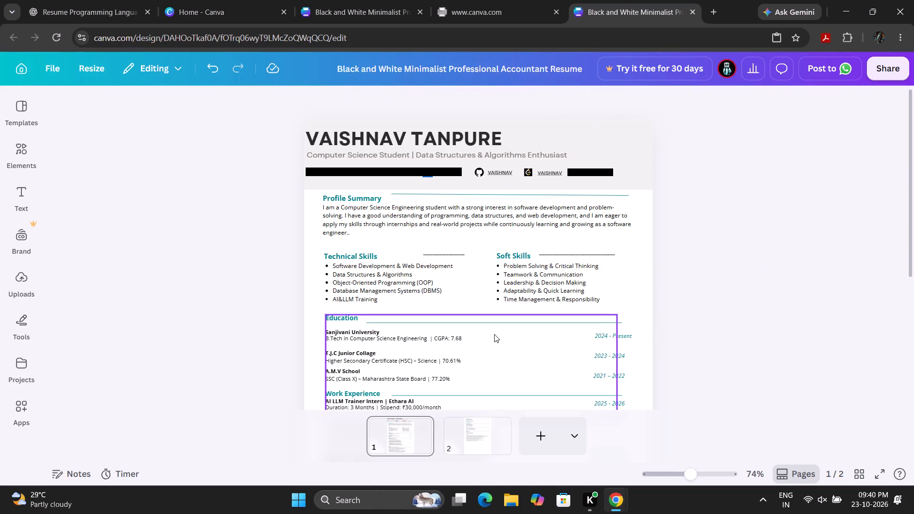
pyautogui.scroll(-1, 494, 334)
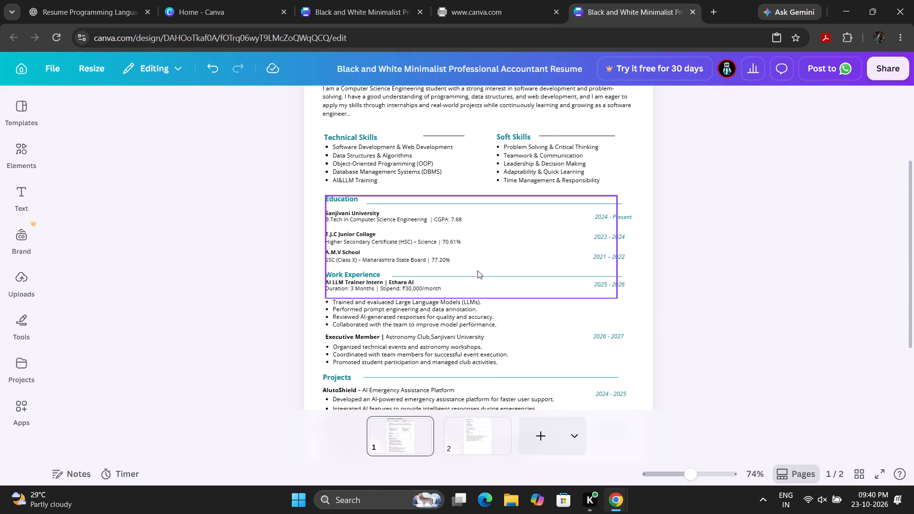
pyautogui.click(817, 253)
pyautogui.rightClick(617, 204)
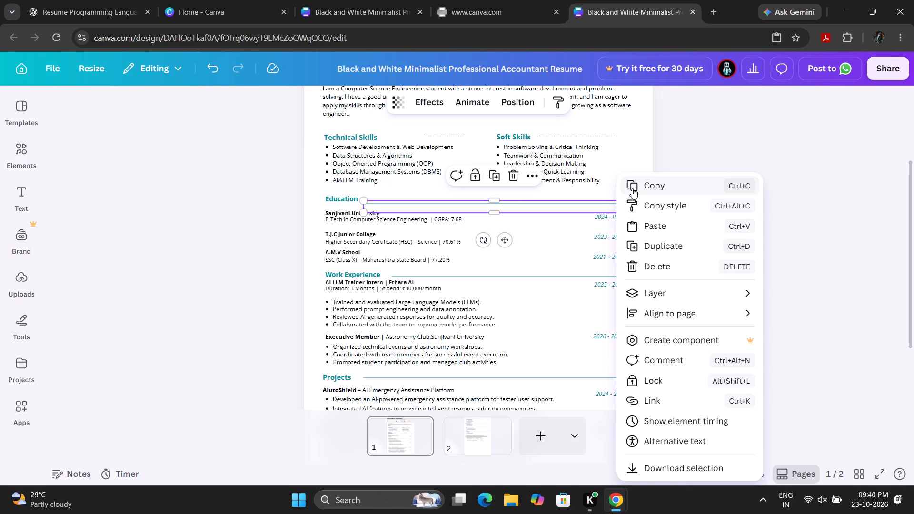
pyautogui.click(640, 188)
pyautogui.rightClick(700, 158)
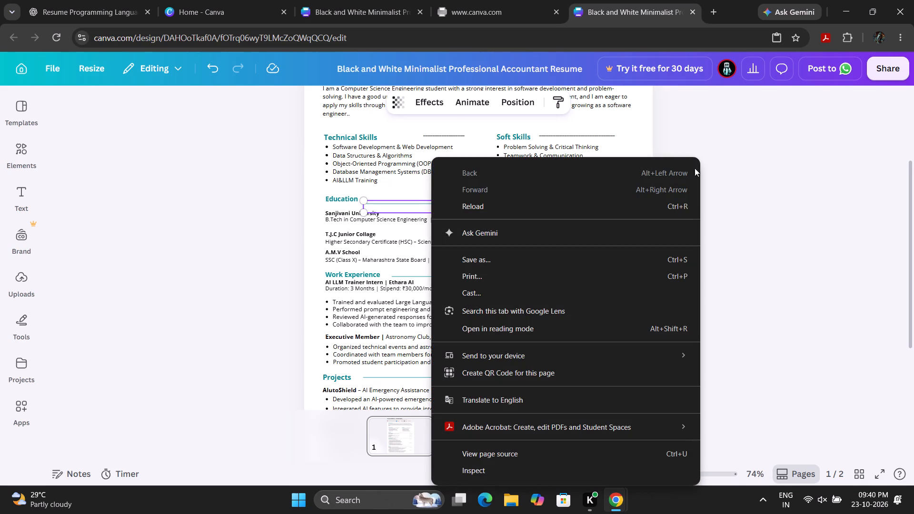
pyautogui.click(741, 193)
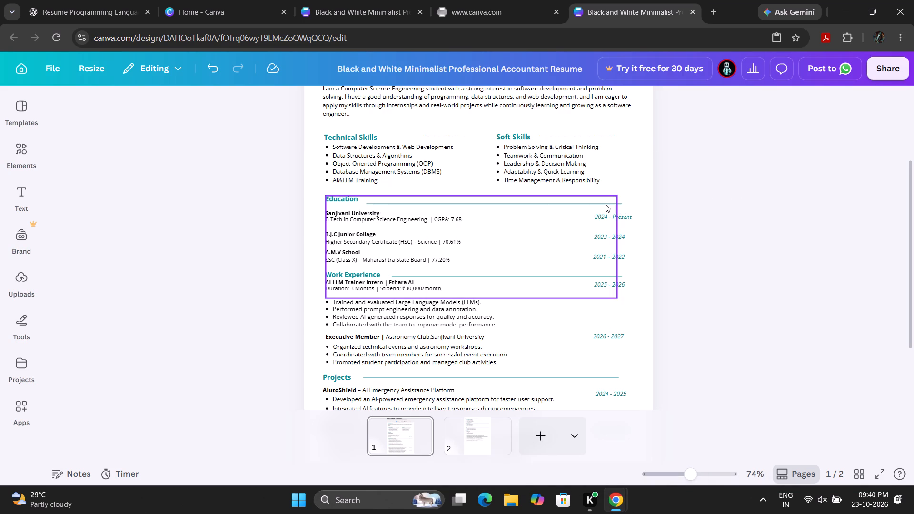
# Duplicate the teal Education divider line and move the copy up into the Soft Skills area.
pyautogui.rightClick(620, 202)
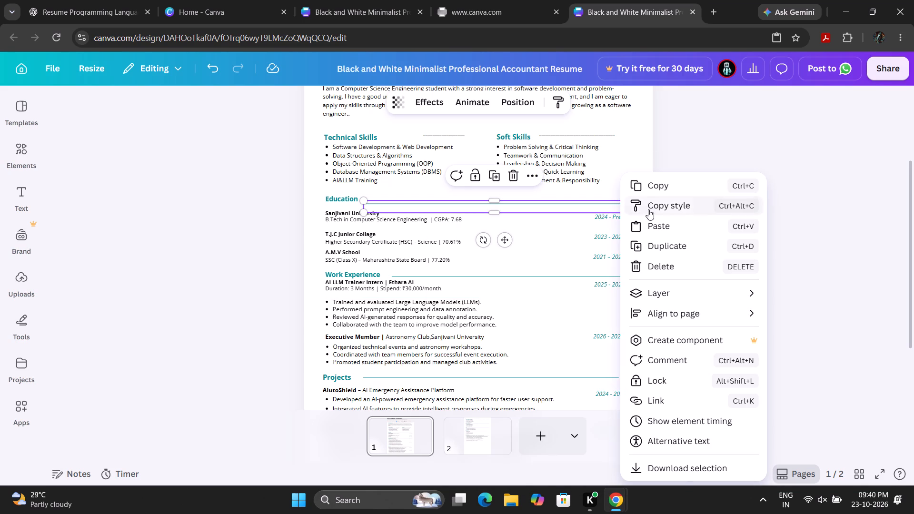
pyautogui.click(658, 246)
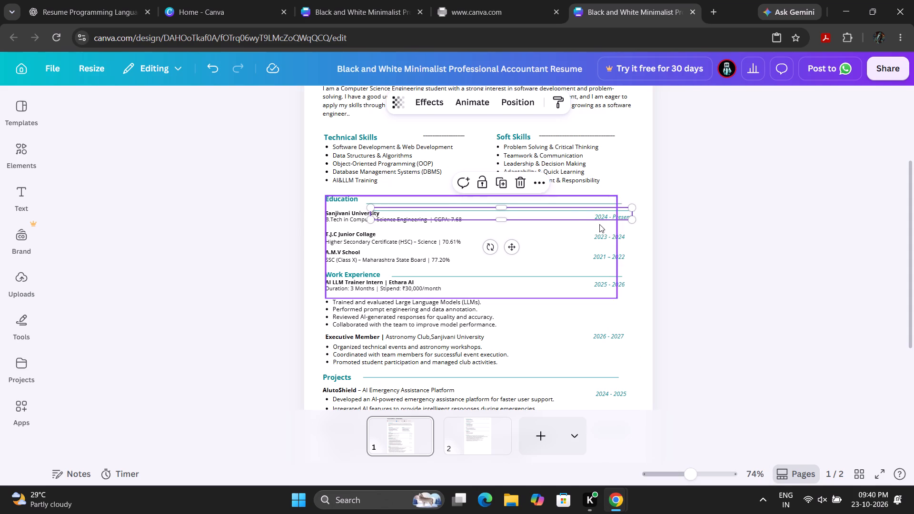
pyautogui.click(580, 216)
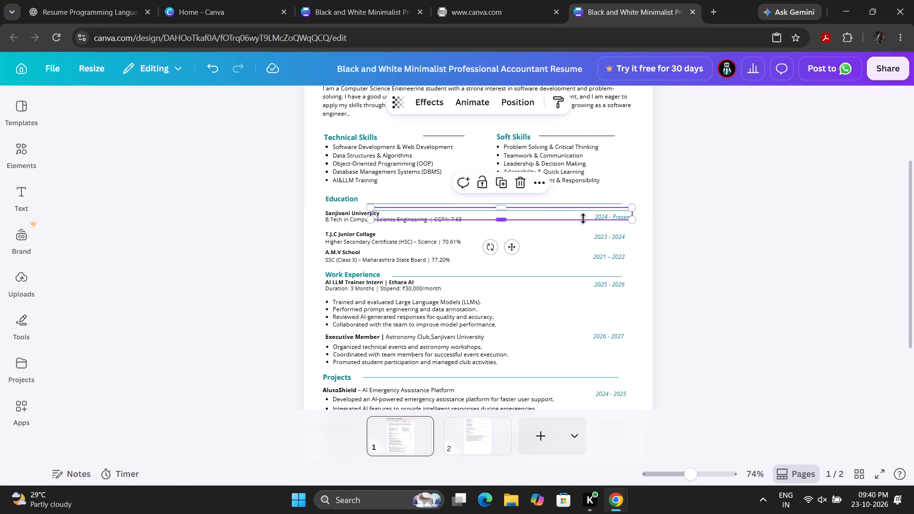
pyautogui.moveTo(513, 249); pyautogui.dragTo(532, 246)
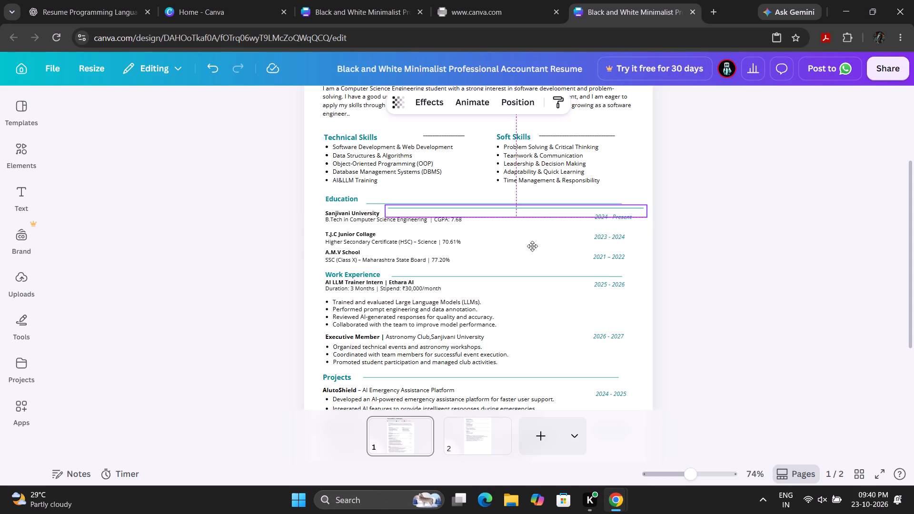
pyautogui.moveTo(532, 246); pyautogui.dragTo(633, 211)
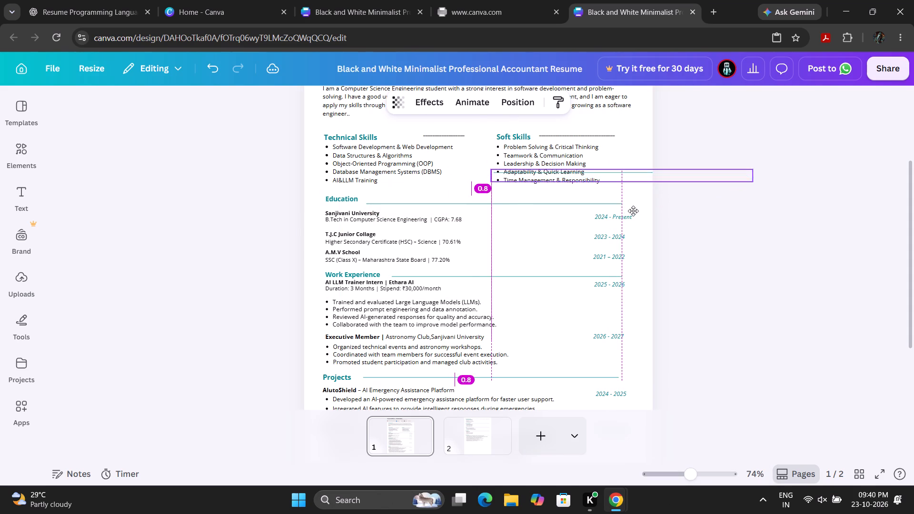
pyautogui.moveTo(633, 211); pyautogui.dragTo(596, 190)
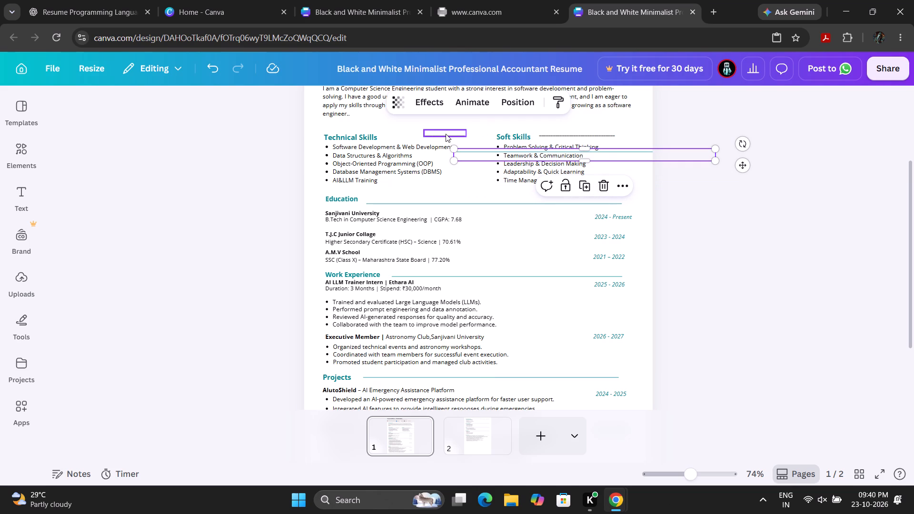
# Delete the black line beside the Technical Skills heading.
pyautogui.rightClick(444, 134)
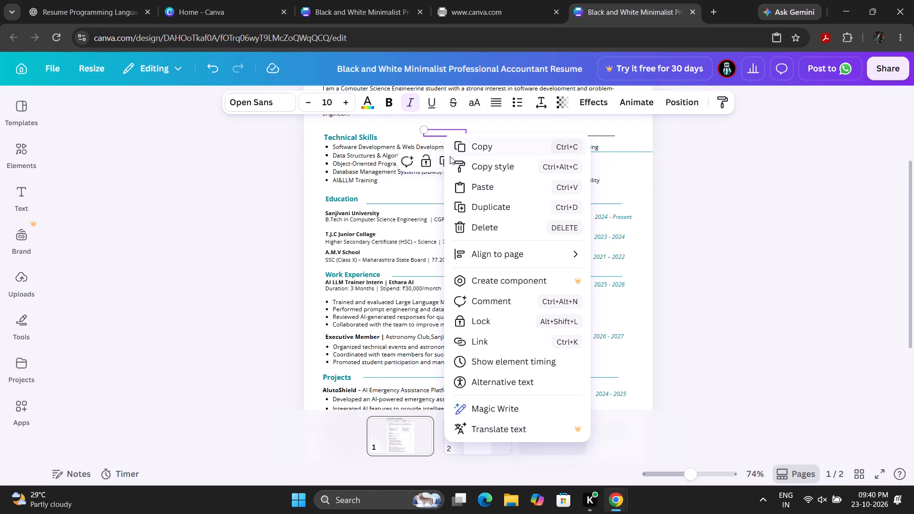
pyautogui.click(413, 183)
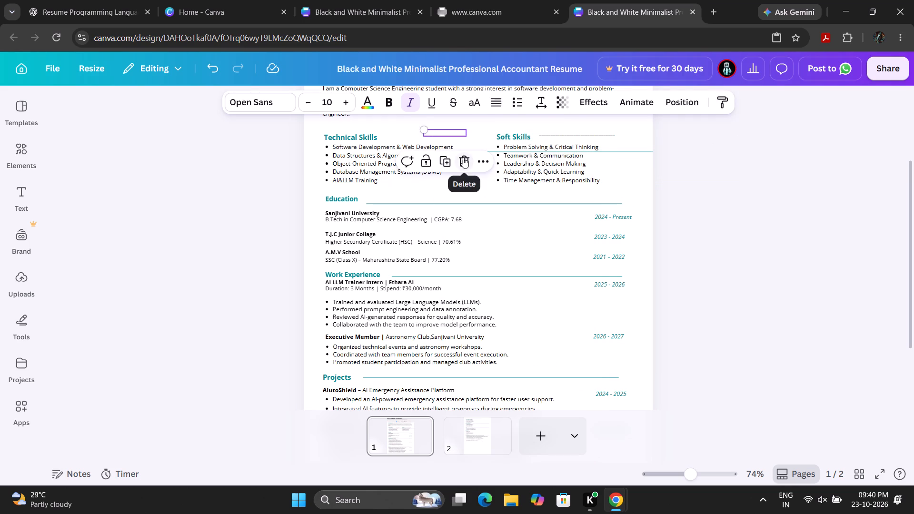
pyautogui.click(463, 158)
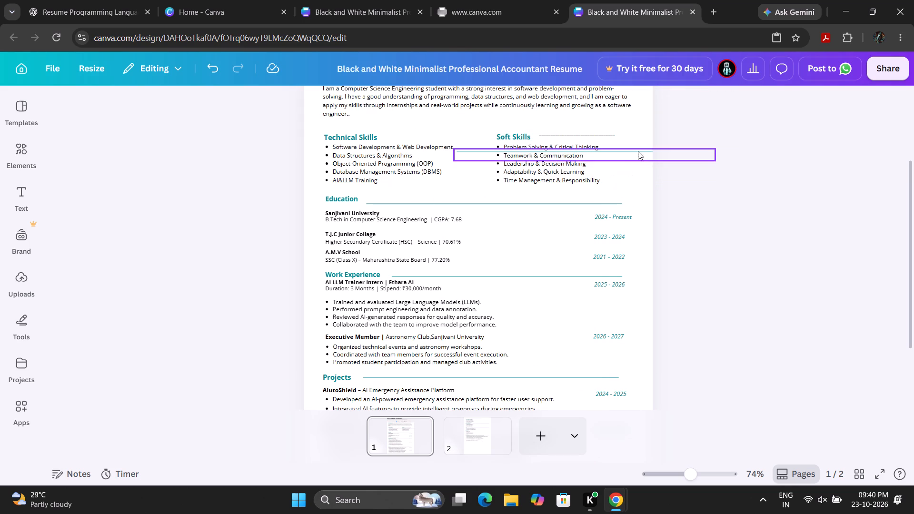
# Shorten the copied teal line to about 6.2 wide and move it up beside the Technical Skills heading.
pyautogui.click(637, 151)
pyautogui.moveTo(713, 148); pyautogui.dragTo(676, 152)
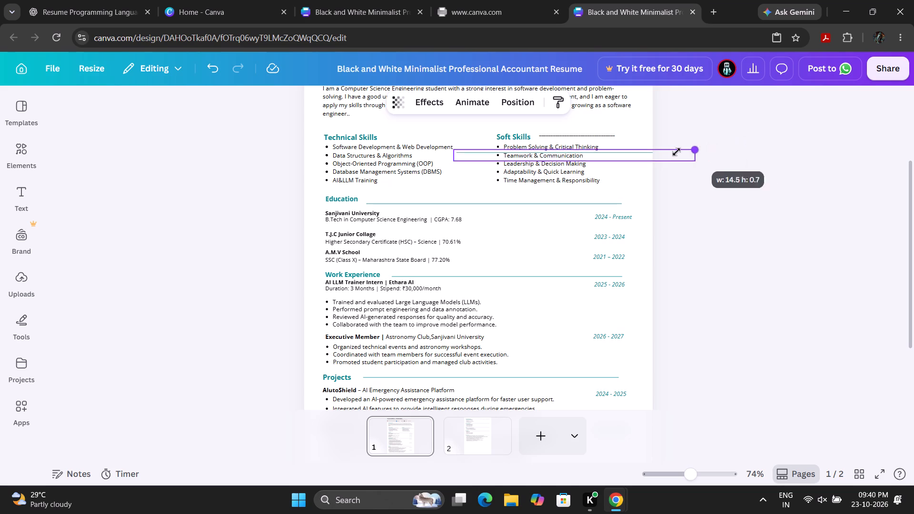
pyautogui.moveTo(676, 152); pyautogui.dragTo(512, 148)
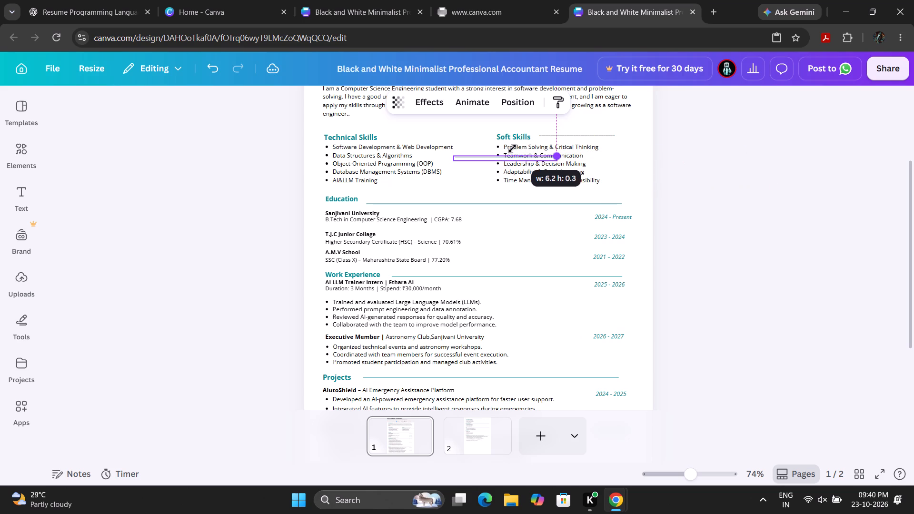
pyautogui.moveTo(512, 148); pyautogui.dragTo(508, 143)
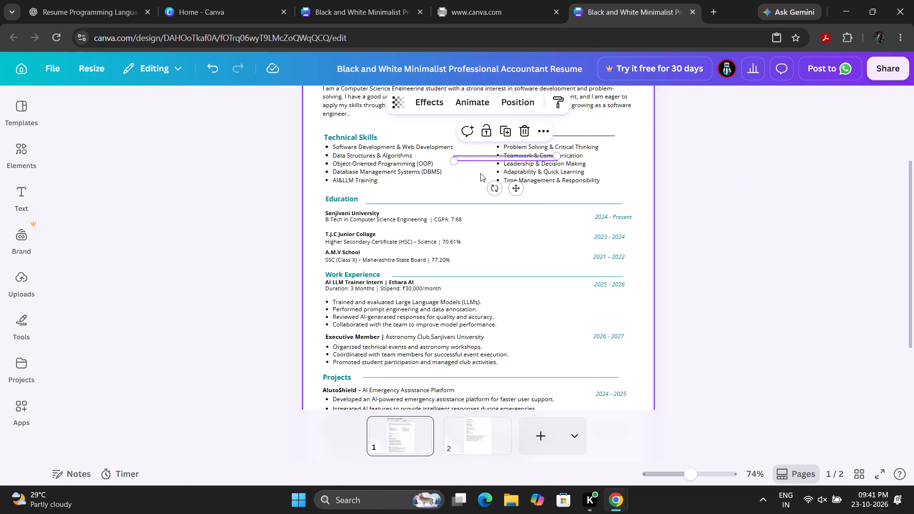
pyautogui.moveTo(516, 190); pyautogui.dragTo(483, 171)
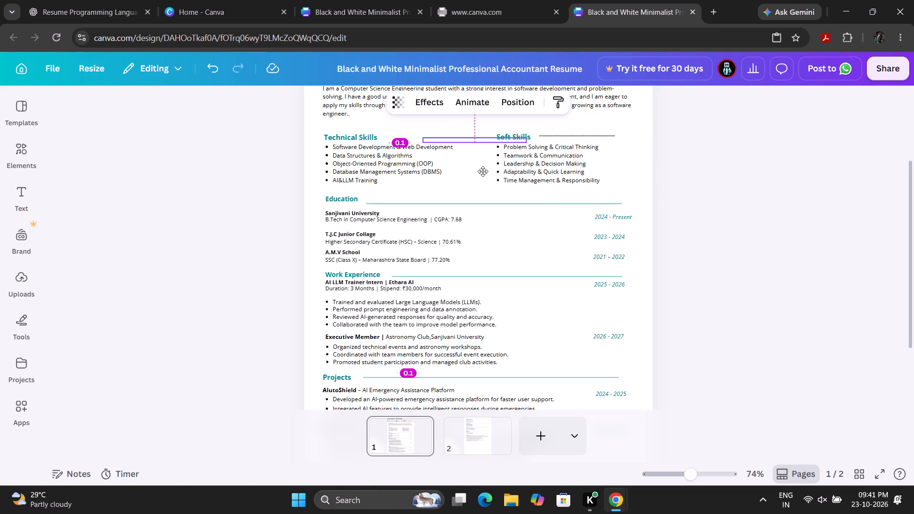
pyautogui.moveTo(483, 171); pyautogui.dragTo(448, 170)
pyautogui.click(822, 165)
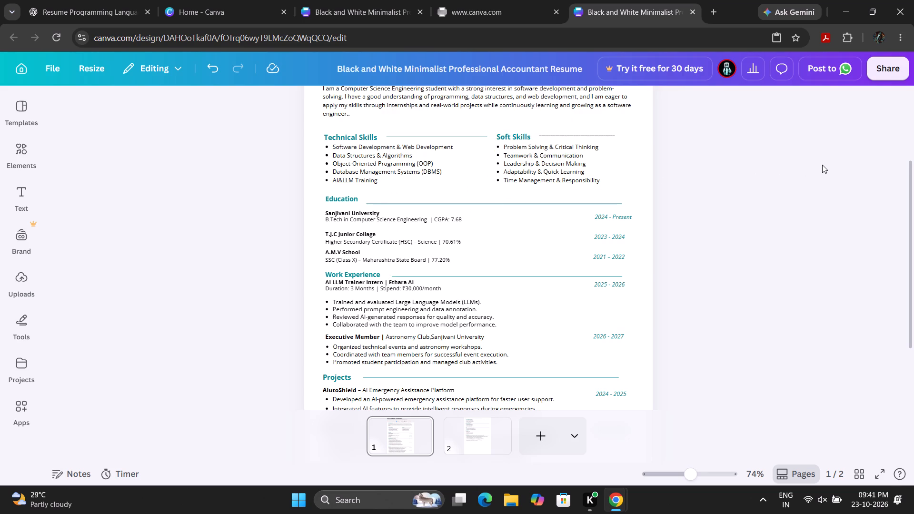
# Lengthen the teal line beside Technical Skills to about 6.7 wide, reaching towards the Soft Skills heading.
pyautogui.click(448, 196)
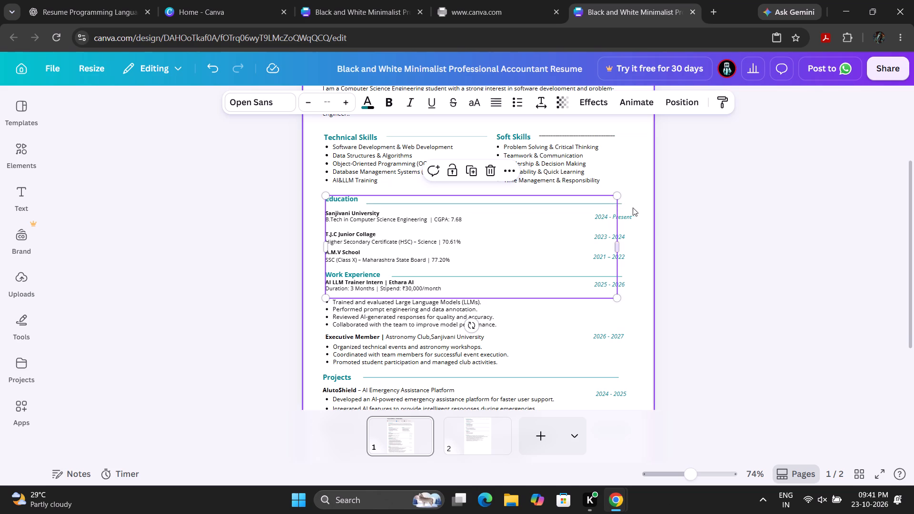
pyautogui.click(466, 135)
pyautogui.moveTo(489, 135); pyautogui.dragTo(489, 132)
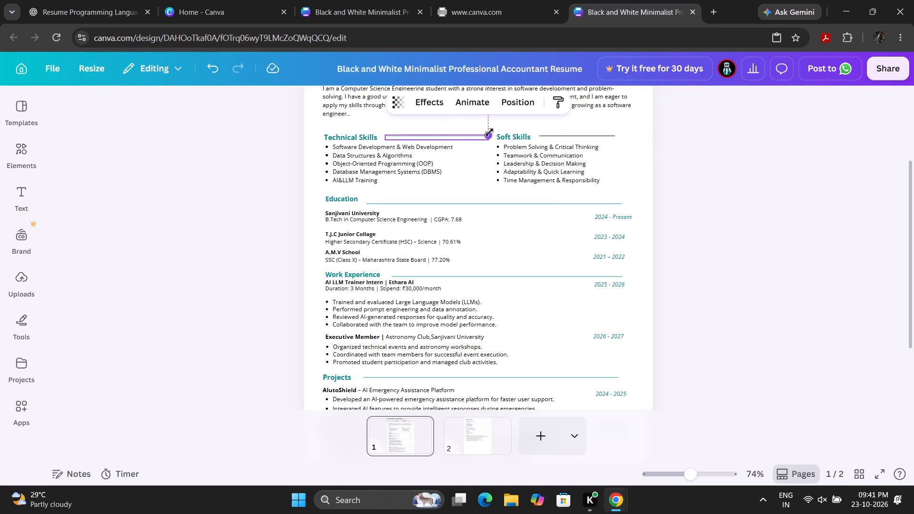
pyautogui.moveTo(489, 132); pyautogui.dragTo(491, 130)
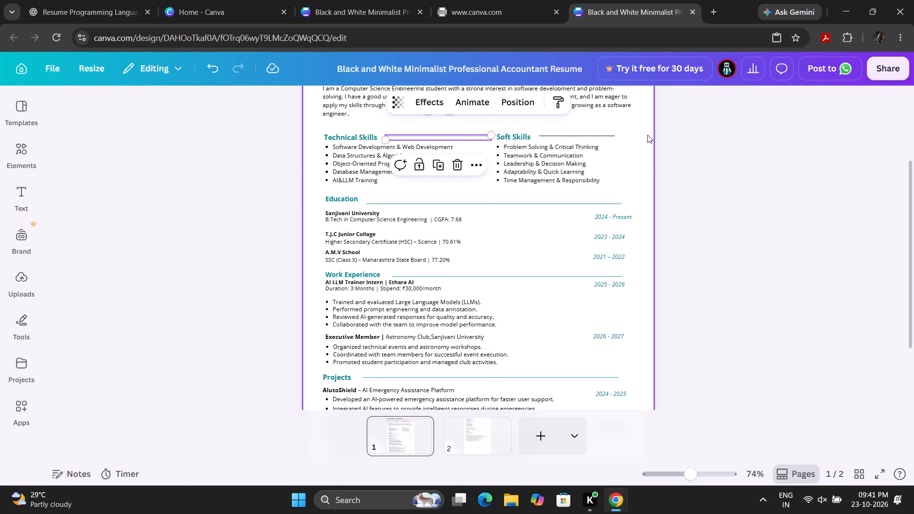
pyautogui.moveTo(493, 134); pyautogui.dragTo(498, 128)
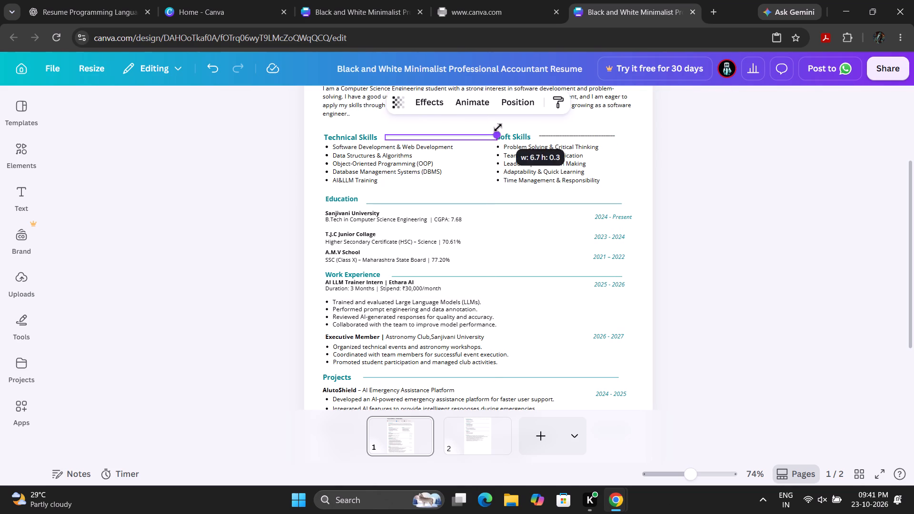
pyautogui.moveTo(498, 128); pyautogui.dragTo(500, 127)
pyautogui.click(704, 142)
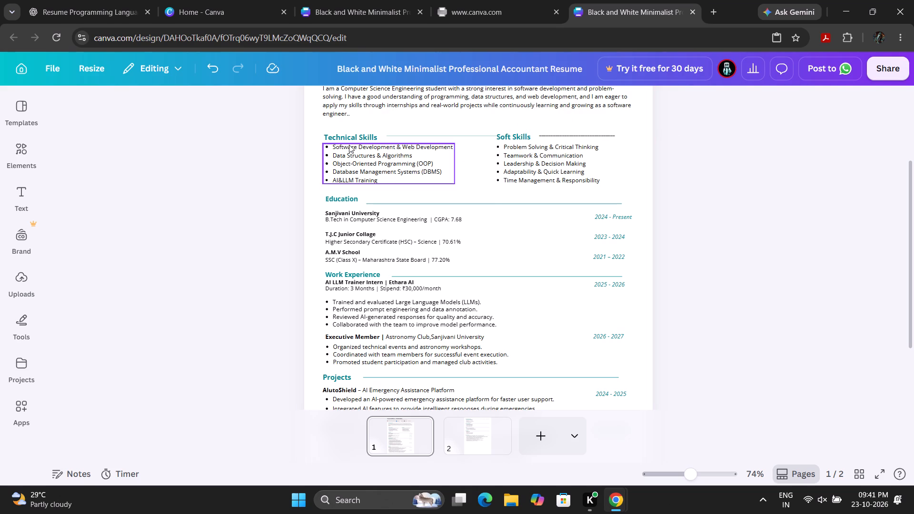
# Stretch the Technical Skills divider line slightly taller to make it more pronounced.
pyautogui.click(404, 135)
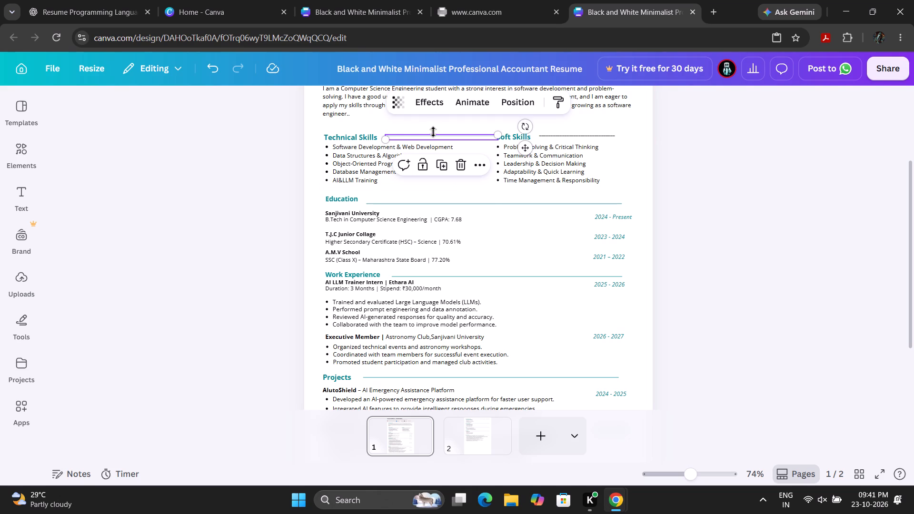
pyautogui.click(433, 132)
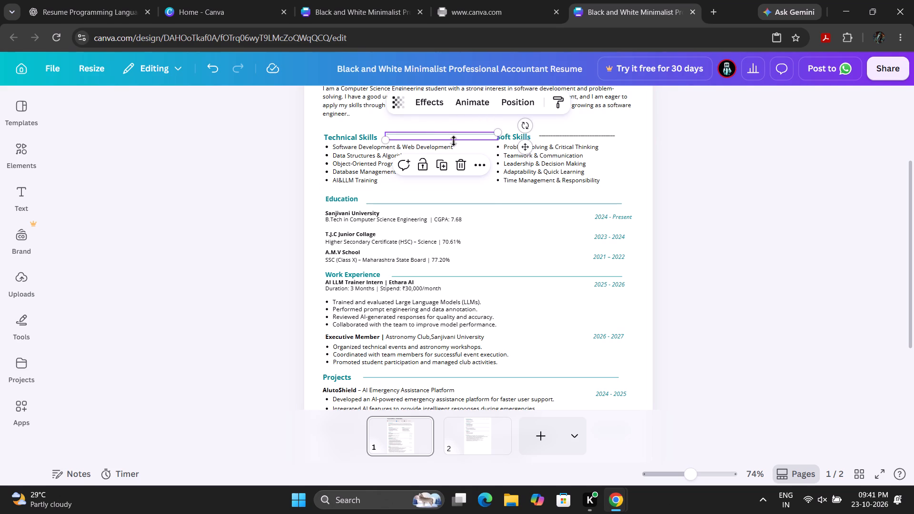
pyautogui.click(796, 125)
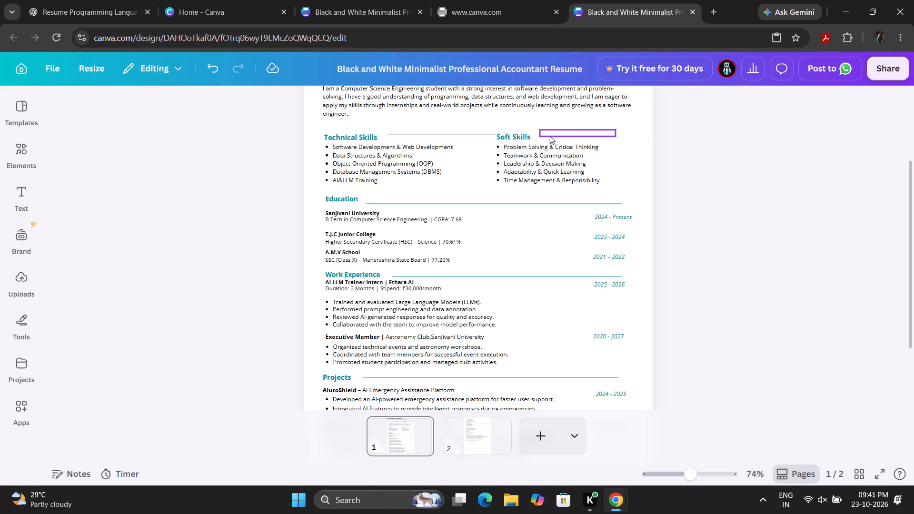
pyautogui.click(425, 136)
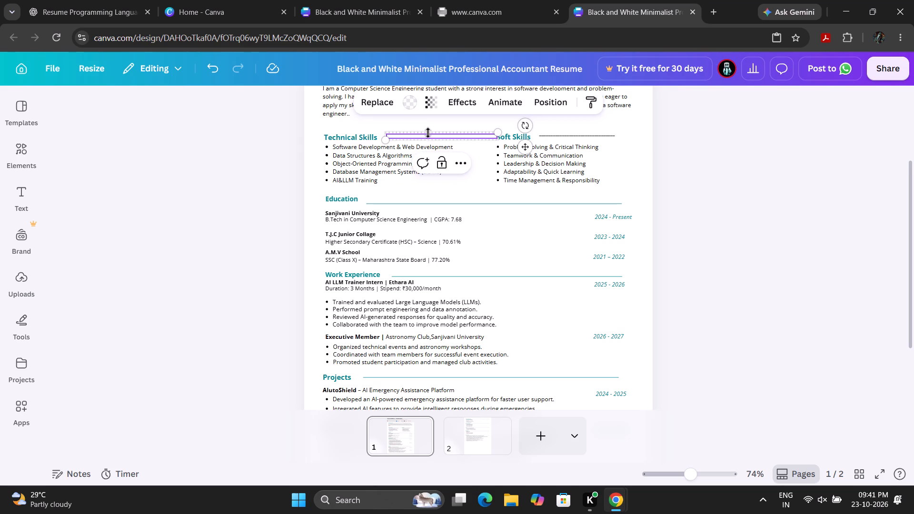
pyautogui.click(432, 132)
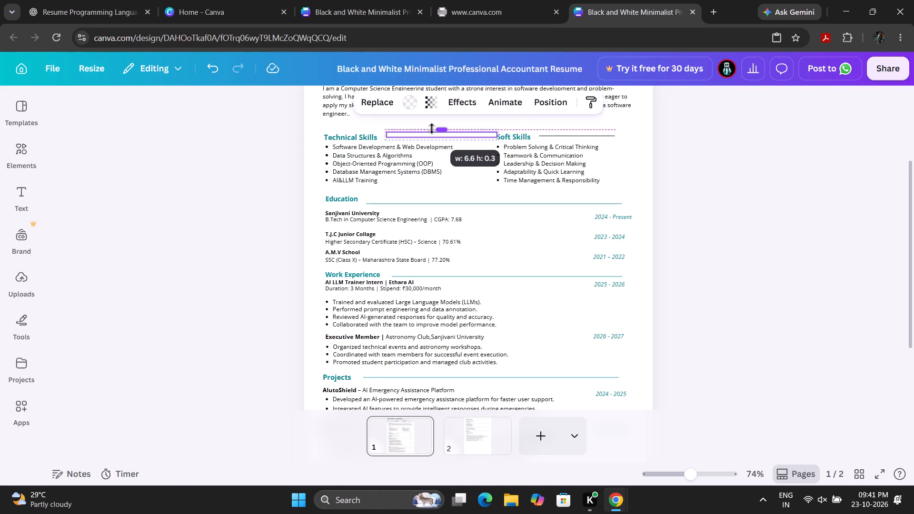
pyautogui.click(745, 145)
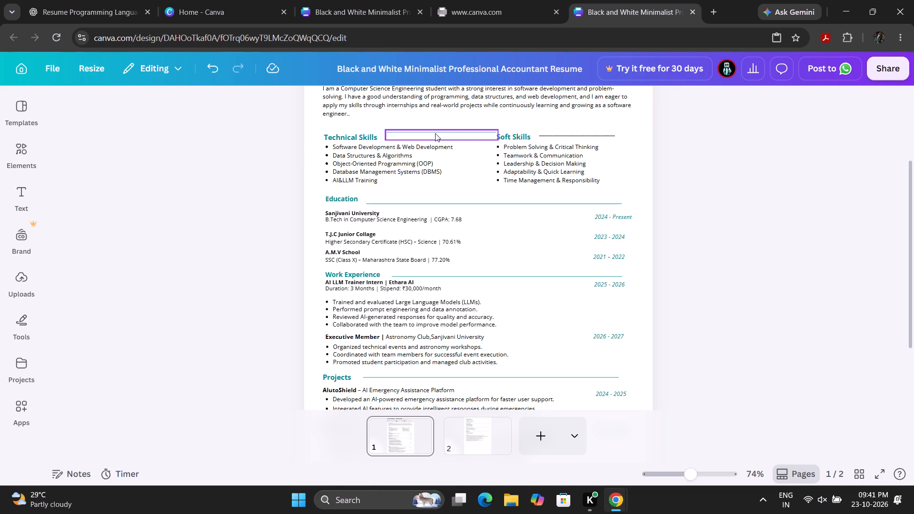
# Nudge the Technical Skills divider line until it sits level with the heading and evenly between Technical Skills and Soft Skills.
pyautogui.moveTo(435, 133); pyautogui.dragTo(430, 137)
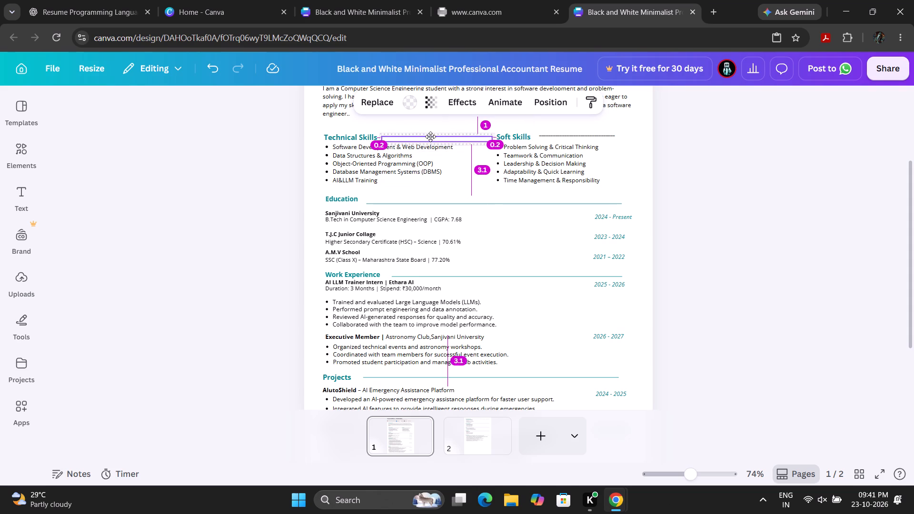
pyautogui.moveTo(430, 137); pyautogui.dragTo(430, 136)
pyautogui.click(783, 139)
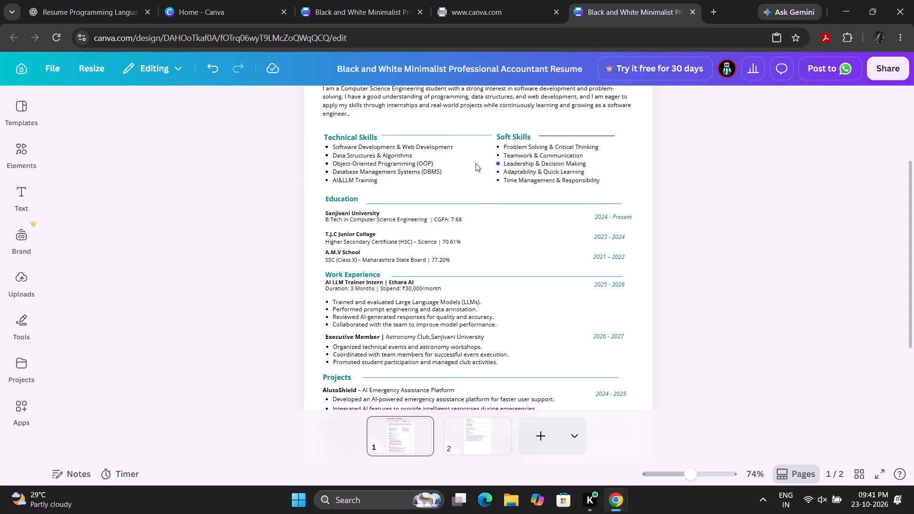
pyautogui.click(433, 136)
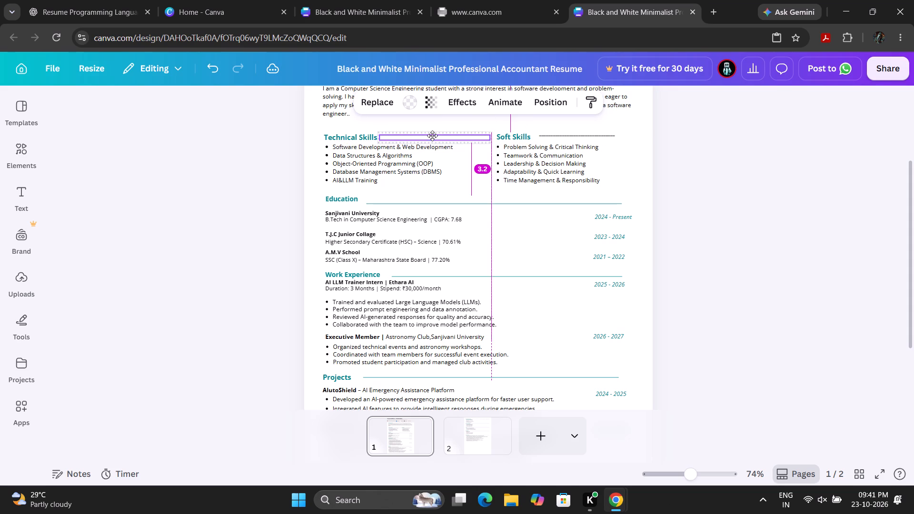
pyautogui.click(858, 124)
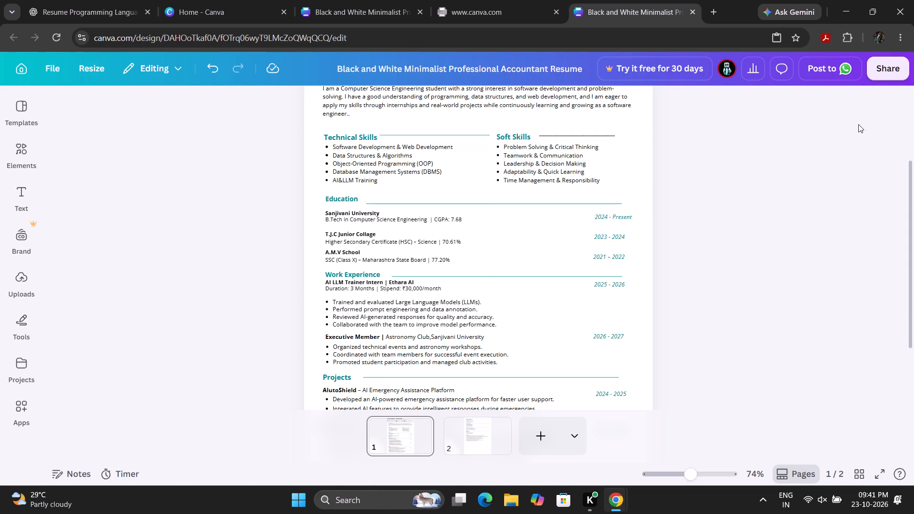
pyautogui.click(453, 139)
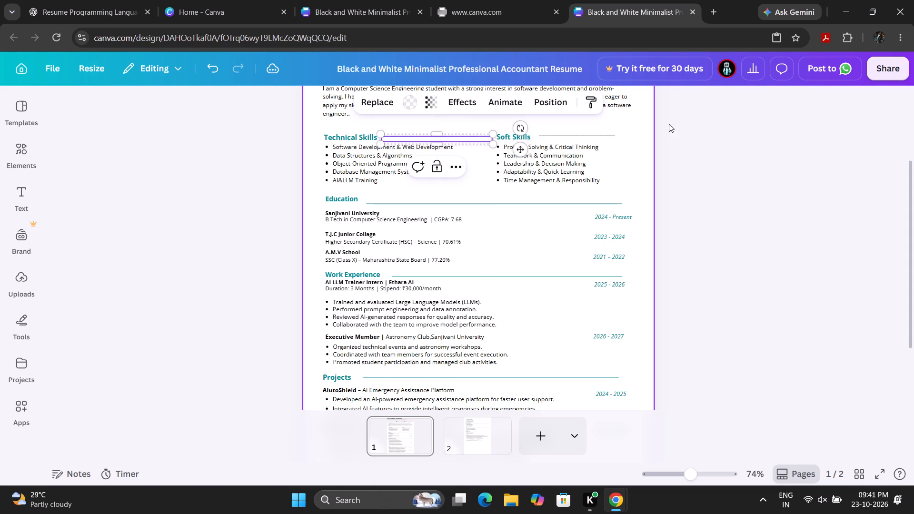
pyautogui.click(812, 128)
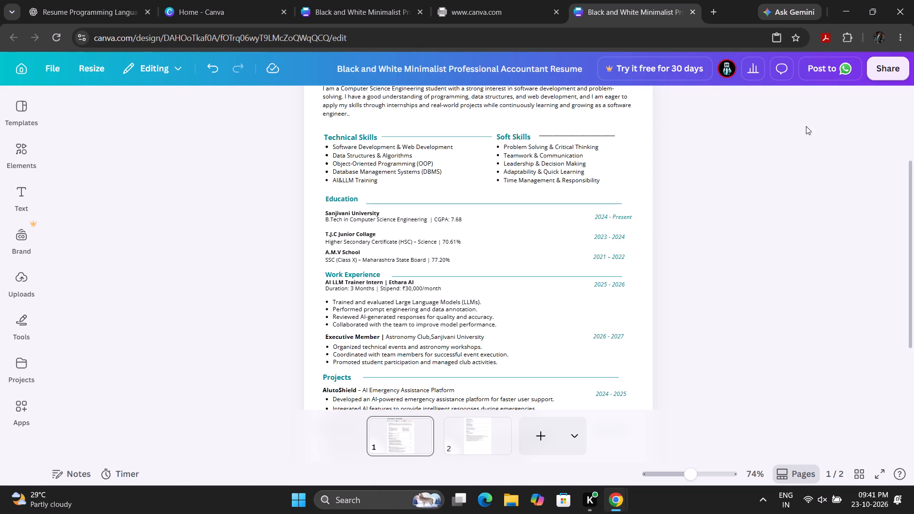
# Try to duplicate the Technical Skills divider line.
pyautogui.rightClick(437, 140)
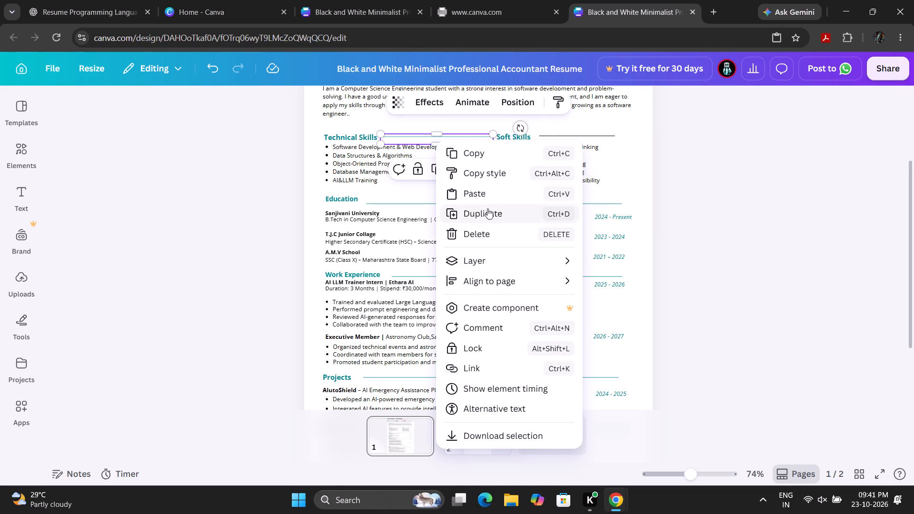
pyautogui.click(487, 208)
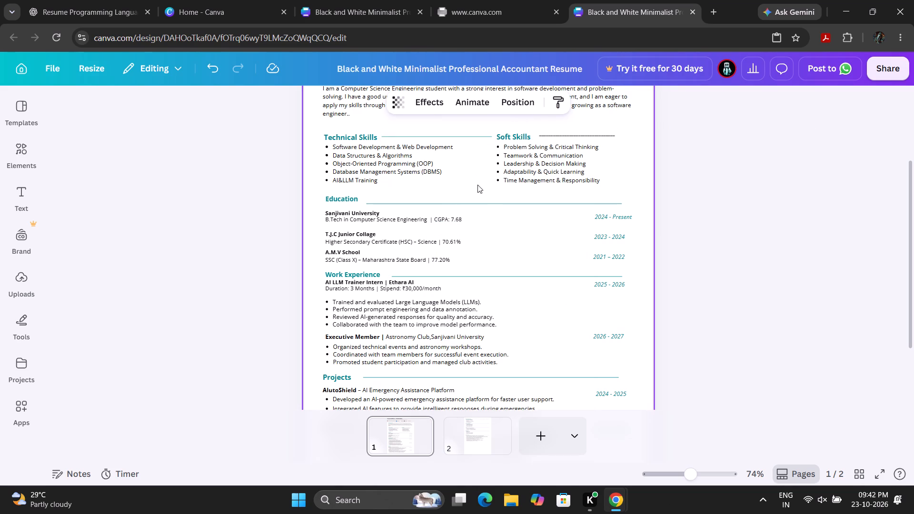
# Delete the black line beside the Soft Skills heading.
pyautogui.rightClick(567, 133)
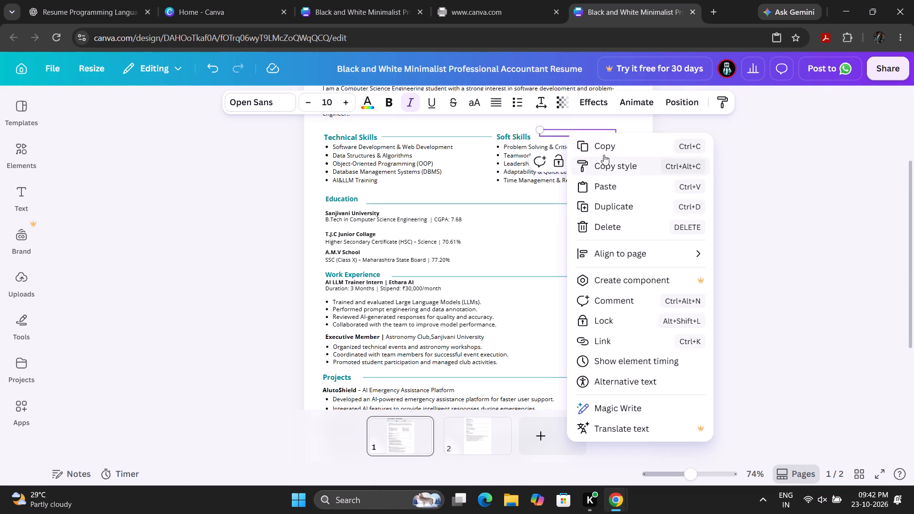
pyautogui.click(459, 187)
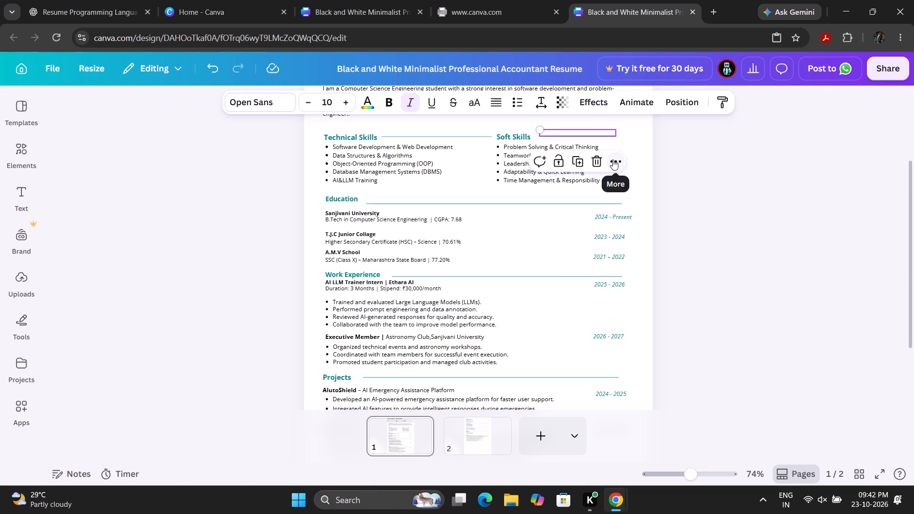
pyautogui.click(597, 160)
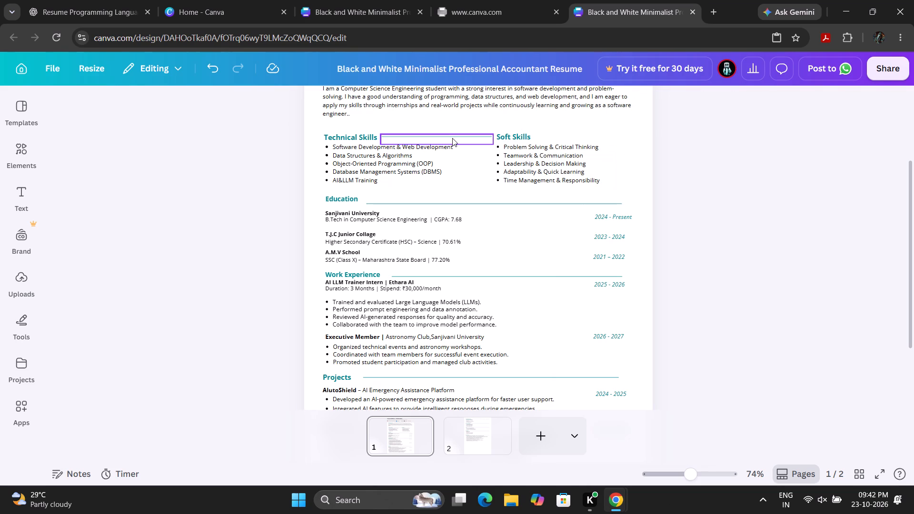
# Duplicate the Technical Skills divider line and move the copy beside the Soft Skills heading.
pyautogui.rightClick(452, 138)
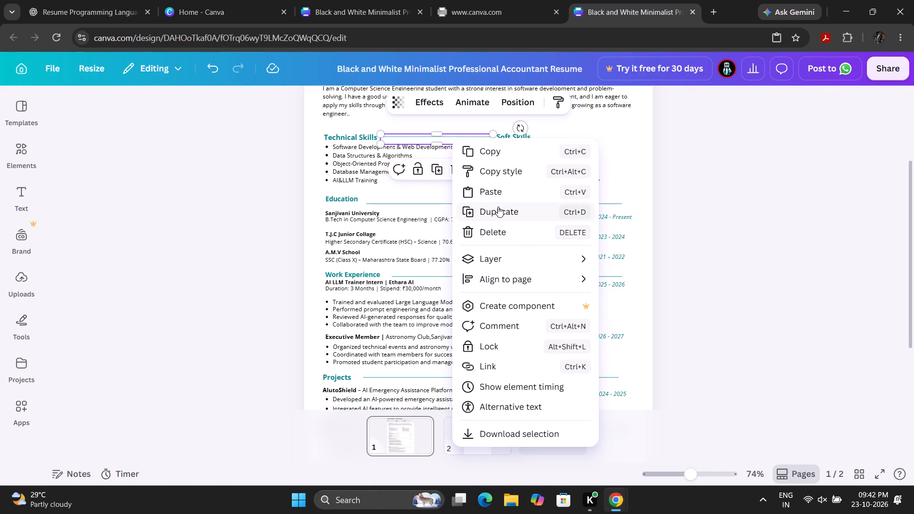
pyautogui.click(498, 207)
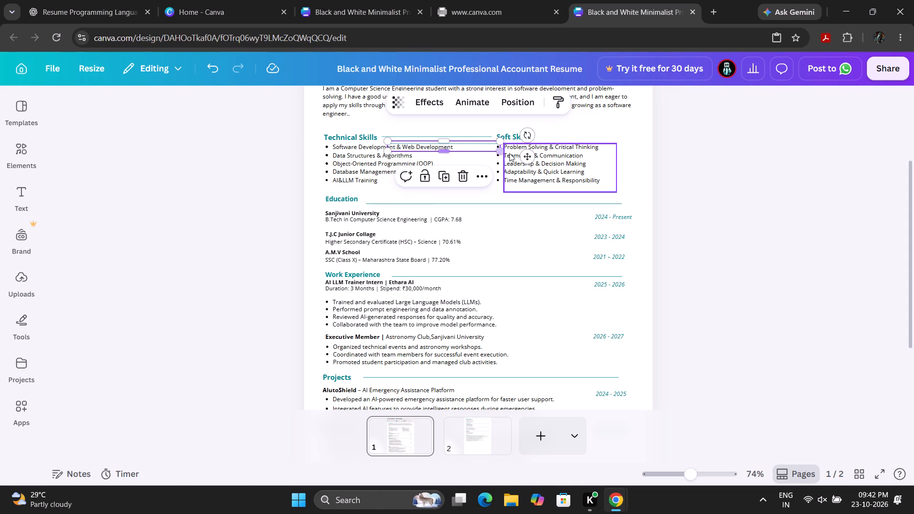
pyautogui.moveTo(526, 158); pyautogui.dragTo(663, 149)
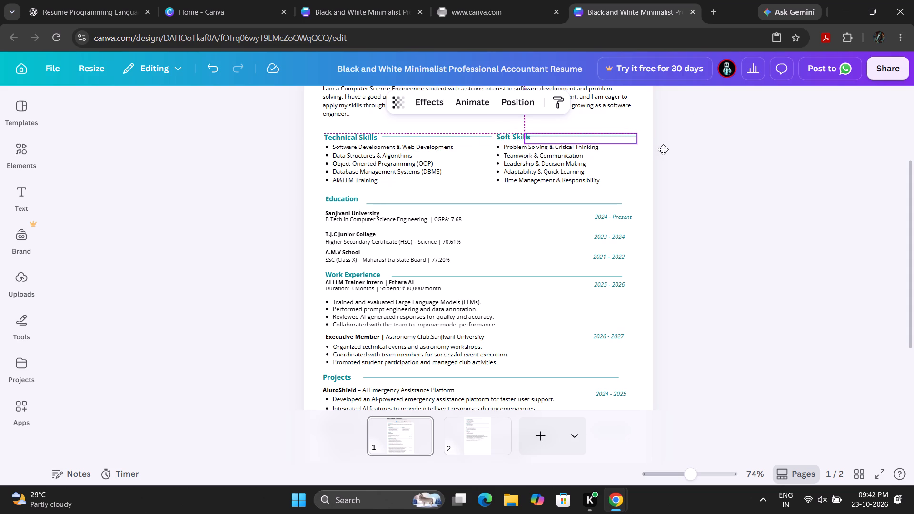
pyautogui.moveTo(663, 149); pyautogui.dragTo(672, 148)
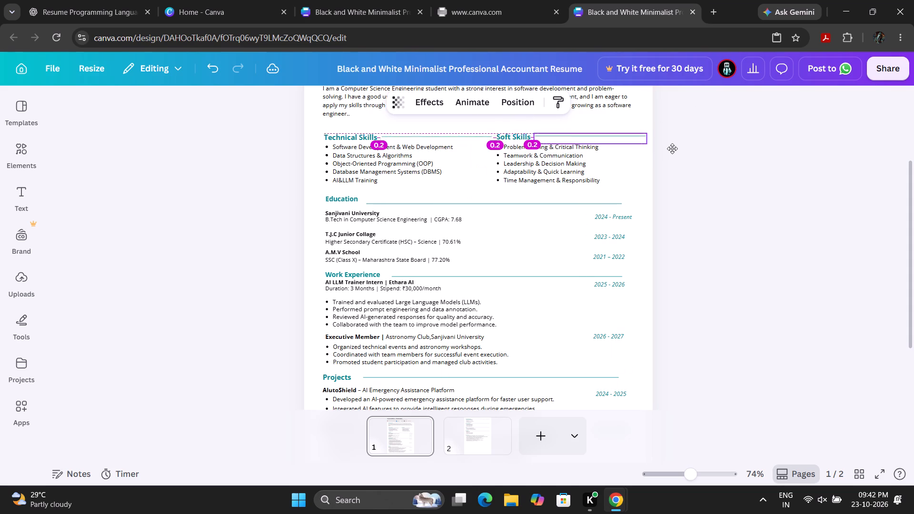
pyautogui.moveTo(672, 148); pyautogui.dragTo(672, 146)
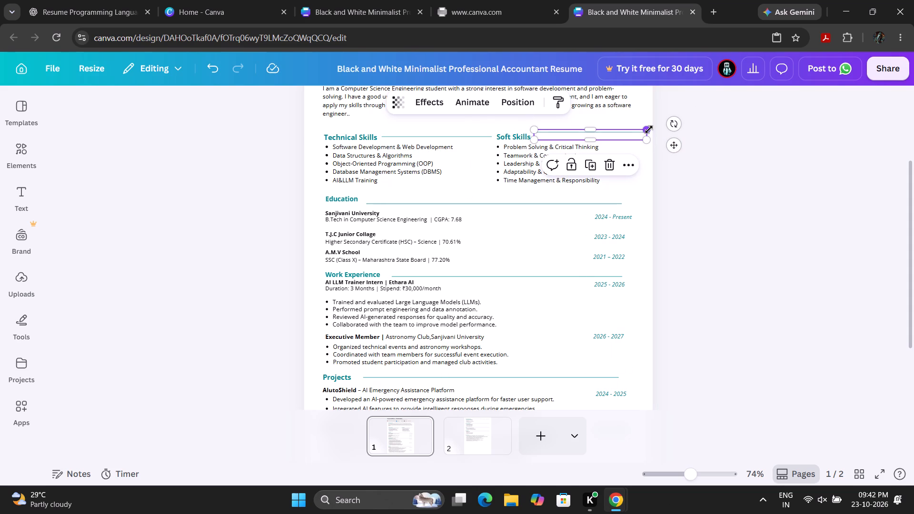
# Shorten the Soft Skills divider line to about 5.4 wide so it ends near the Education divider's end.
pyautogui.moveTo(648, 128); pyautogui.dragTo(625, 136)
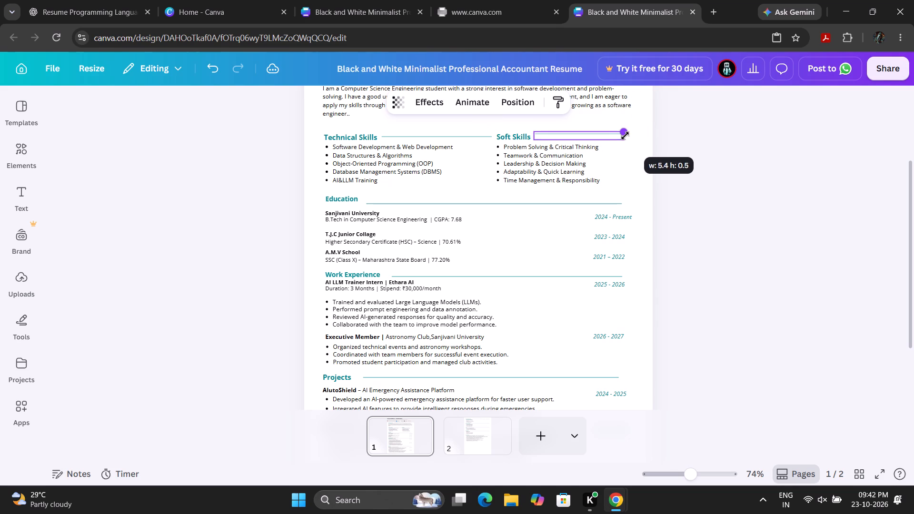
pyautogui.moveTo(625, 136); pyautogui.dragTo(625, 137)
pyautogui.click(581, 137)
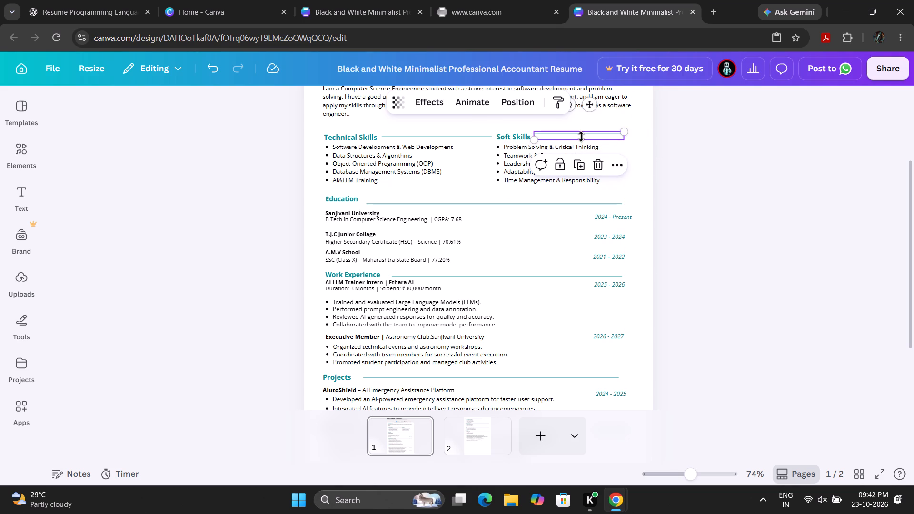
pyautogui.click(702, 156)
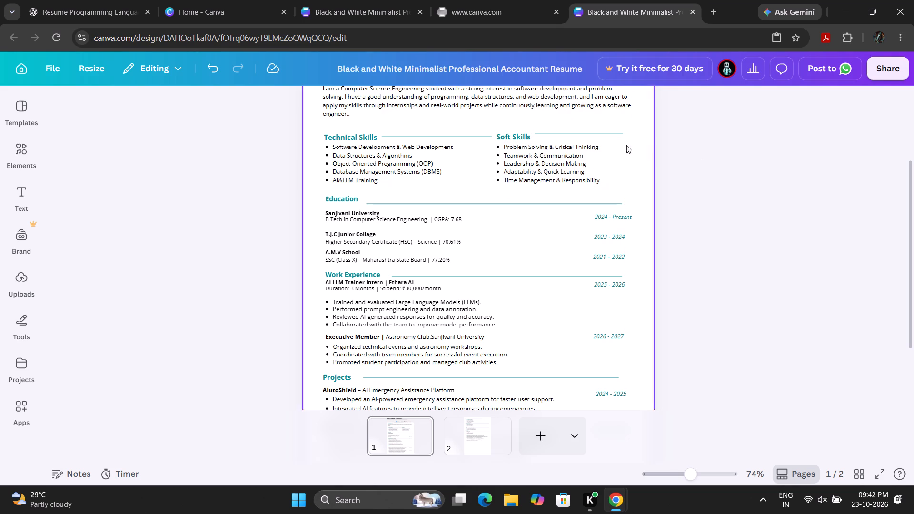
# Move the Soft Skills divider line down so it sits level with the Technical Skills divider.
pyautogui.click(586, 134)
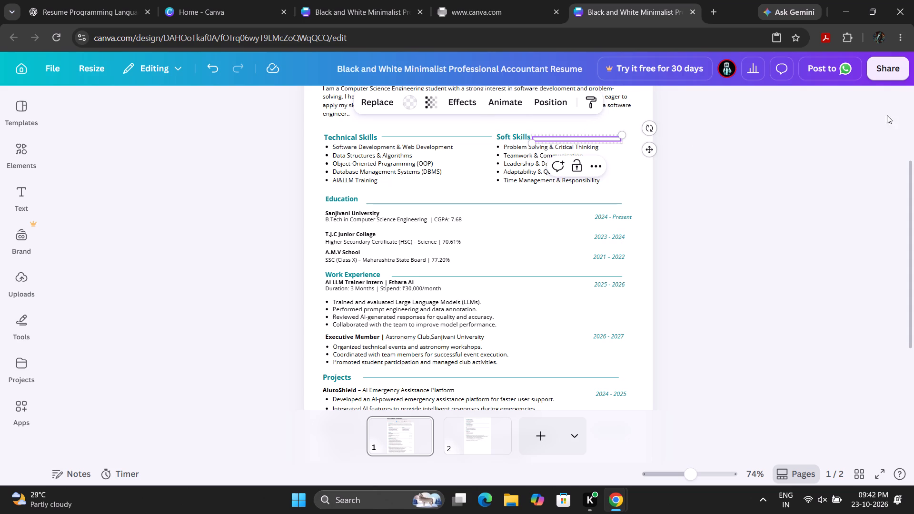
pyautogui.click(827, 131)
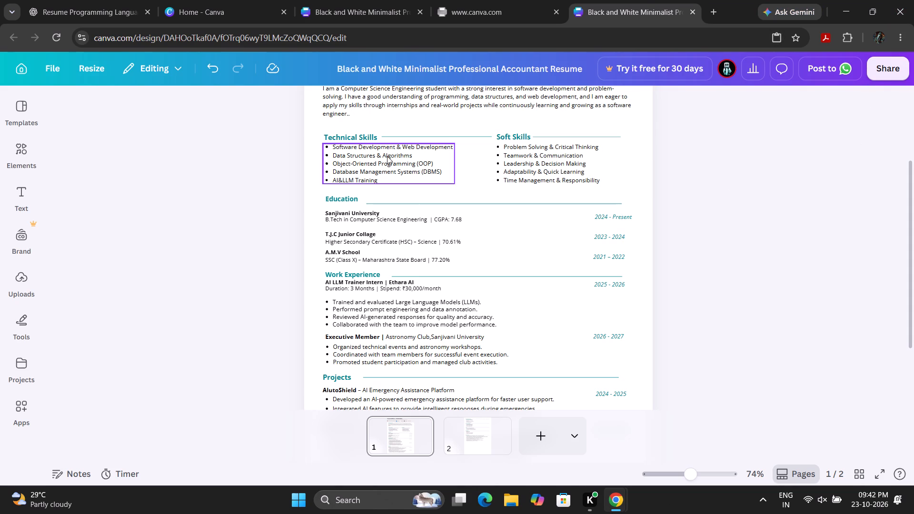
pyautogui.click(550, 138)
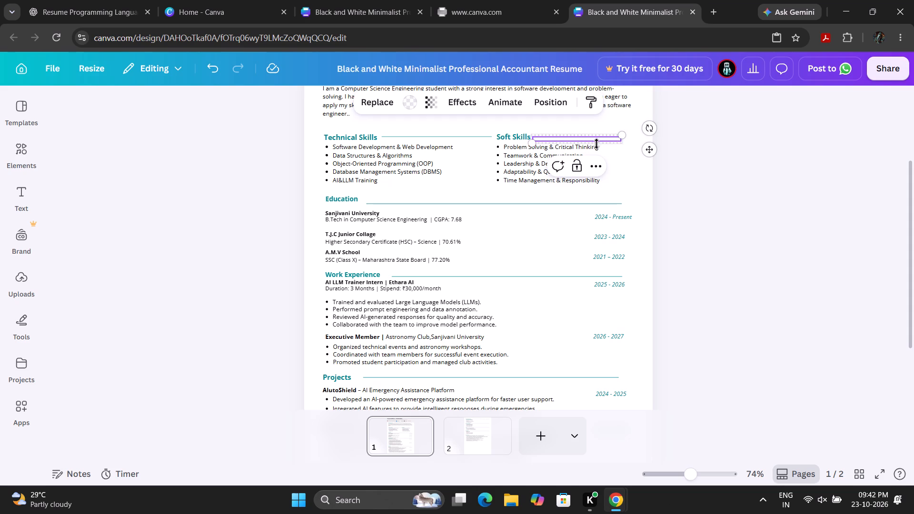
pyautogui.click(608, 138)
pyautogui.click(680, 158)
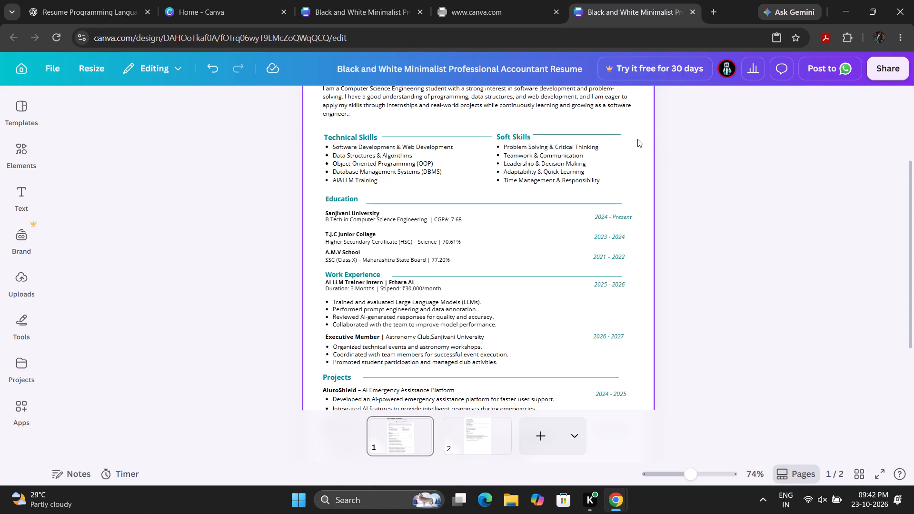
pyautogui.click(610, 131)
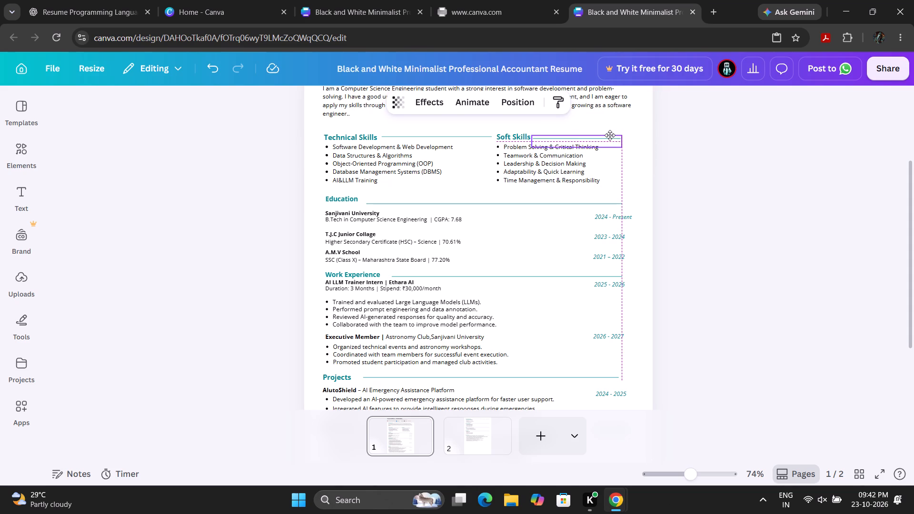
pyautogui.click(720, 157)
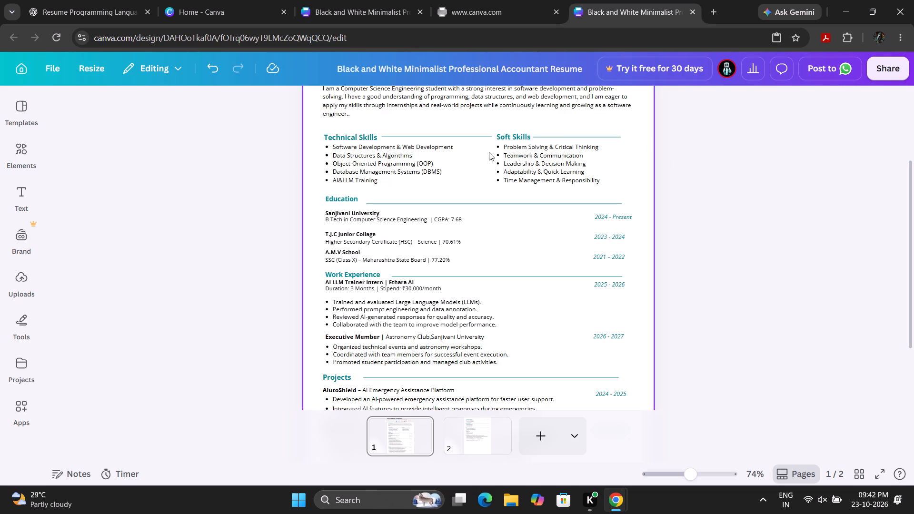
# Slightly enlarge the text block holding the Education entries and the Work Experience heading, from its lower corner.
pyautogui.scroll(-1, 816, 297)
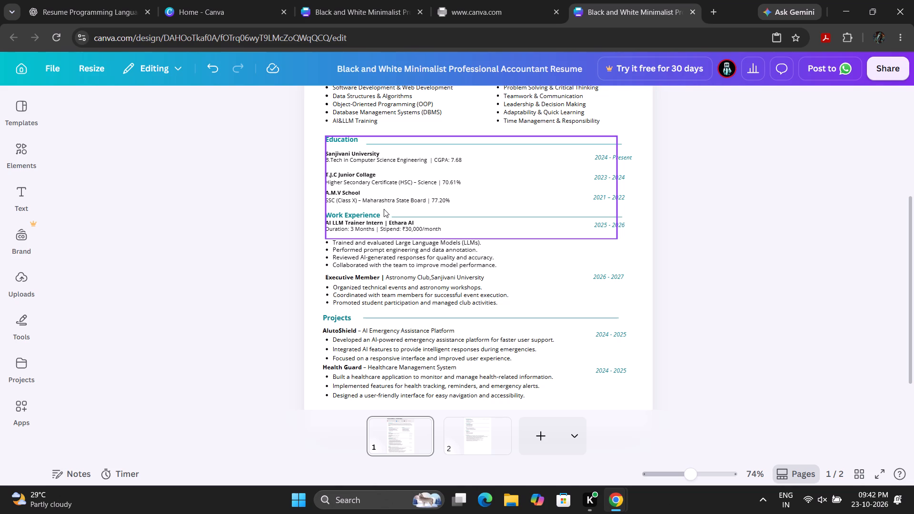
pyautogui.click(384, 209)
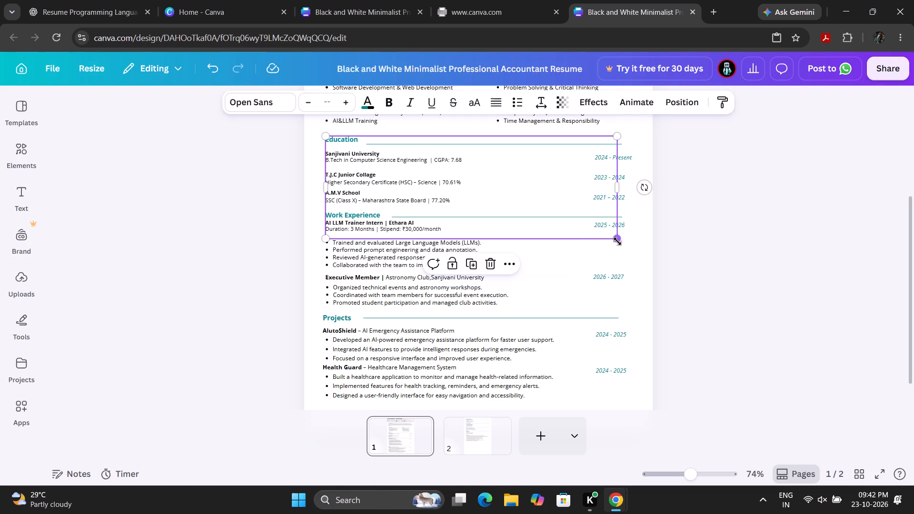
pyautogui.moveTo(614, 239); pyautogui.dragTo(614, 248)
pyautogui.click(784, 258)
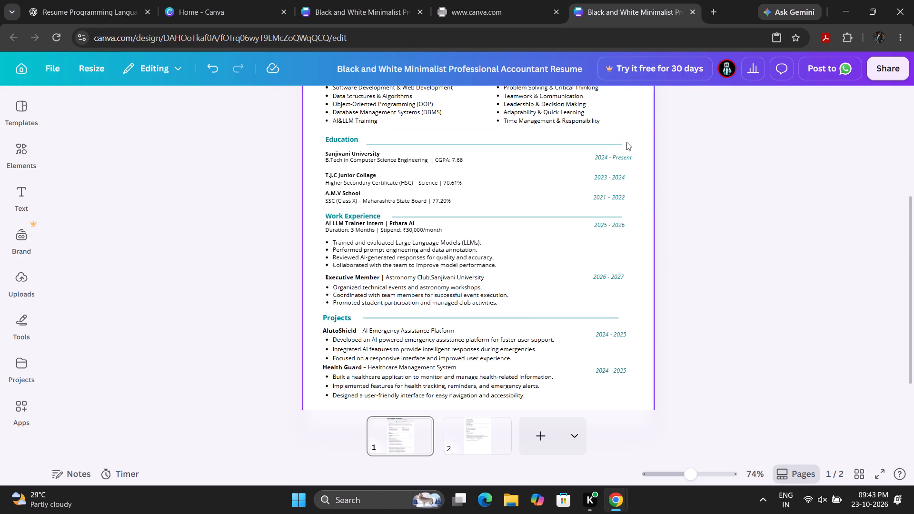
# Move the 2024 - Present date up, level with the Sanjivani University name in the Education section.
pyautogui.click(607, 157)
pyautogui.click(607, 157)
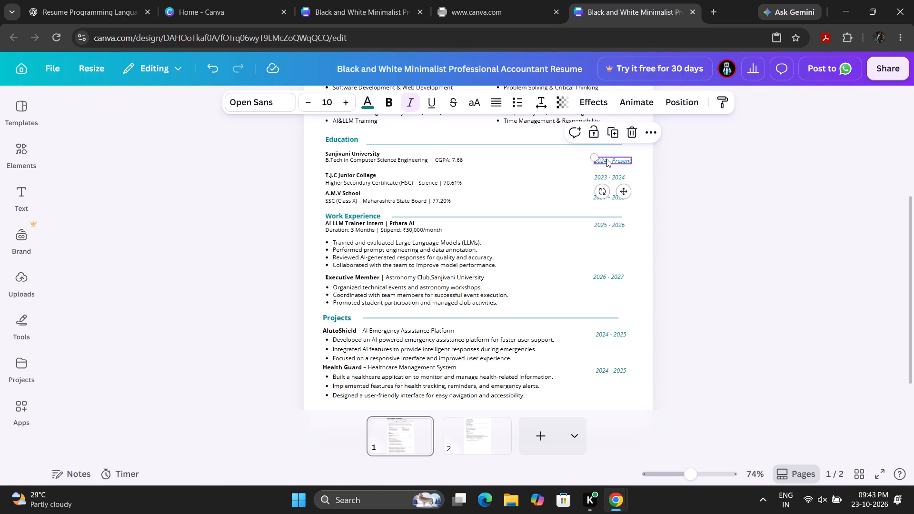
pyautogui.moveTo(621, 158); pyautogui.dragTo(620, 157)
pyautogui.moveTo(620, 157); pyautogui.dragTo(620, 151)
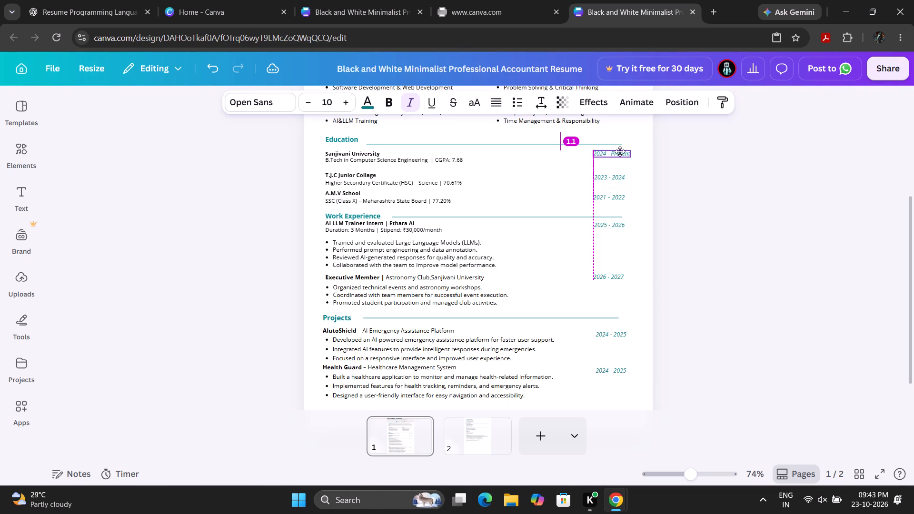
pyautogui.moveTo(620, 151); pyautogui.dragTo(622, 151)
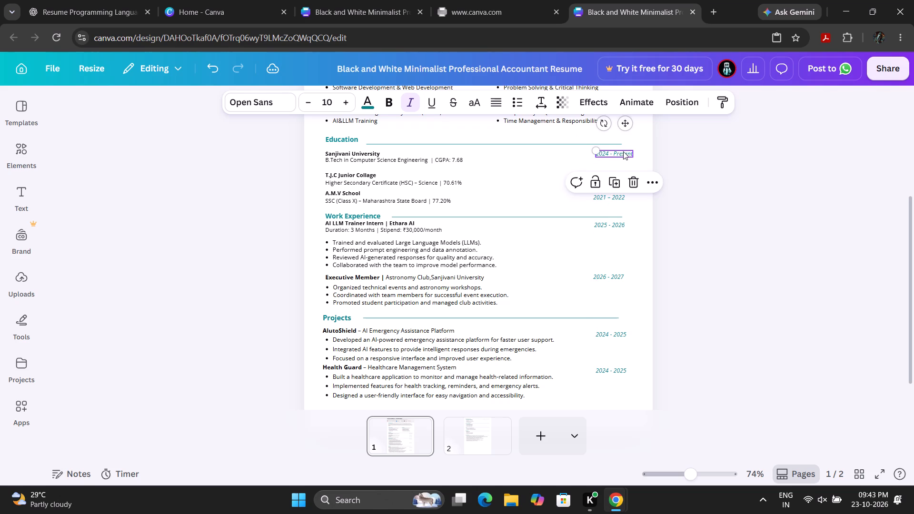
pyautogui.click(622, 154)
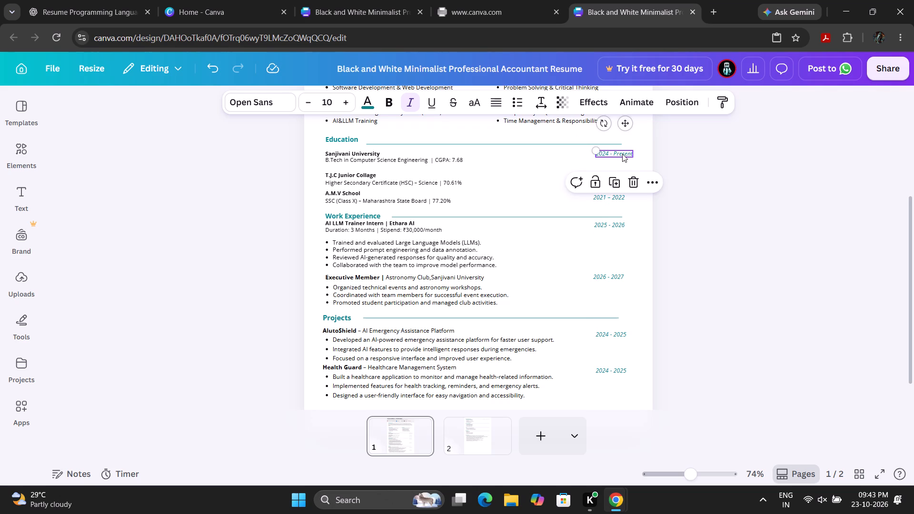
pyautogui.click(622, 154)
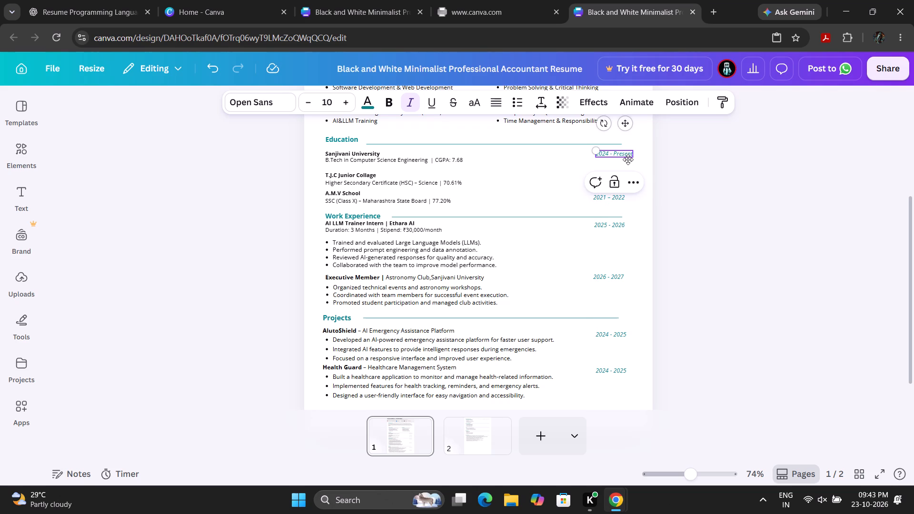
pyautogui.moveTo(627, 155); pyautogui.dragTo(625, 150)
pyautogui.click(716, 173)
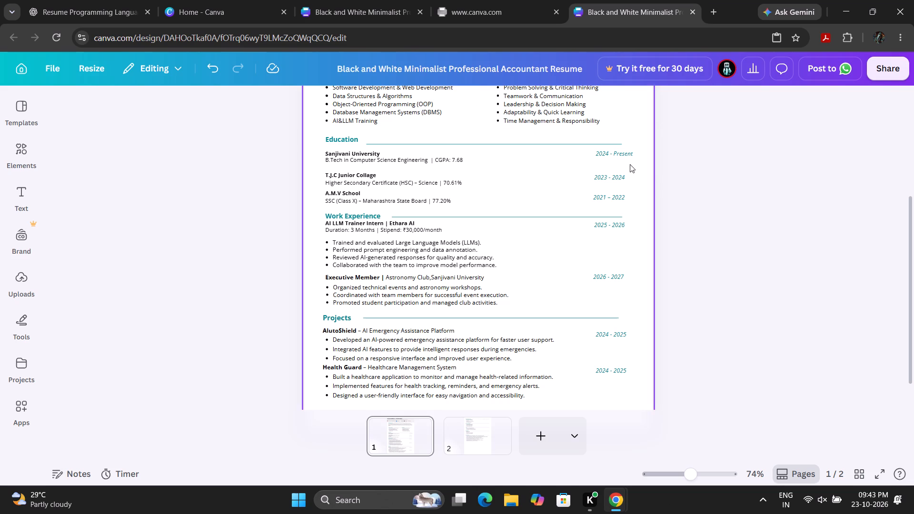
# Move the 2023 - 2024 date up slightly so it sits level with the T.J.C Junior Collage name.
pyautogui.click(617, 178)
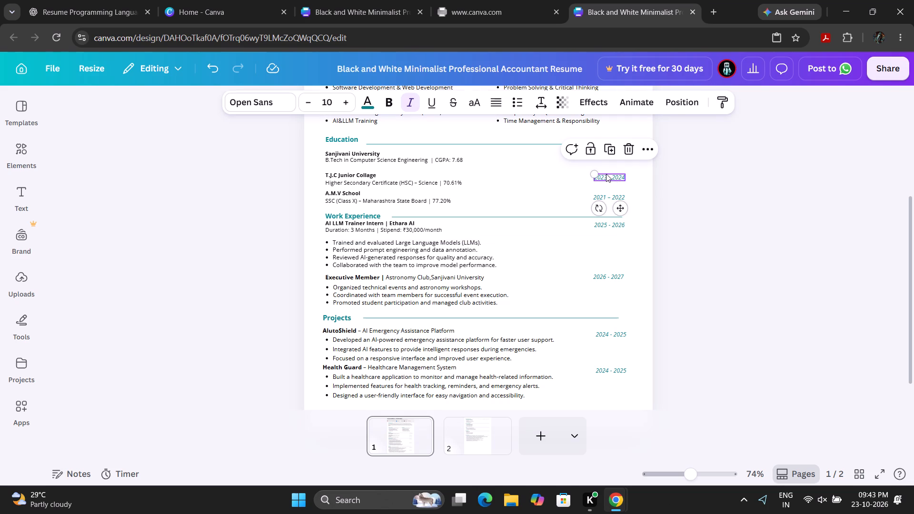
pyautogui.click(618, 213)
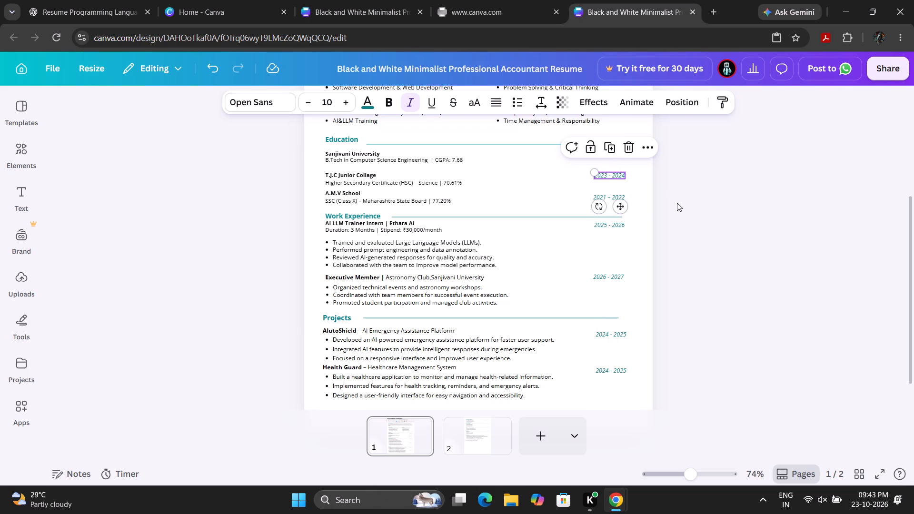
pyautogui.click(706, 208)
# Reposition the 2024 - Present date beside the Sanjivani University entry, its starting edge in line with the 2026 - 2027 date.
pyautogui.click(616, 153)
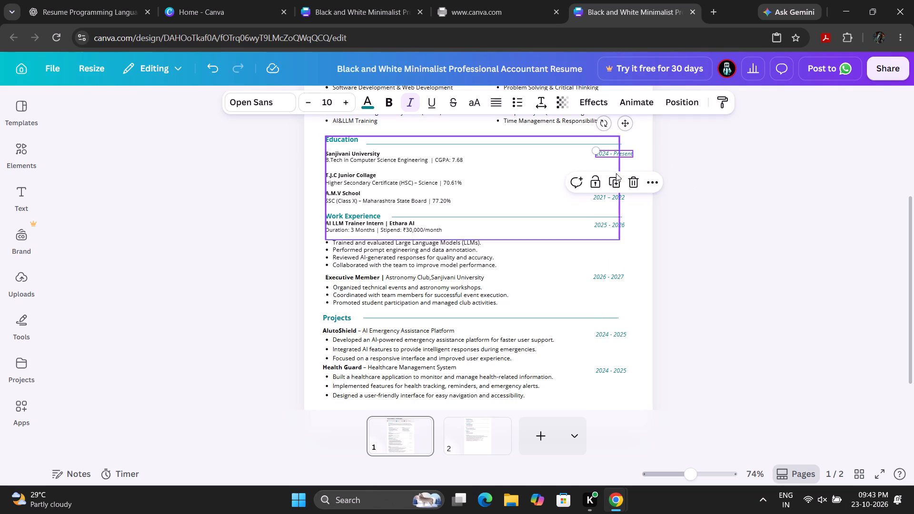
pyautogui.click(617, 151)
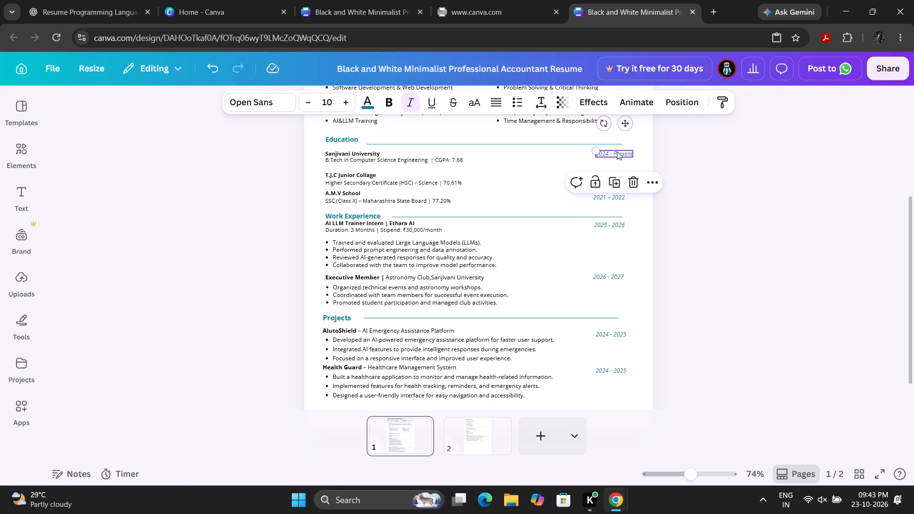
pyautogui.click(627, 121)
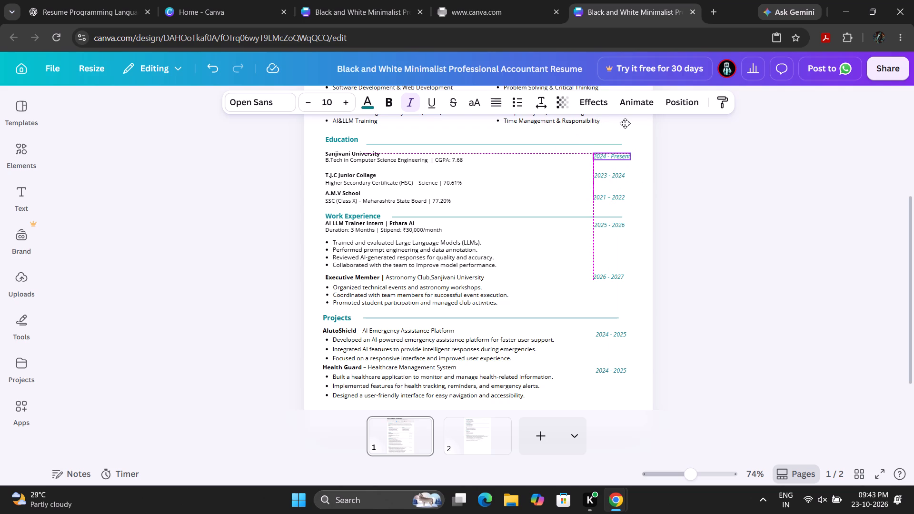
pyautogui.click(707, 187)
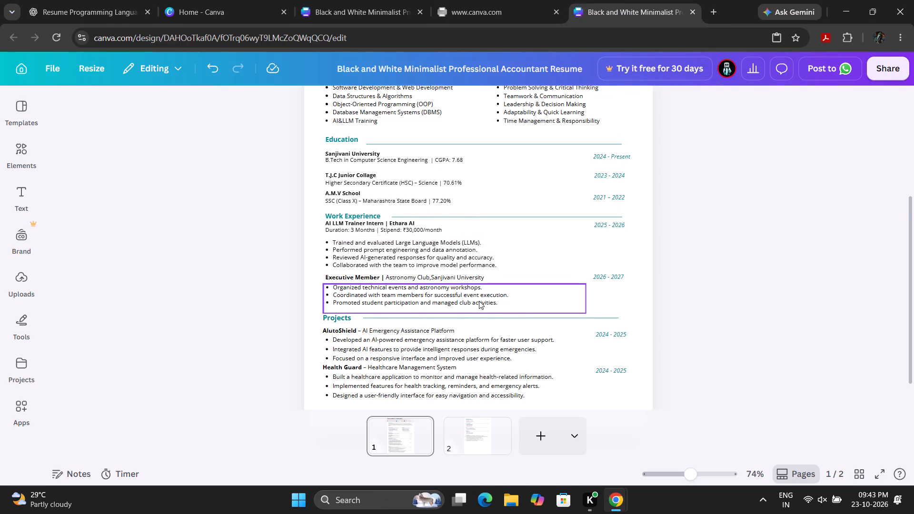
# Download all pages of the resume as a PDF using the Digital preset.
pyautogui.scroll(-2, 480, 300)
pyautogui.scroll(3, 480, 300)
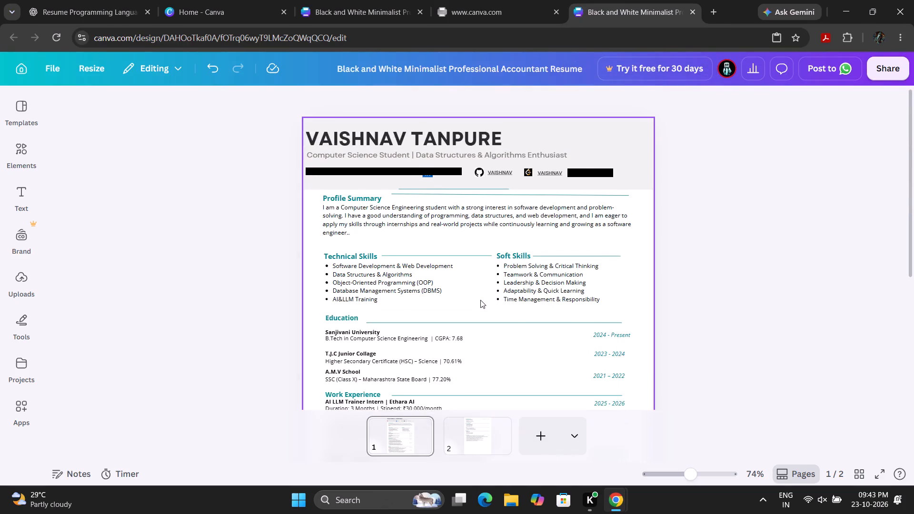
pyautogui.scroll(-3, 480, 300)
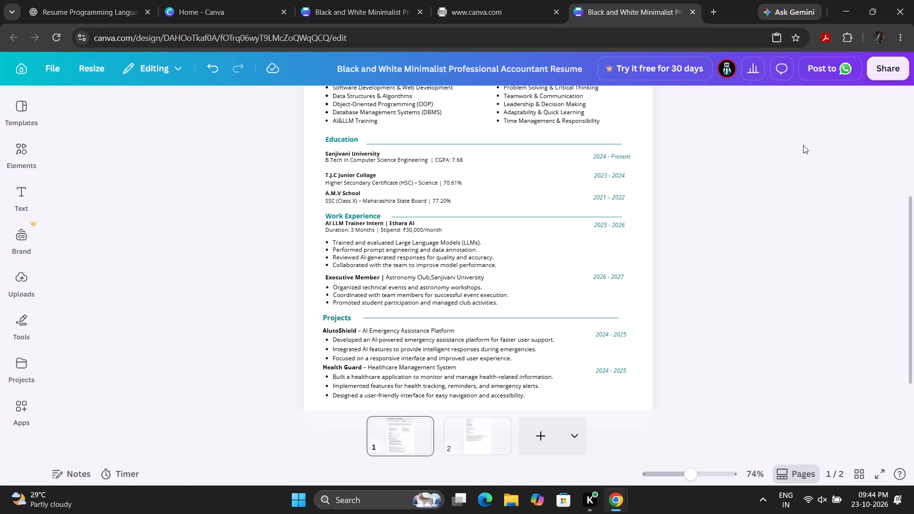
pyautogui.click(881, 67)
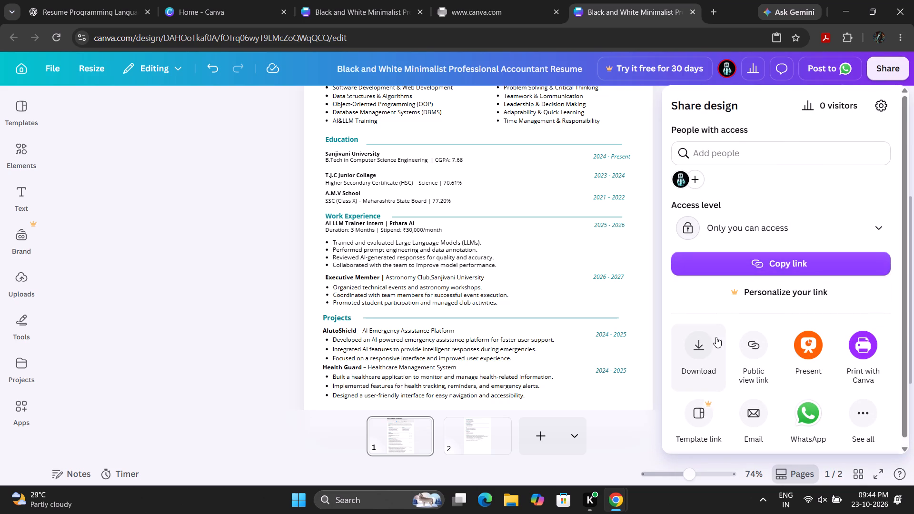
pyautogui.click(705, 346)
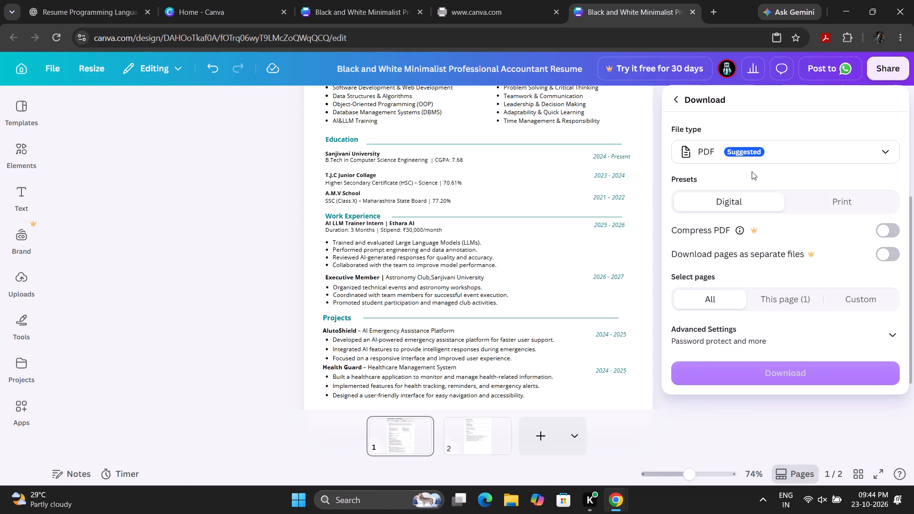
pyautogui.click(752, 366)
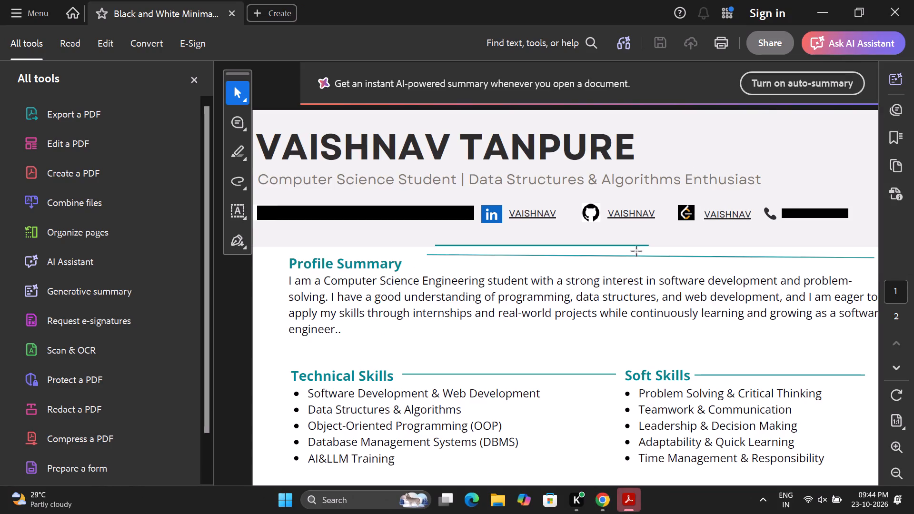
# In Adobe Acrobat, look through both pages of the downloaded resume PDF to check the divider lines, dates and section layout.
pyautogui.scroll(-16, 634, 266)
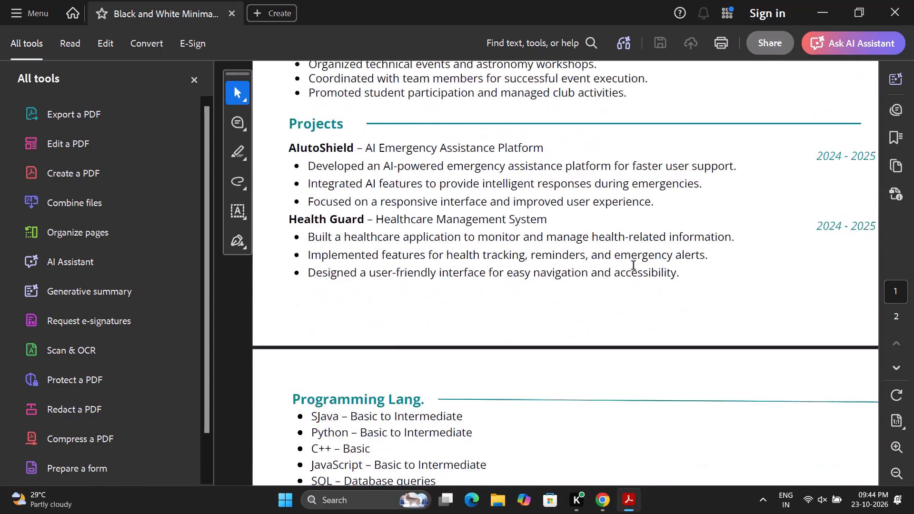
pyautogui.scroll(-5, 634, 266)
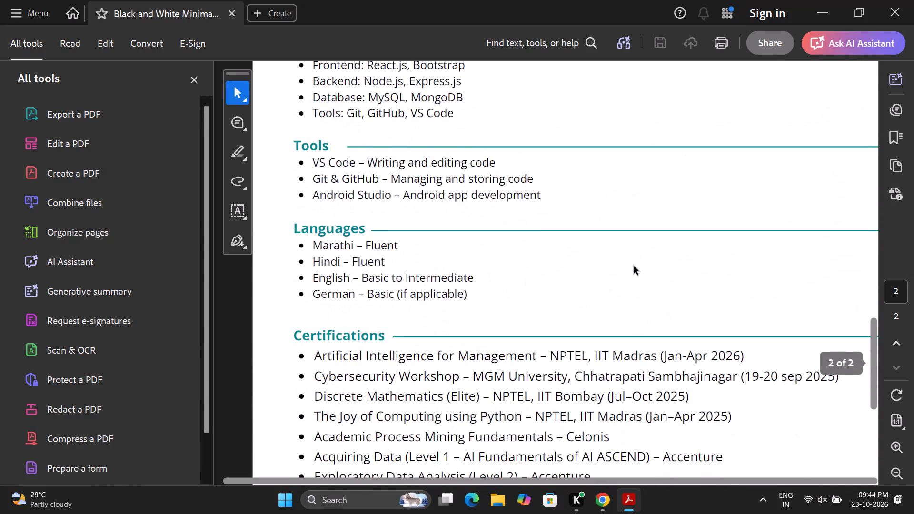
pyautogui.scroll(-4, 634, 266)
pyautogui.scroll(5, 634, 266)
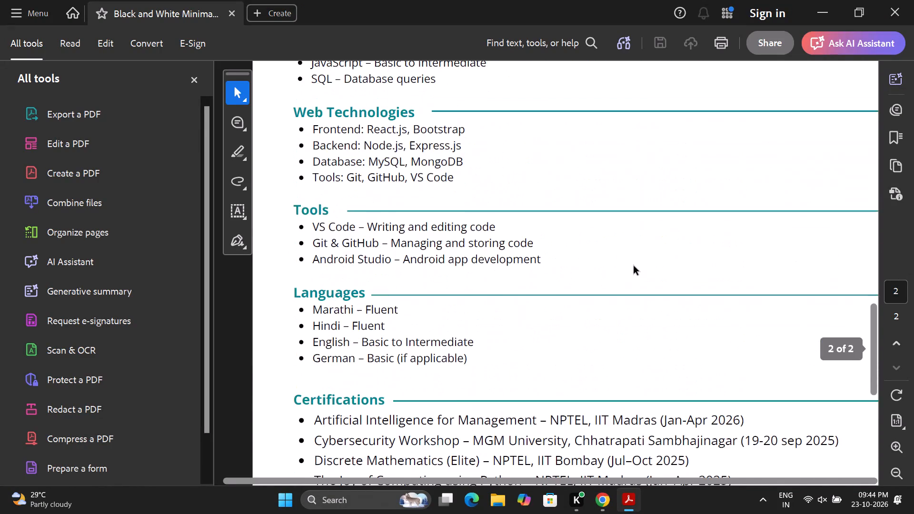
pyautogui.scroll(15, 634, 266)
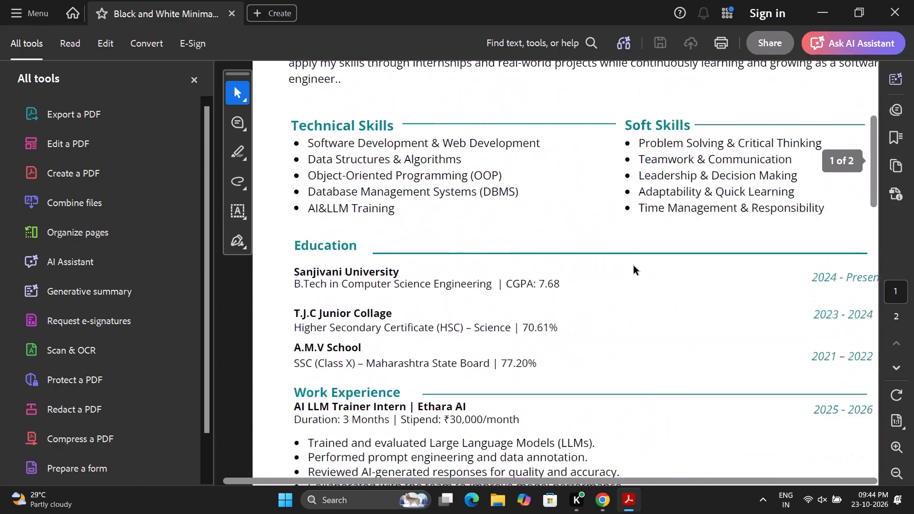
pyautogui.scroll(5, 634, 266)
pyautogui.scroll(-4, 634, 266)
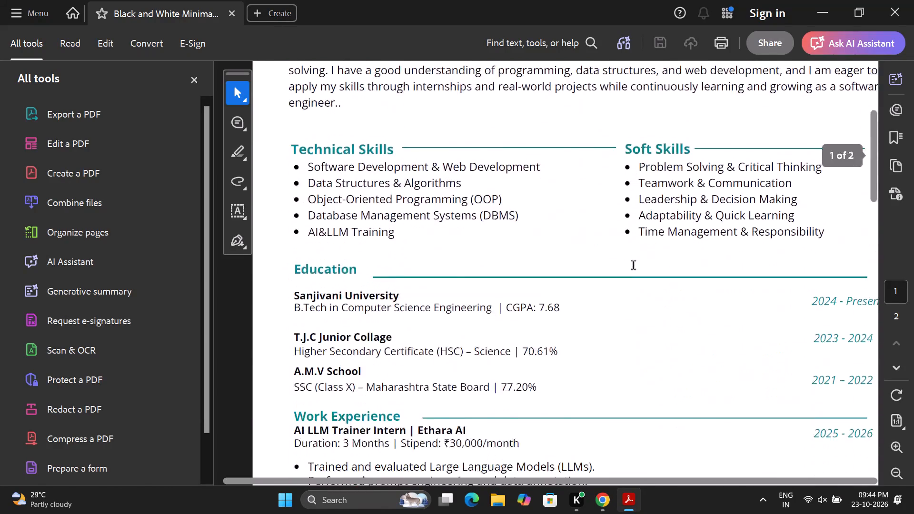
pyautogui.scroll(-14, 634, 266)
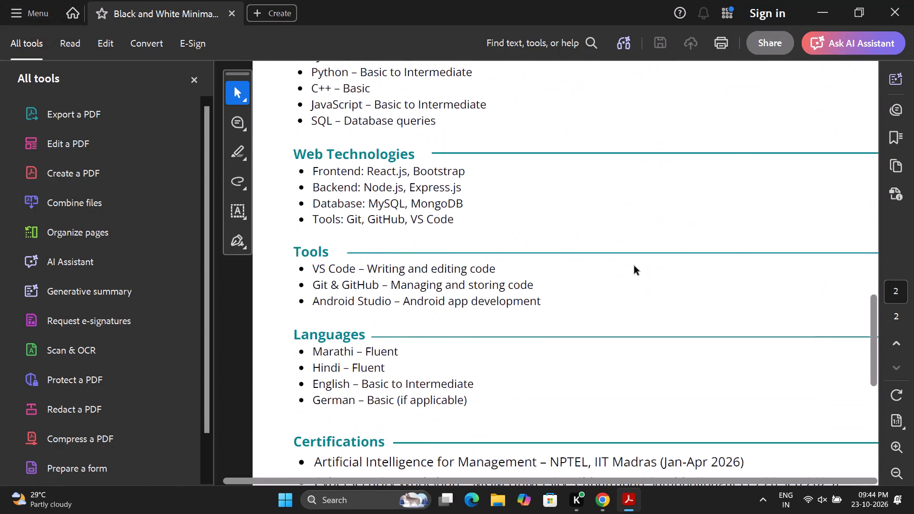
pyautogui.scroll(3, 635, 266)
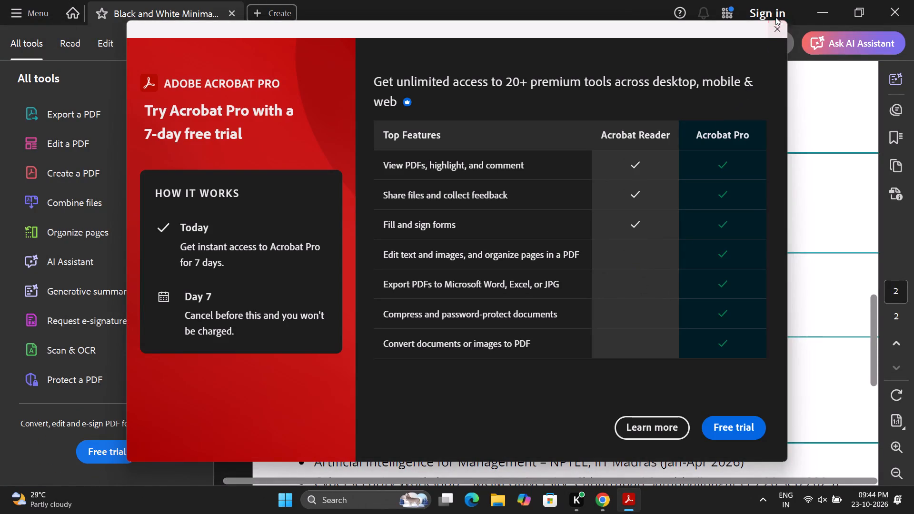
# Dismiss the Acrobat Pro trial offer and check the rest of page 2 down to the end of the Certifications list.
pyautogui.click(777, 25)
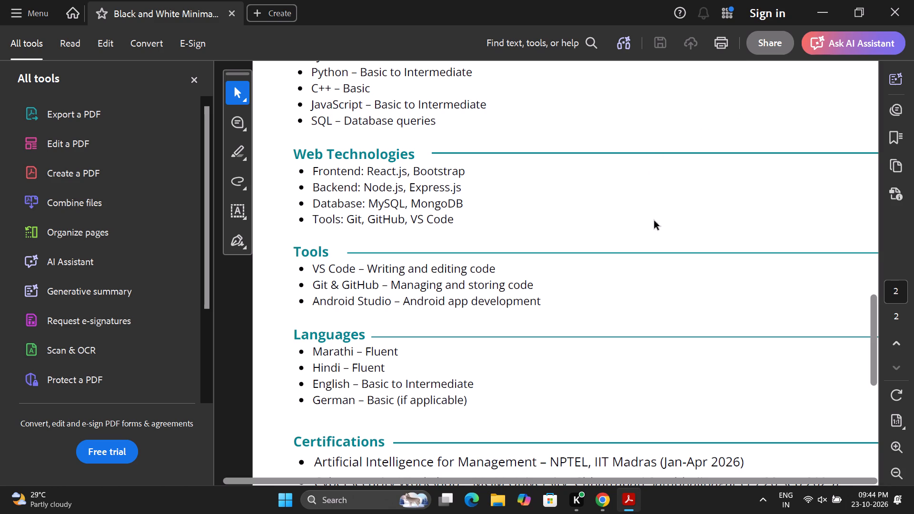
pyautogui.scroll(-8, 646, 243)
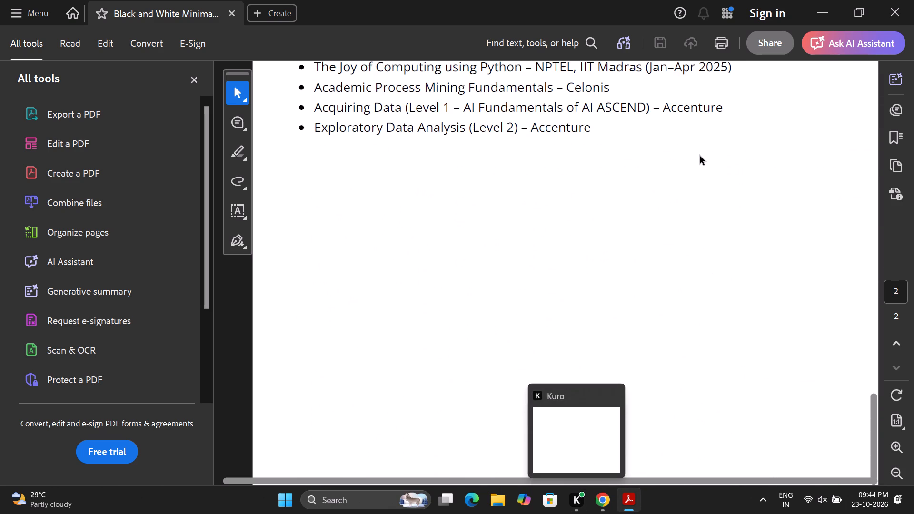
# Switch back to the Canva resume in Chrome and look over the sections, divider lines and dates on page 1.
pyautogui.click(602, 504)
pyautogui.click(670, 450)
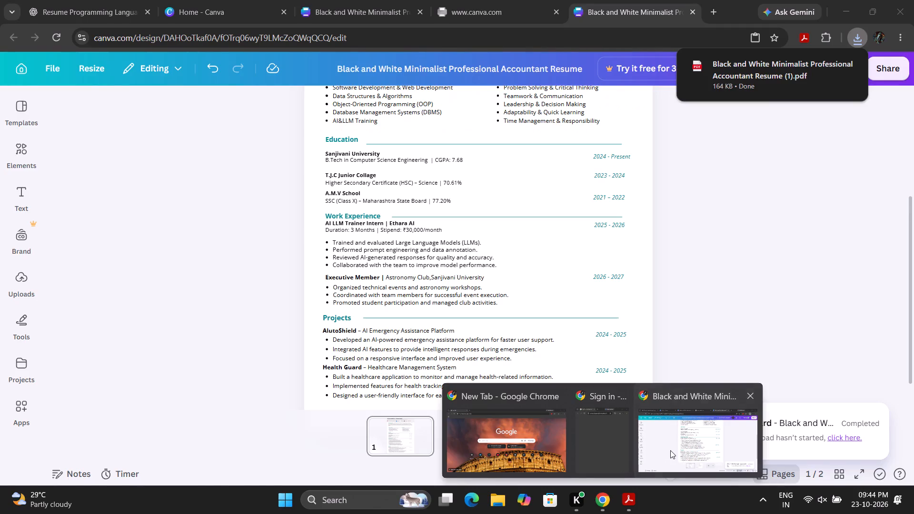
pyautogui.scroll(-5, 565, 259)
pyautogui.scroll(3, 565, 259)
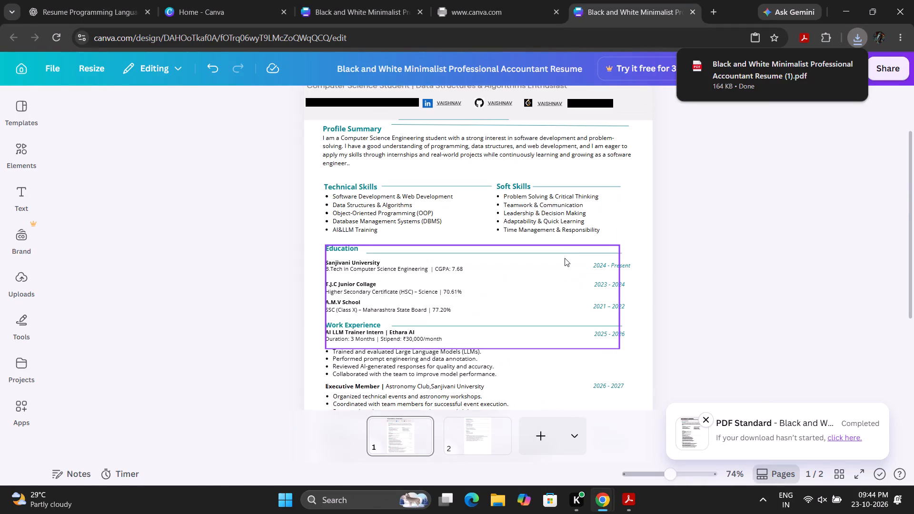
pyautogui.scroll(2, 565, 258)
pyautogui.scroll(-4, 565, 258)
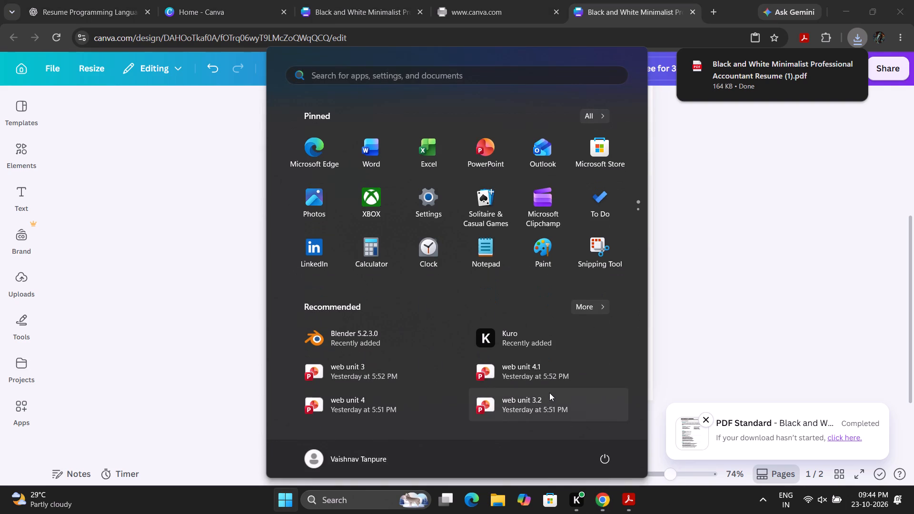
# Search the computer for WhatsApp and launch the app.
pyautogui.press('w')
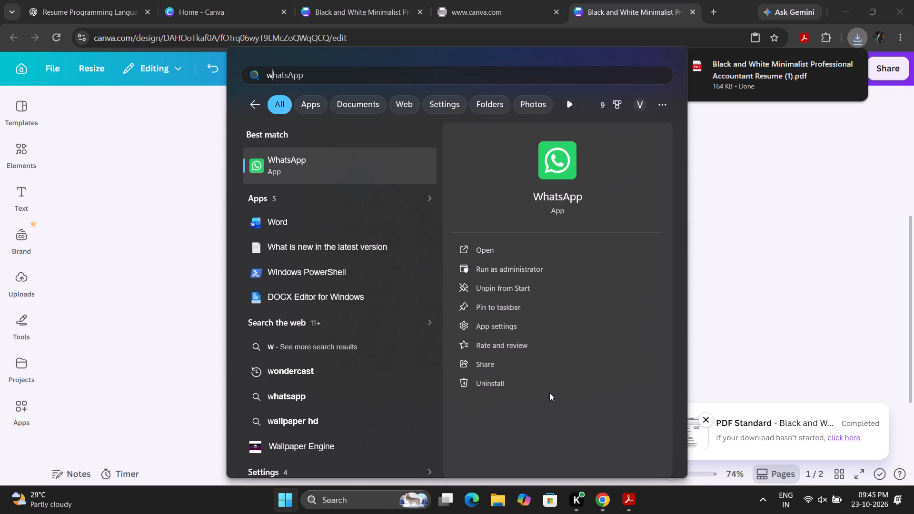
pyautogui.press('Return')
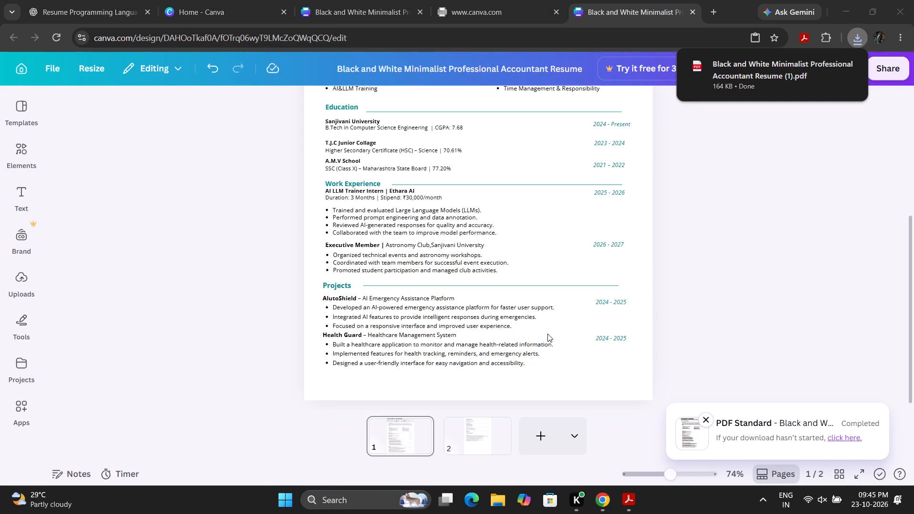